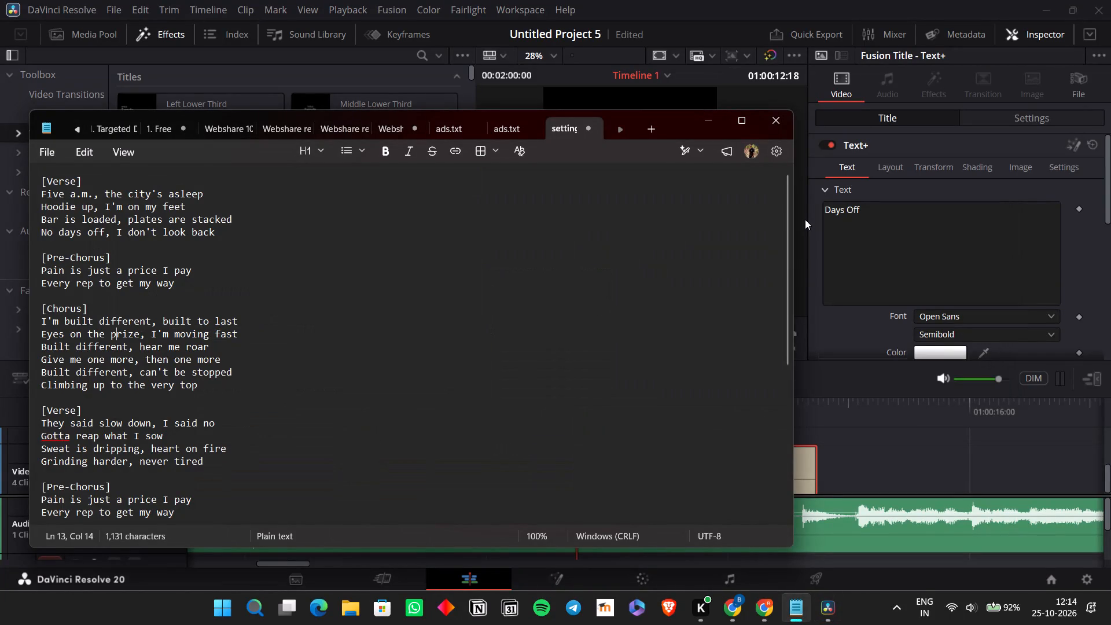
Copy the lyric line "No days off, I don't look back" from the Notepad lyrics and return to DaVinci Resolve.
drag(220, 237, 47, 236)
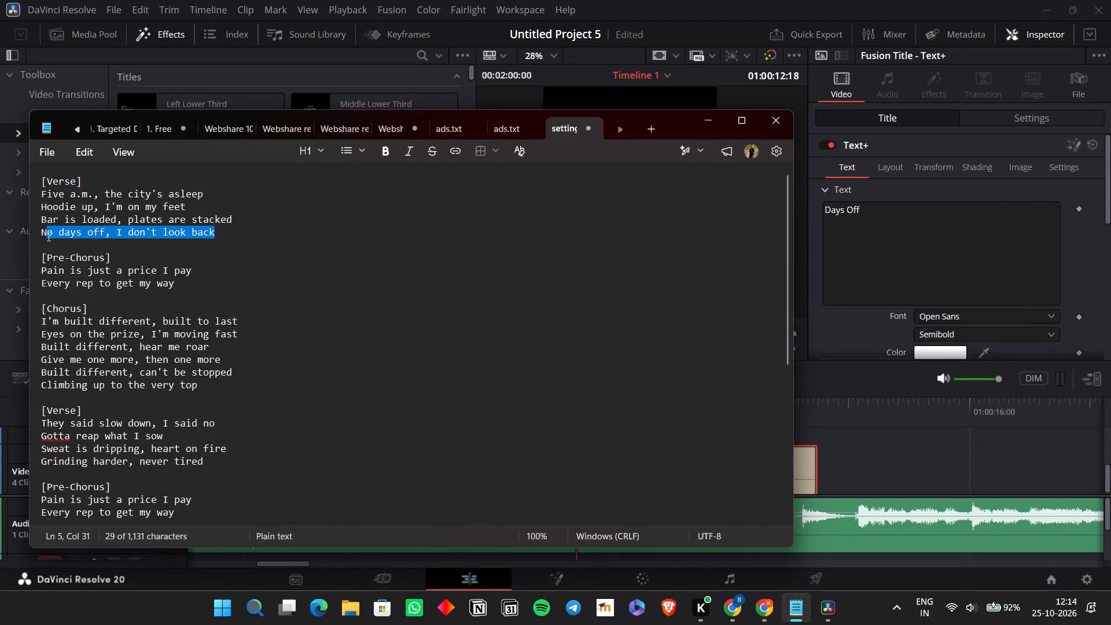
drag(47, 236, 35, 230)
key(ctrl+c)
key(alt+Tab)
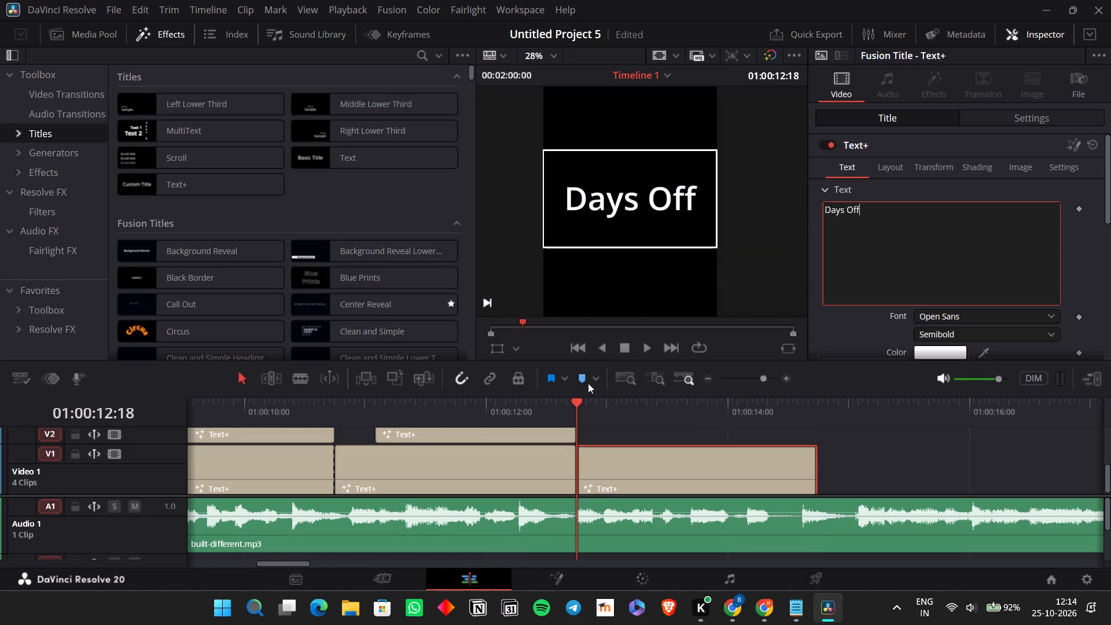
Listen to the next lyric line, then duplicate the "loaded" title on V3 at the start of the "Days Off" title.
click(572, 404)
key(space)
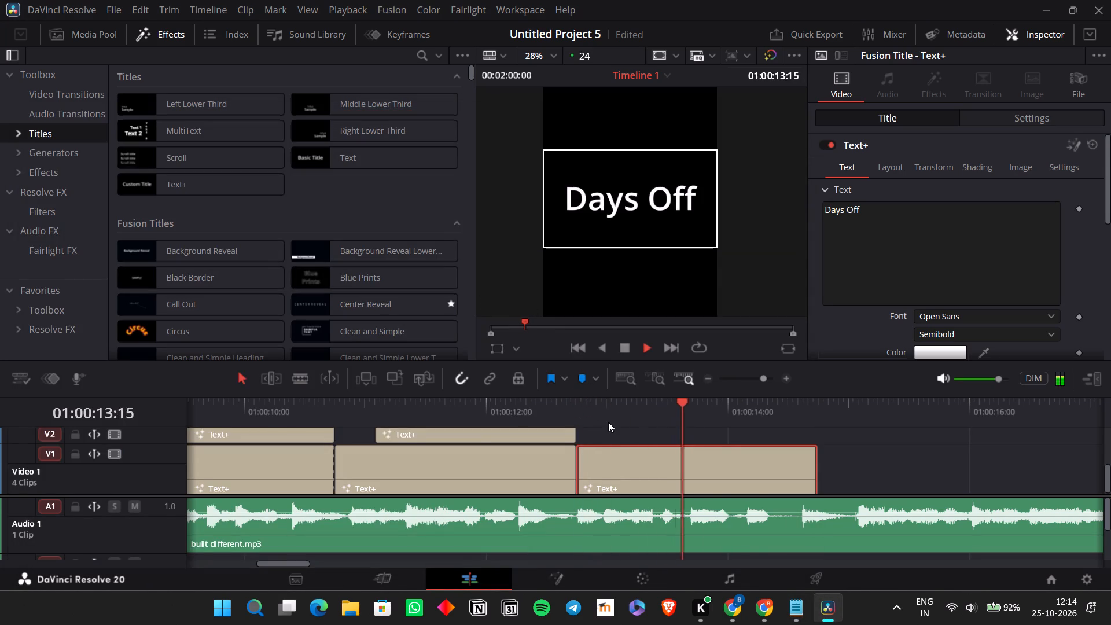
key(space)
click(572, 404)
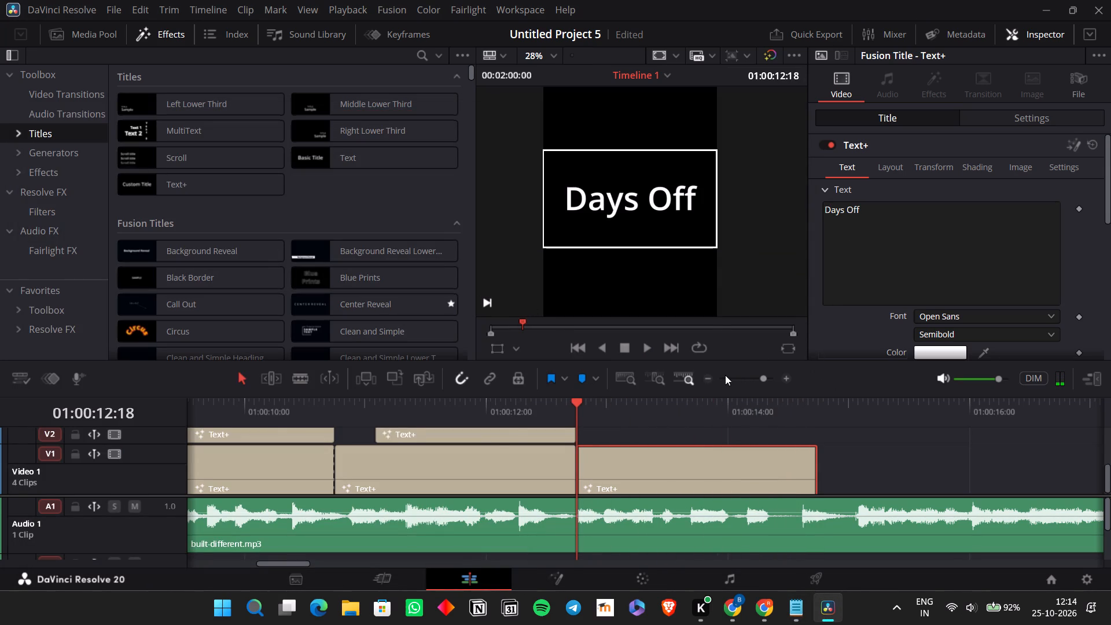
click(707, 377)
scroll(604, 454, up, 1)
click(577, 410)
click(582, 441)
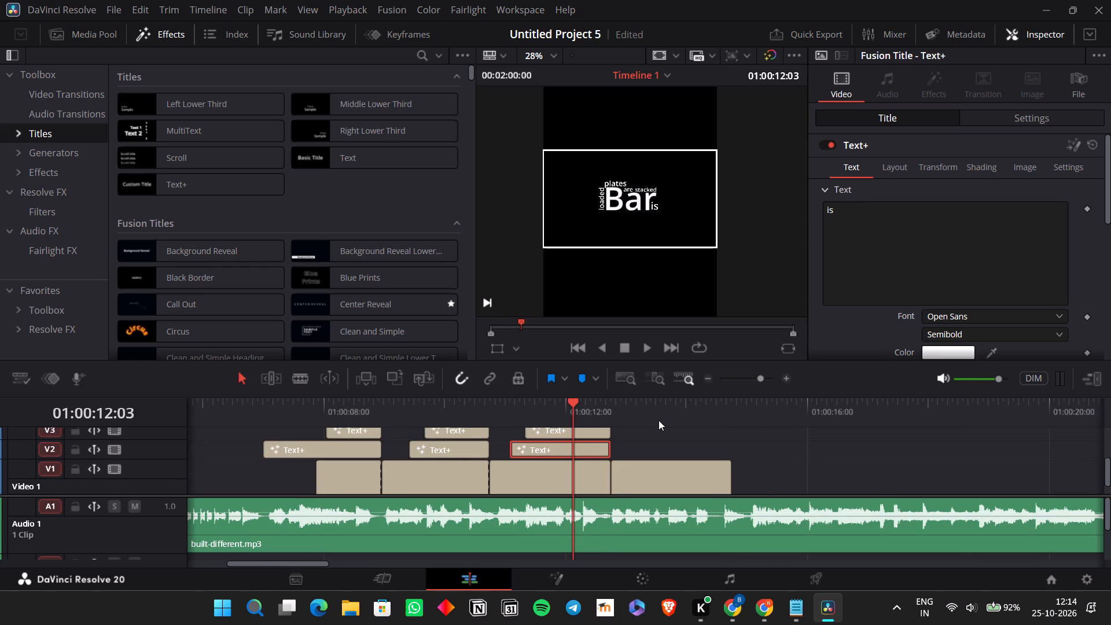
click(583, 436)
key(ctrl+c)
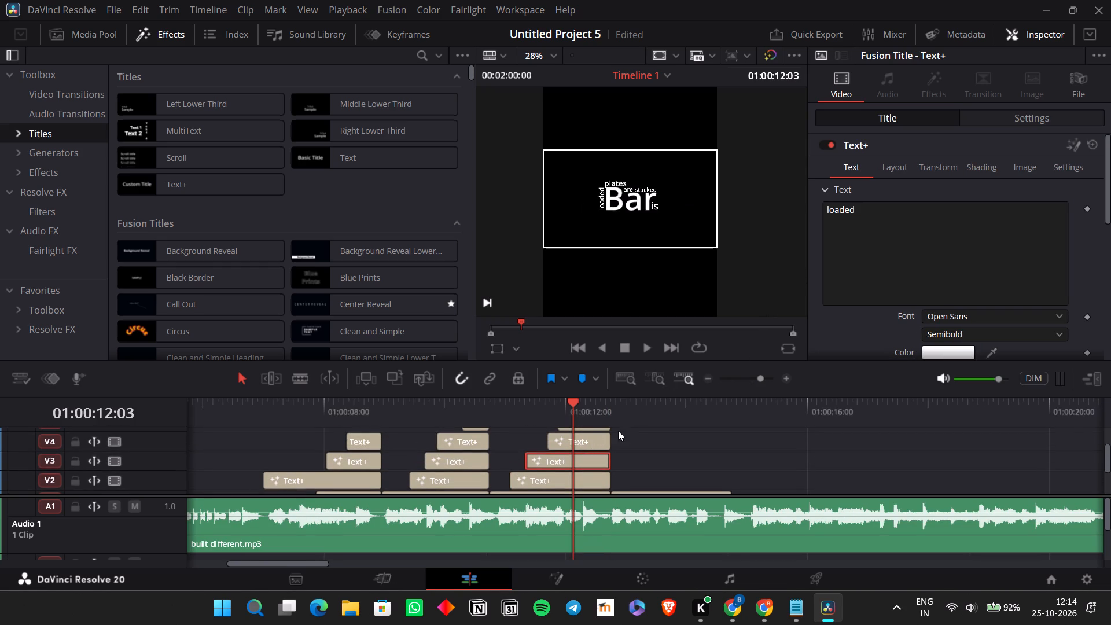
click(616, 405)
key(ctrl+v)
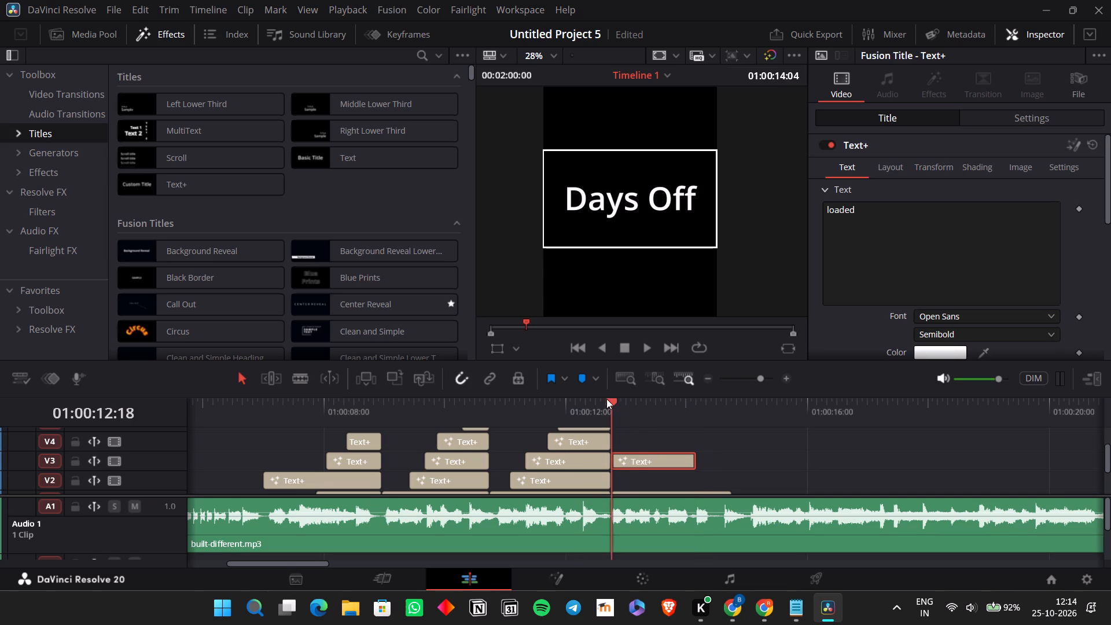
Check the pasted V3 title's timing against the vocal and replace its text with "No".
click(606, 399)
key(space)
key(space)
drag(632, 454, 642, 460)
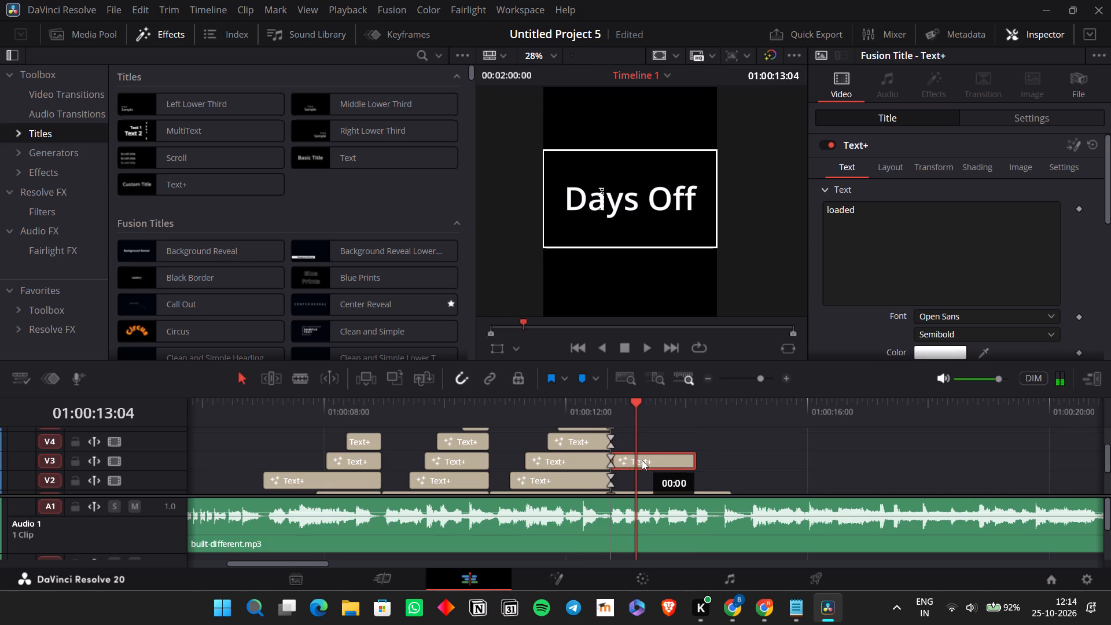
drag(642, 460, 638, 456)
click(620, 400)
click(610, 398)
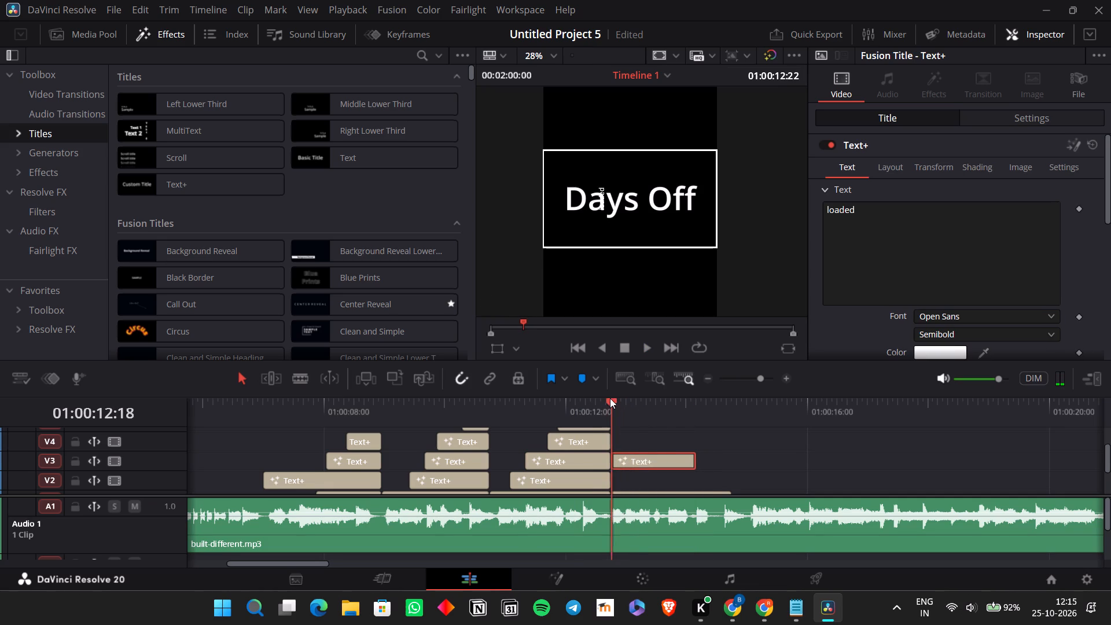
key(space)
key(space)
click(609, 409)
drag(923, 223, 734, 232)
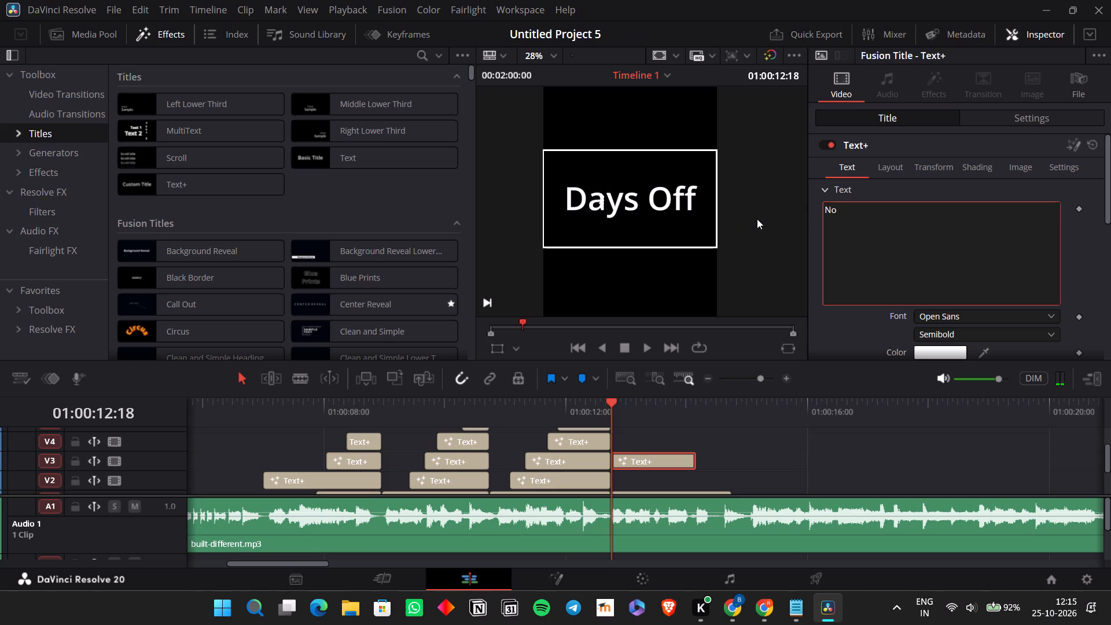
Set the "No" title's zoom to 1.100 and its position to X -424.913, Y -0.913, beside "Days Off".
click(949, 120)
click(964, 119)
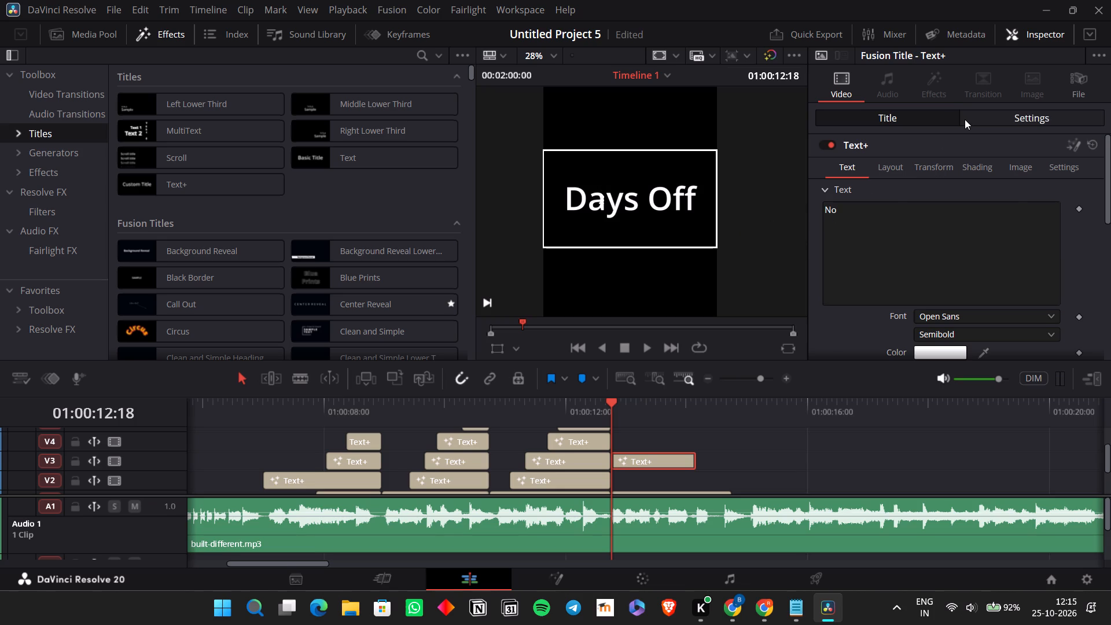
drag(946, 183, 810, 207)
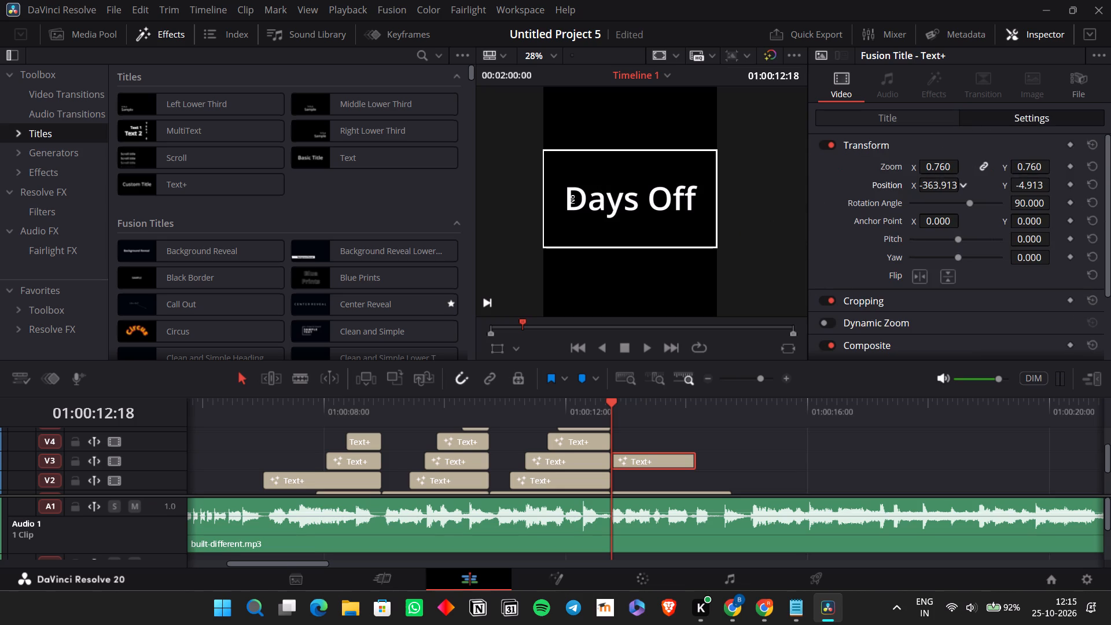
drag(810, 207, 768, 210)
drag(948, 165, 973, 182)
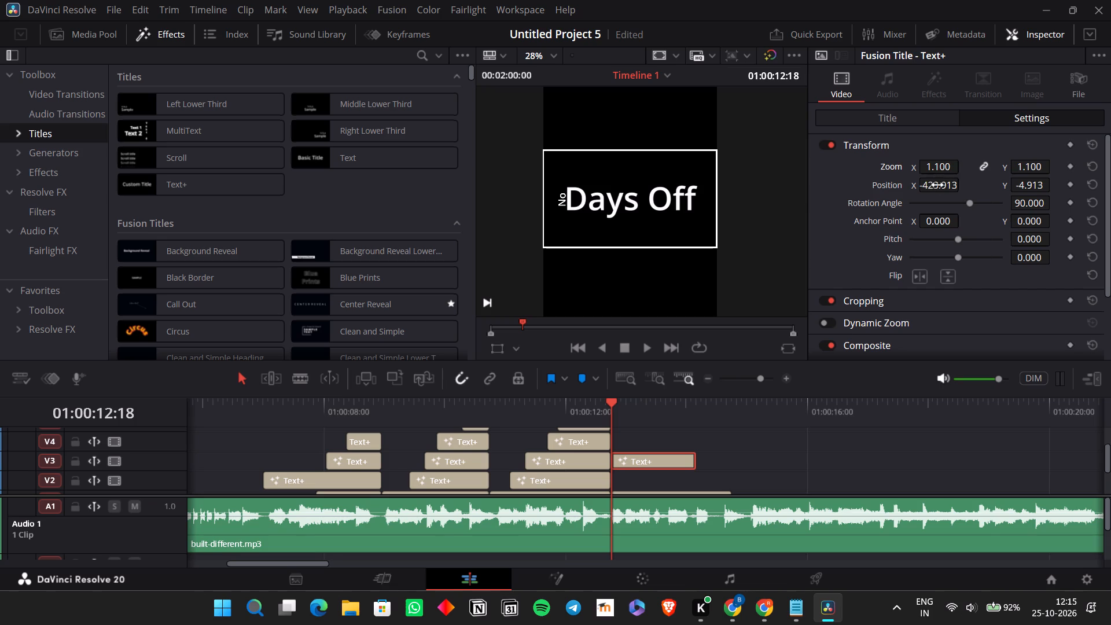
drag(940, 187, 939, 198)
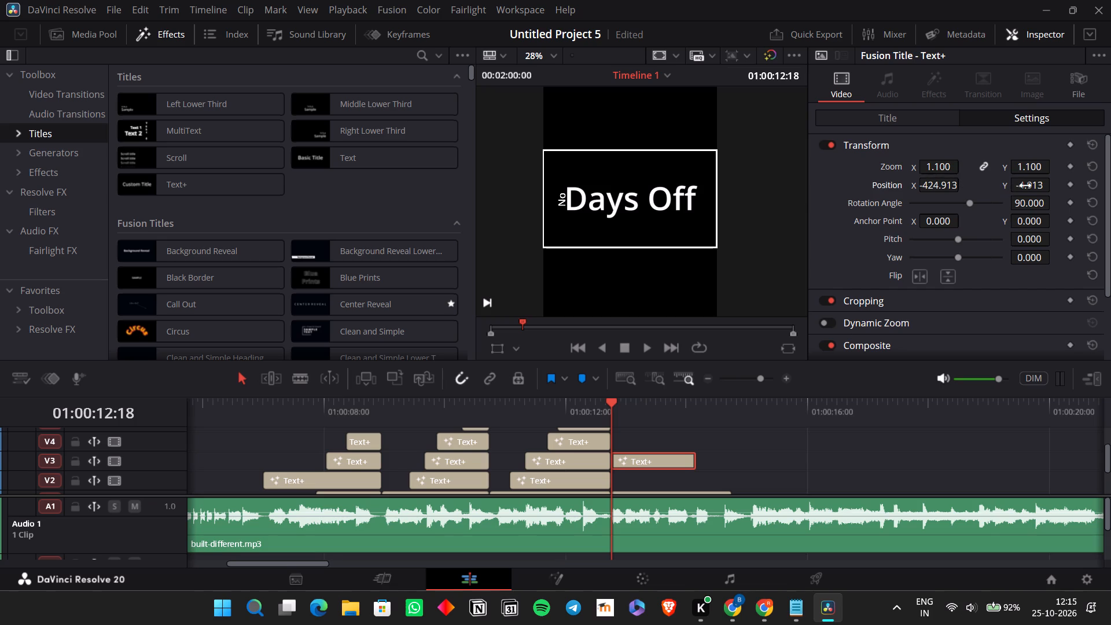
click(1025, 186)
Shift the "Days Off" title on V1 a few frames later than the "No" title and play back the timing.
scroll(645, 447, down, 1)
drag(634, 464, 648, 469)
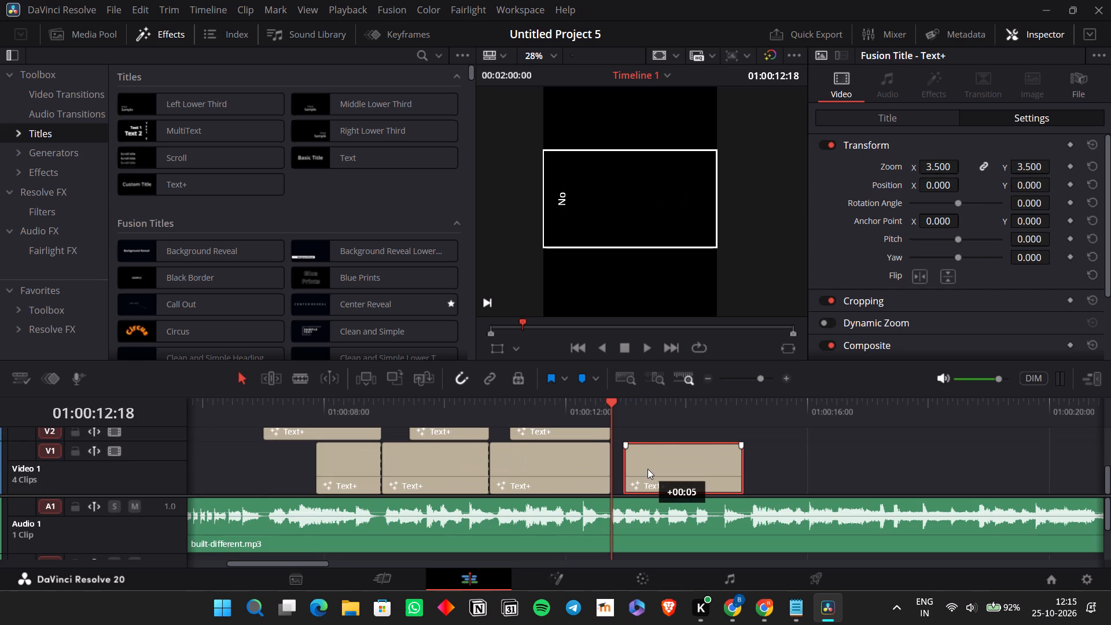
drag(648, 469, 645, 467)
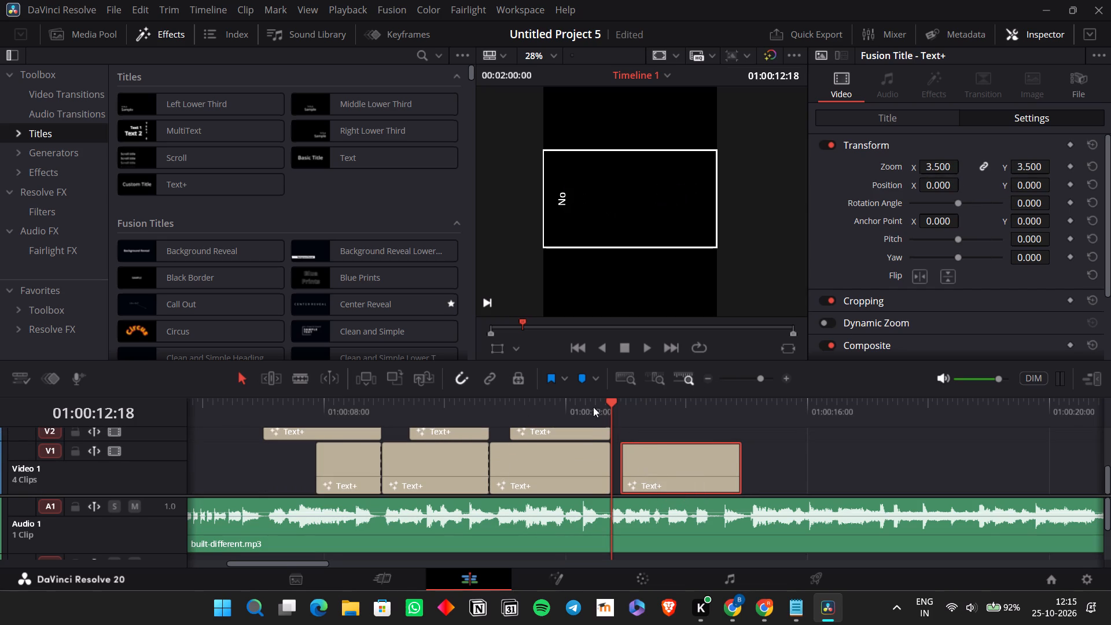
click(593, 406)
key(space)
key(space)
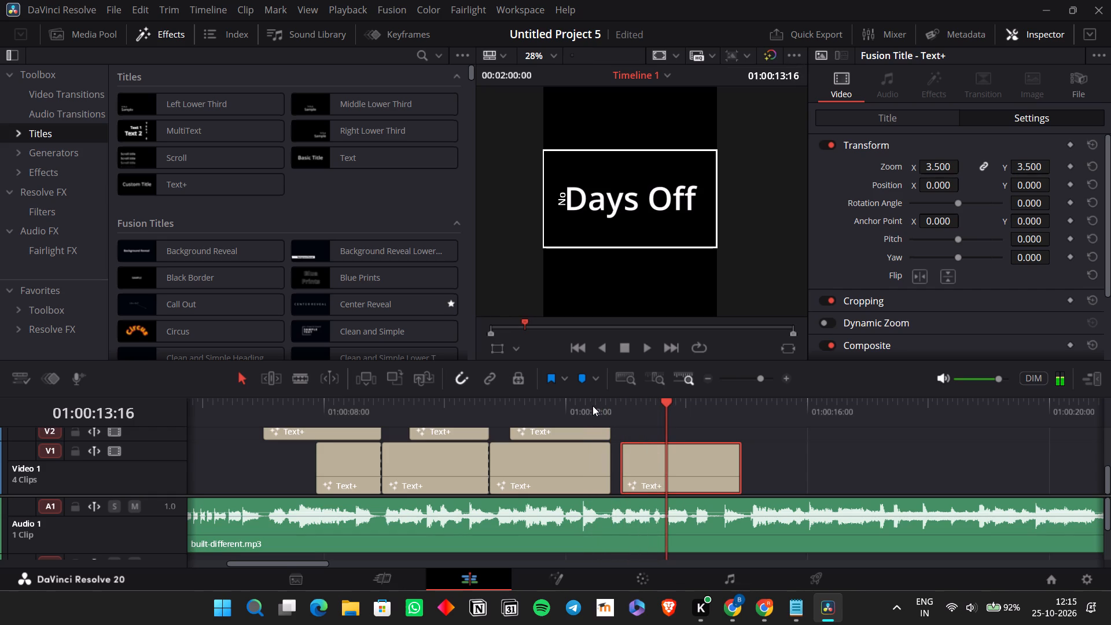
Play to the end of the sung phrase and trim the "Days Off" and "No" titles to end together at 01:00:14:13.
scroll(623, 425, up, 2)
key(space)
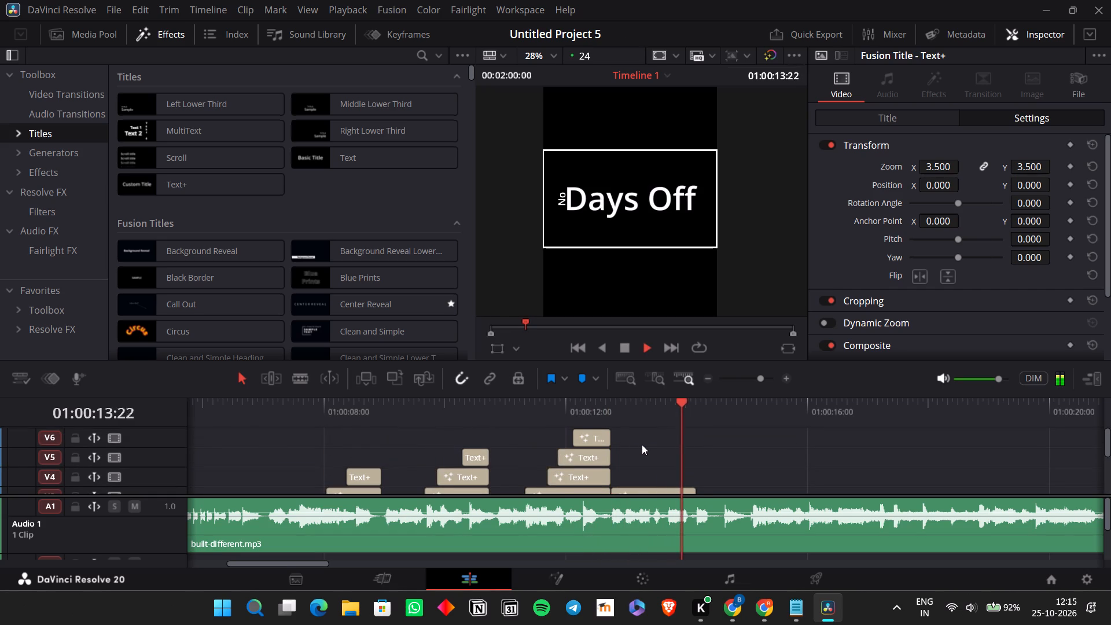
key(space)
scroll(677, 453, down, 1)
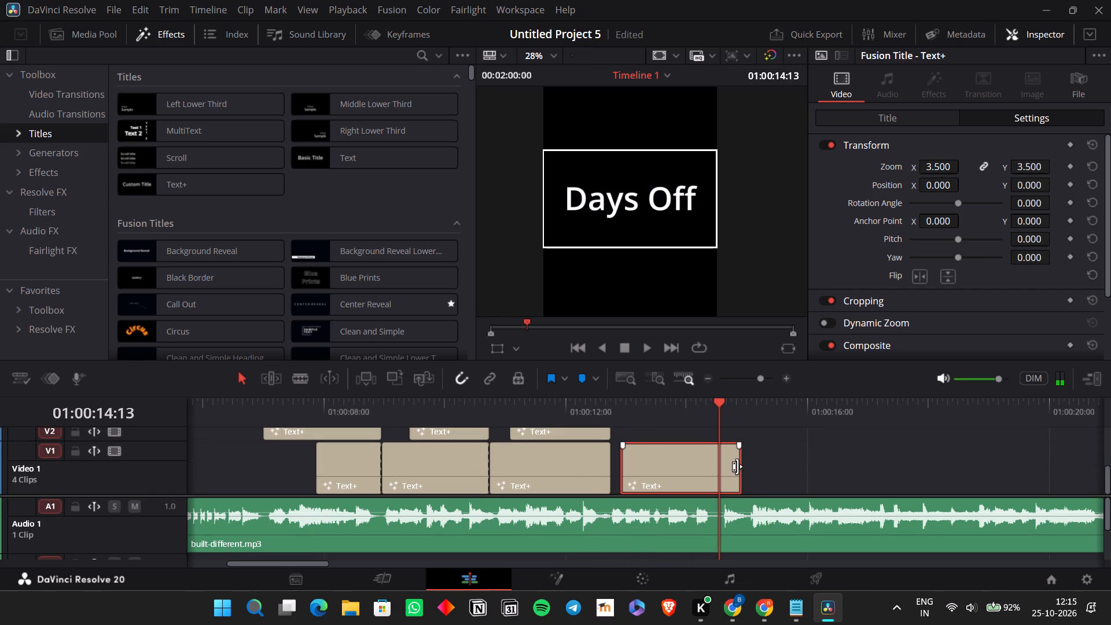
drag(741, 468, 716, 470)
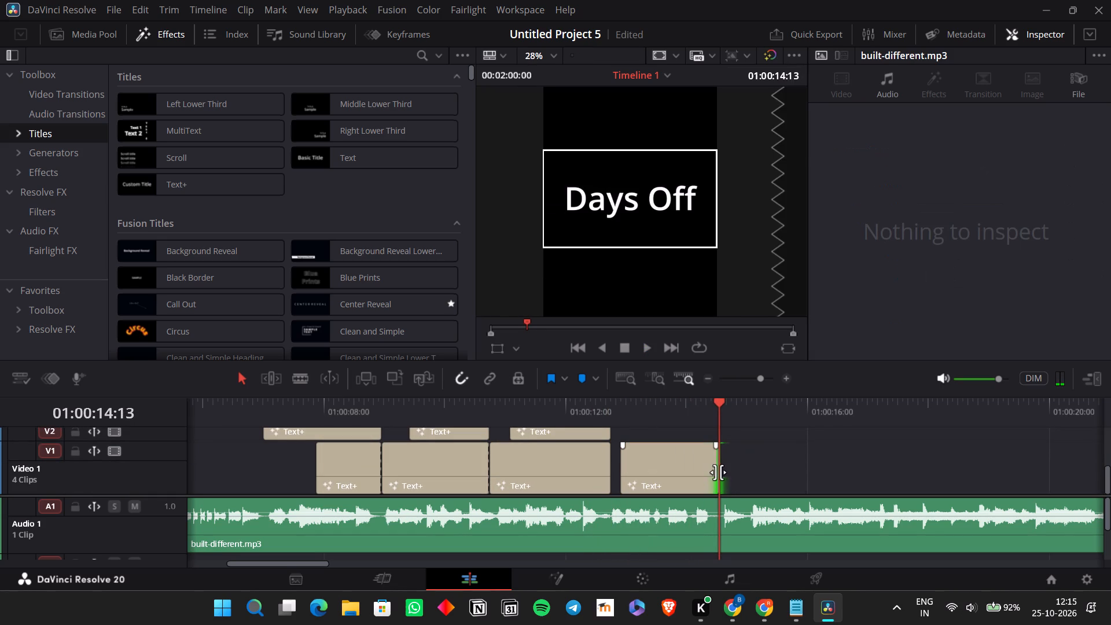
scroll(719, 473, up, 1)
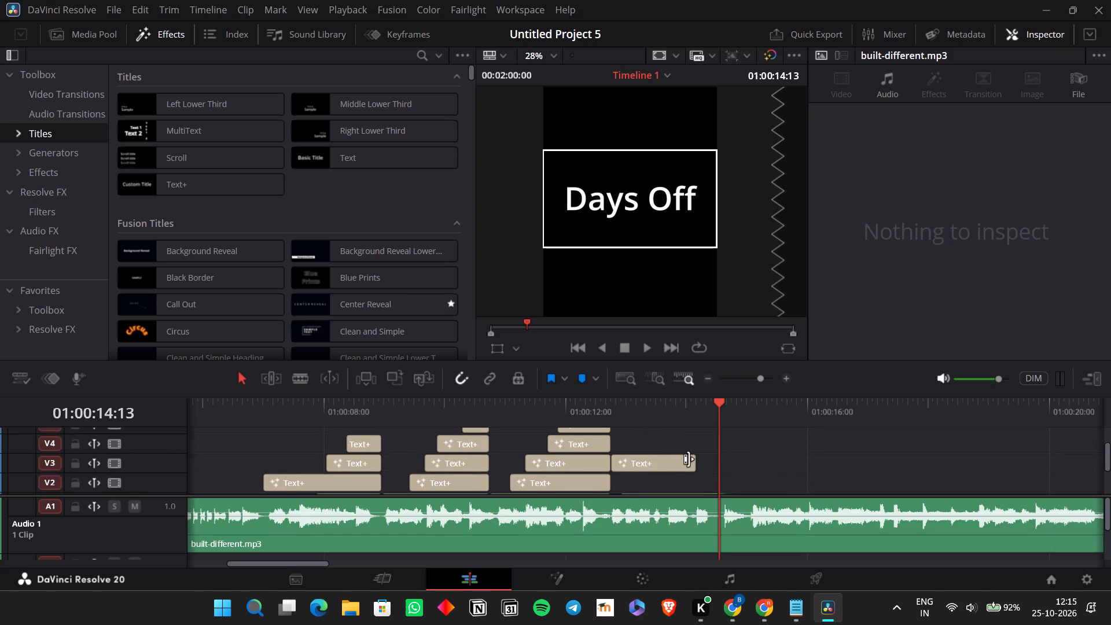
drag(689, 459, 719, 465)
scroll(719, 465, down, 1)
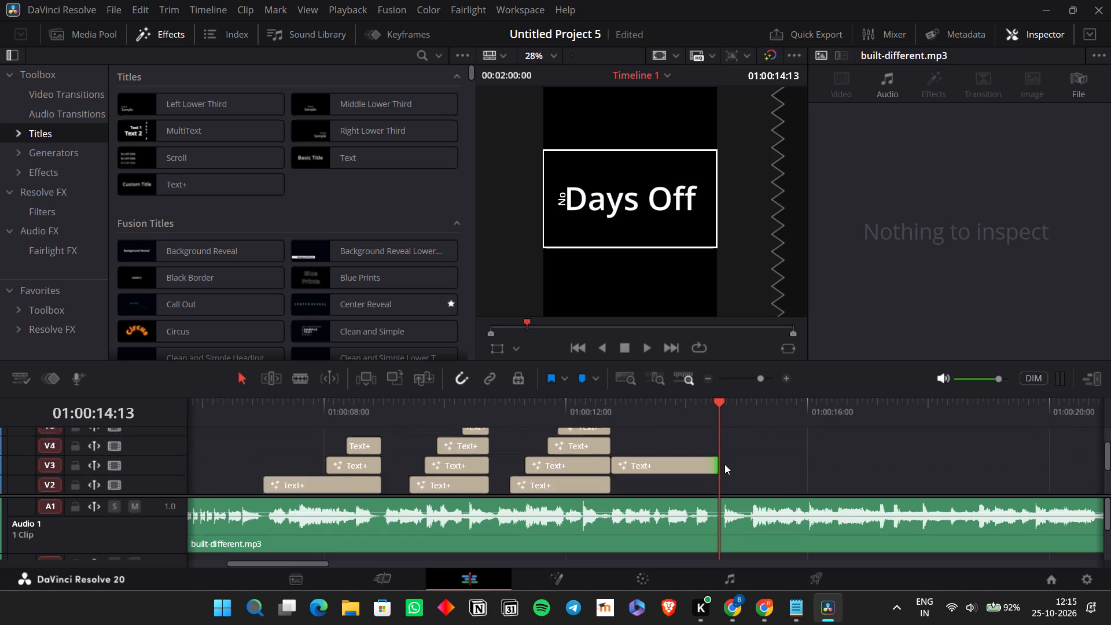
scroll(724, 464, down, 1)
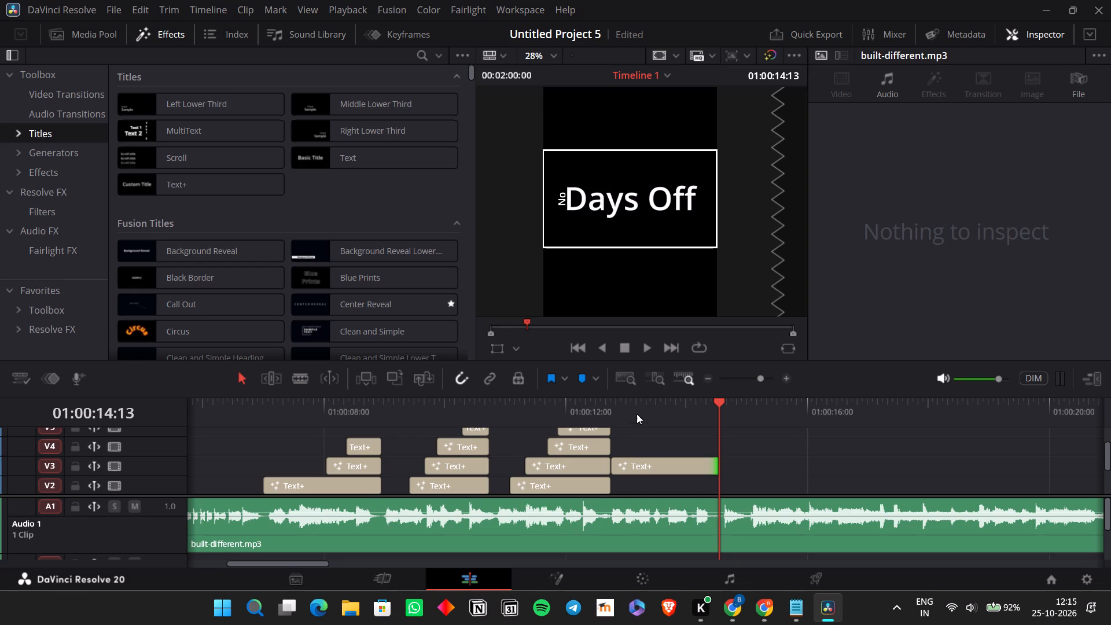
Duplicate the "plates" title on V4 above the "No" title, starting shortly after "No" begins.
click(627, 406)
click(597, 438)
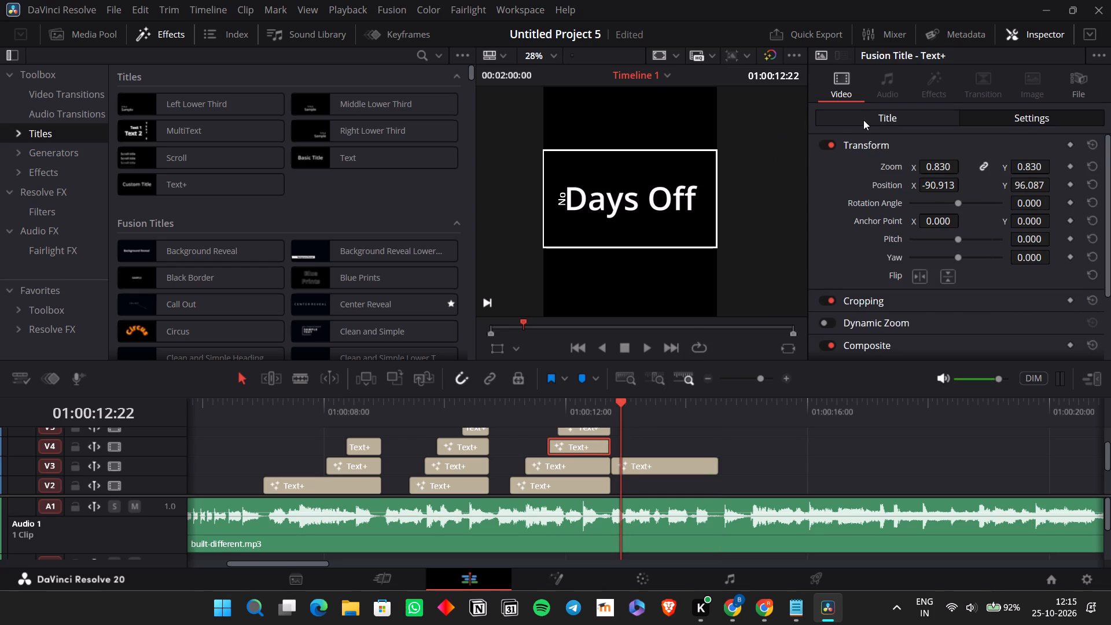
click(863, 120)
click(595, 382)
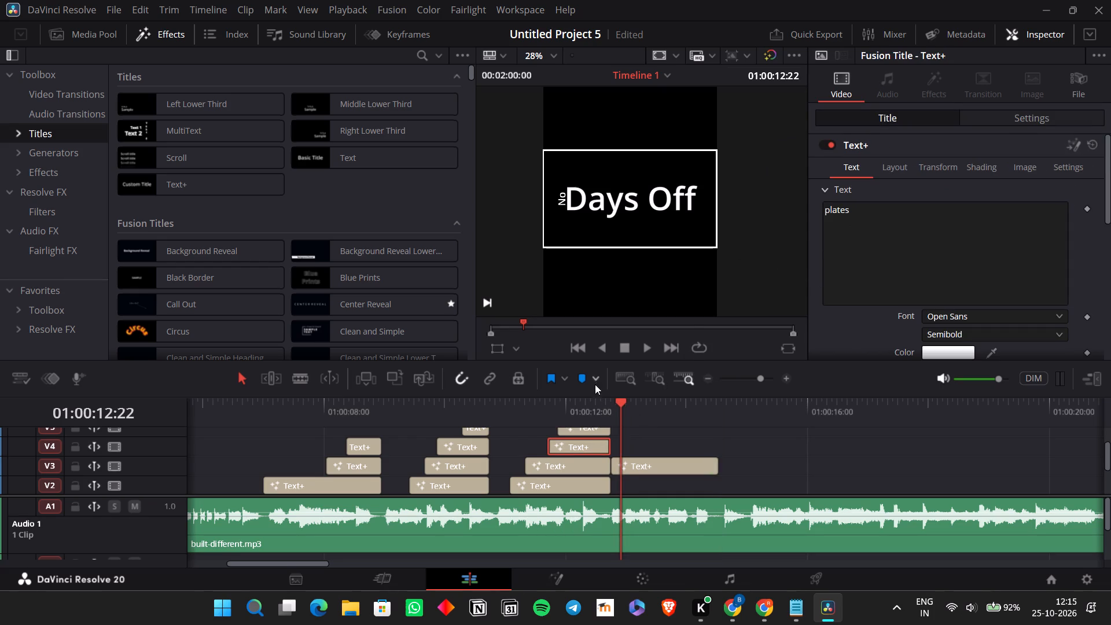
click(597, 406)
key(ctrl+c)
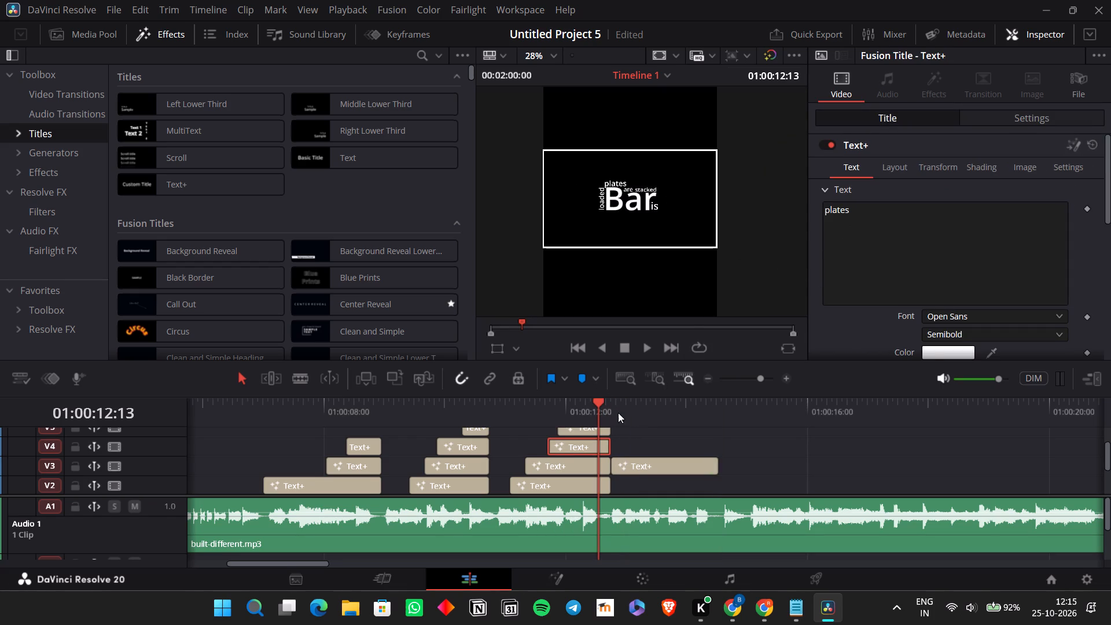
click(626, 401)
click(639, 420)
key(ctrl+v)
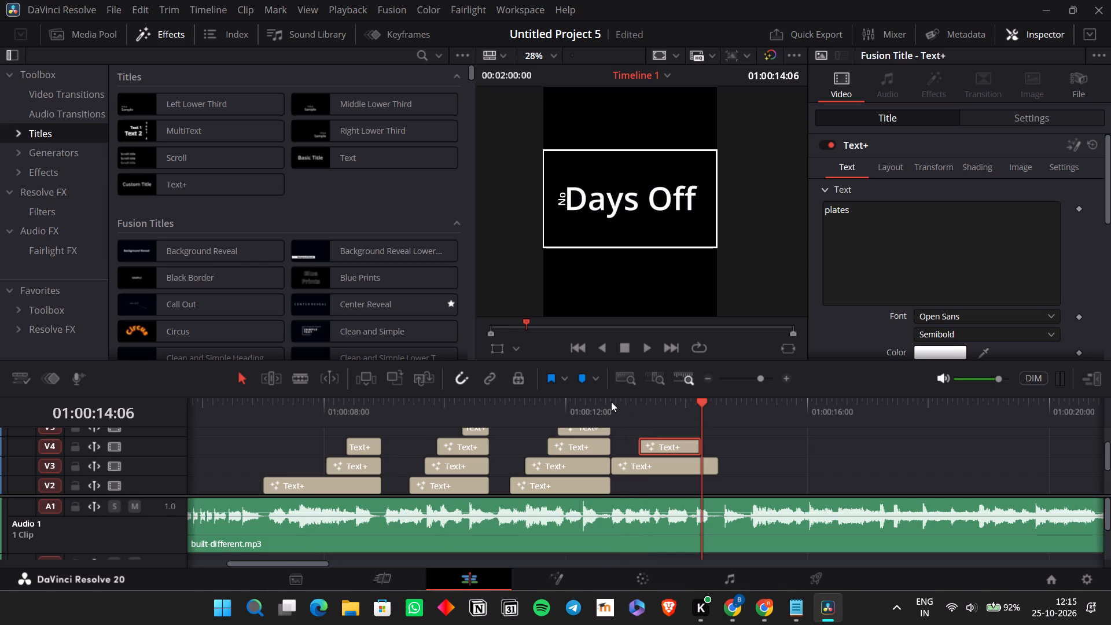
Play the phrase against the lyrics and nudge the copied V4 title about two frames later to match the vocal.
click(611, 402)
key(space)
key(space)
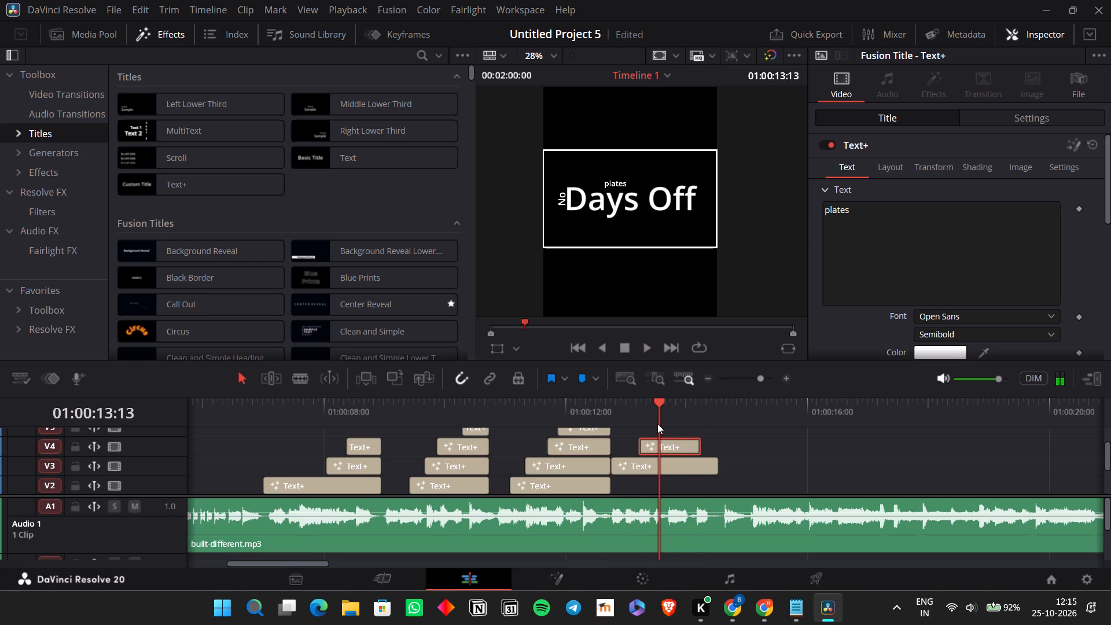
key(space)
key(space)
click(634, 411)
key(space)
key(space)
key(alt+Tab)
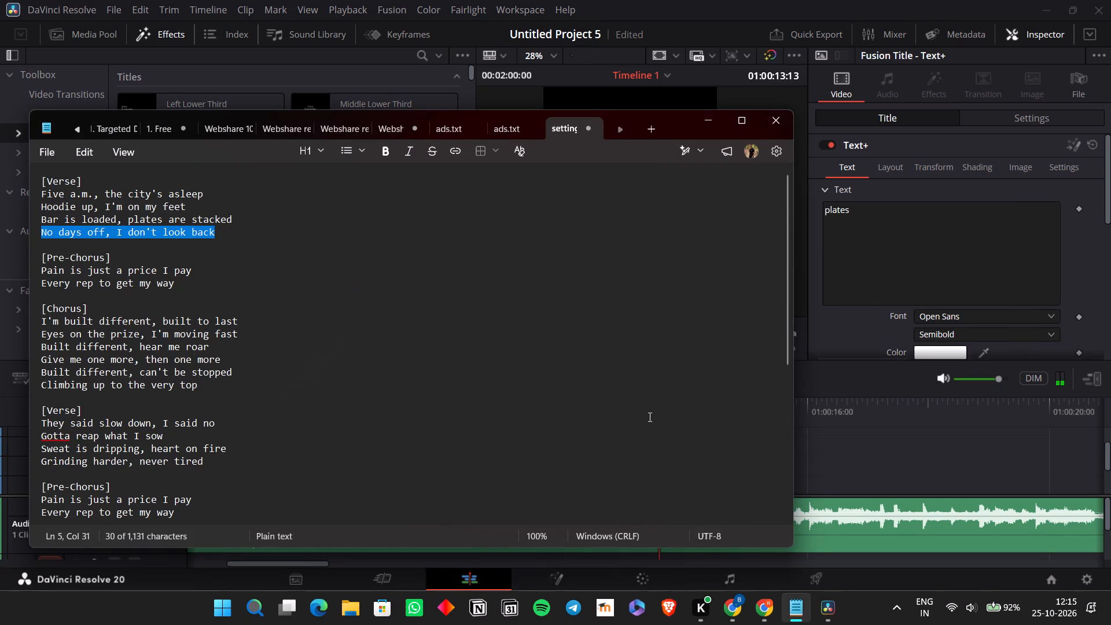
key(alt+Tab)
key(space)
key(space)
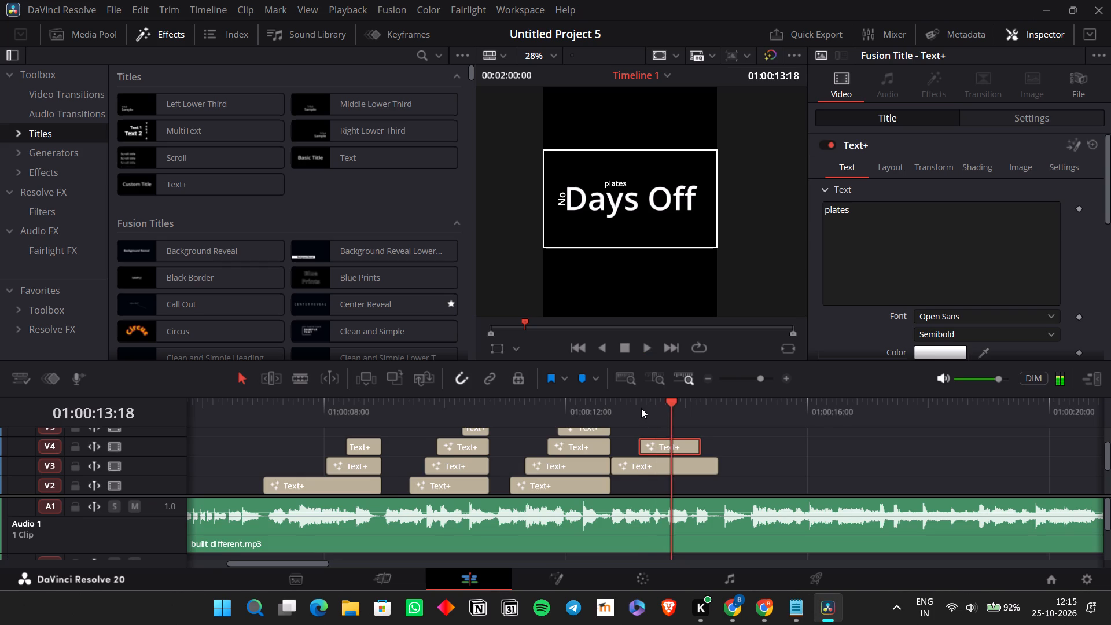
click(641, 402)
key(space)
key(space)
drag(659, 436, 664, 442)
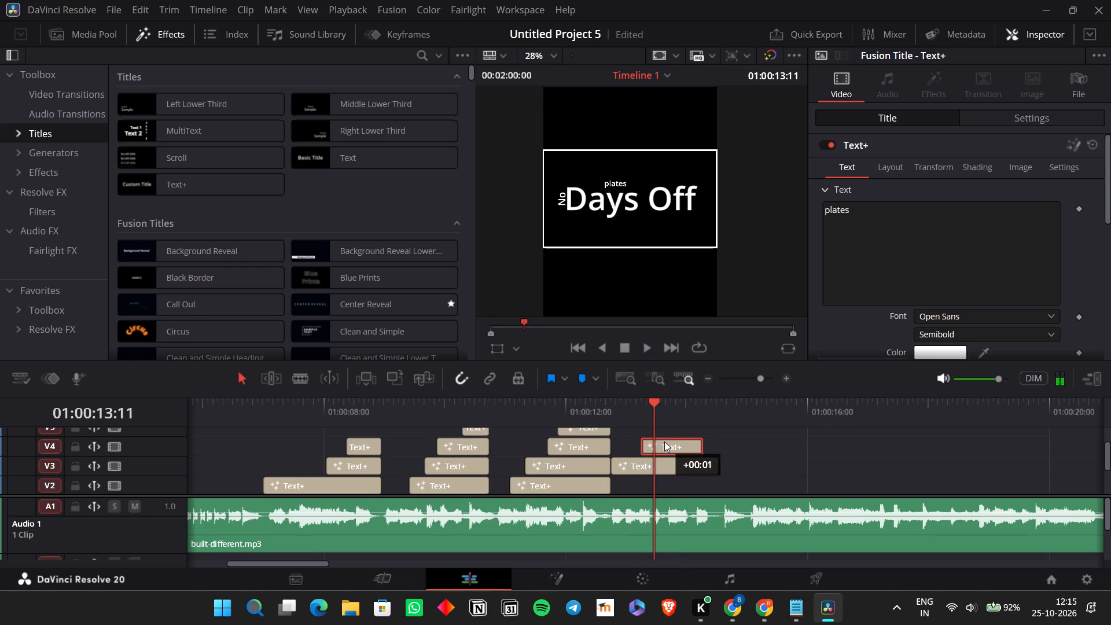
drag(664, 442, 667, 443)
Replace the copied V4 title's text with "I".
drag(867, 218, 781, 210)
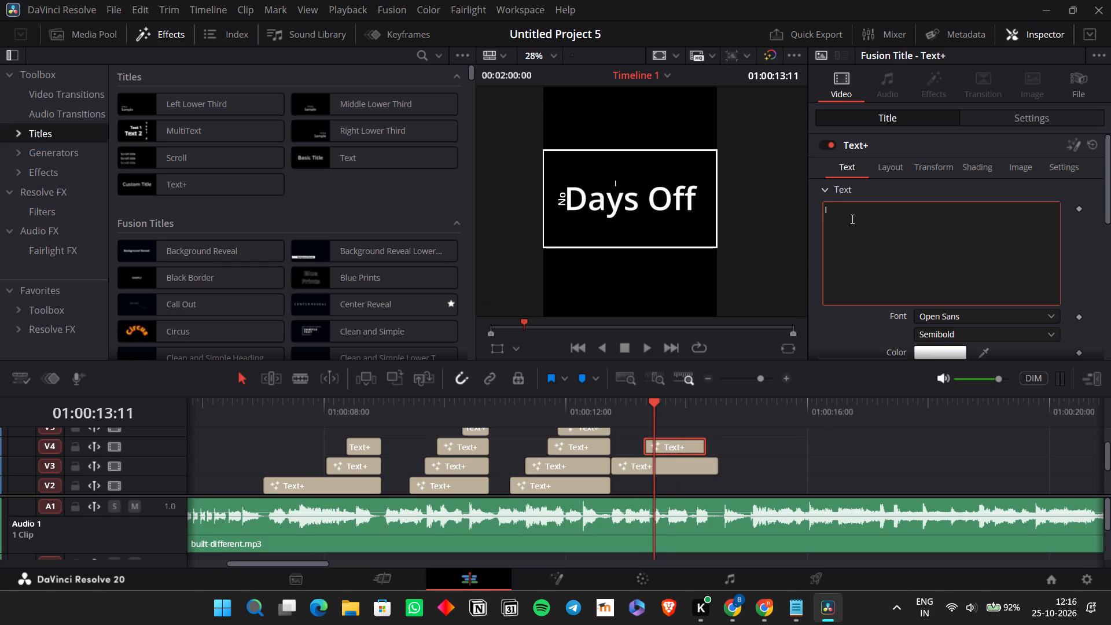
Move the "I" title horizontally to position X of about -381, near the start of "Days Off".
click(975, 125)
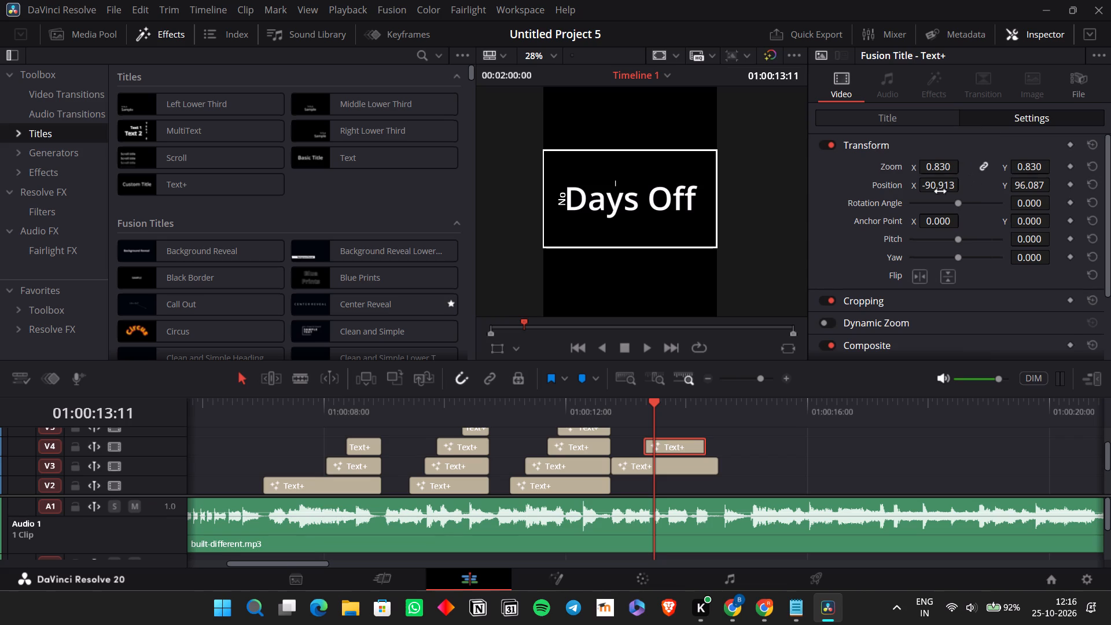
drag(942, 186, 844, 215)
drag(844, 215, 746, 243)
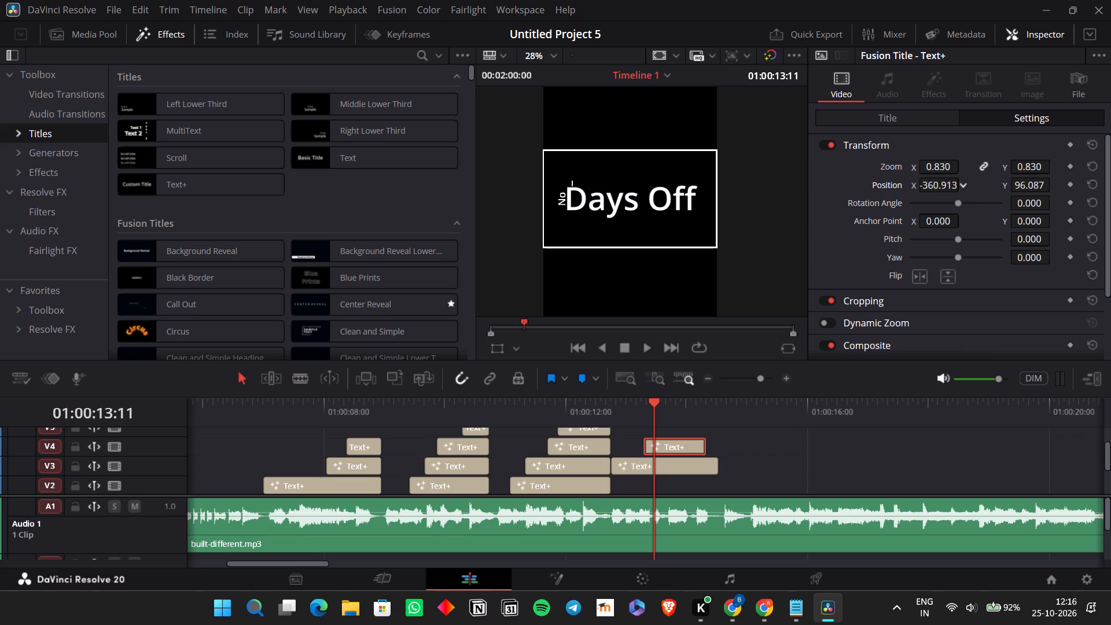
drag(746, 243, 737, 252)
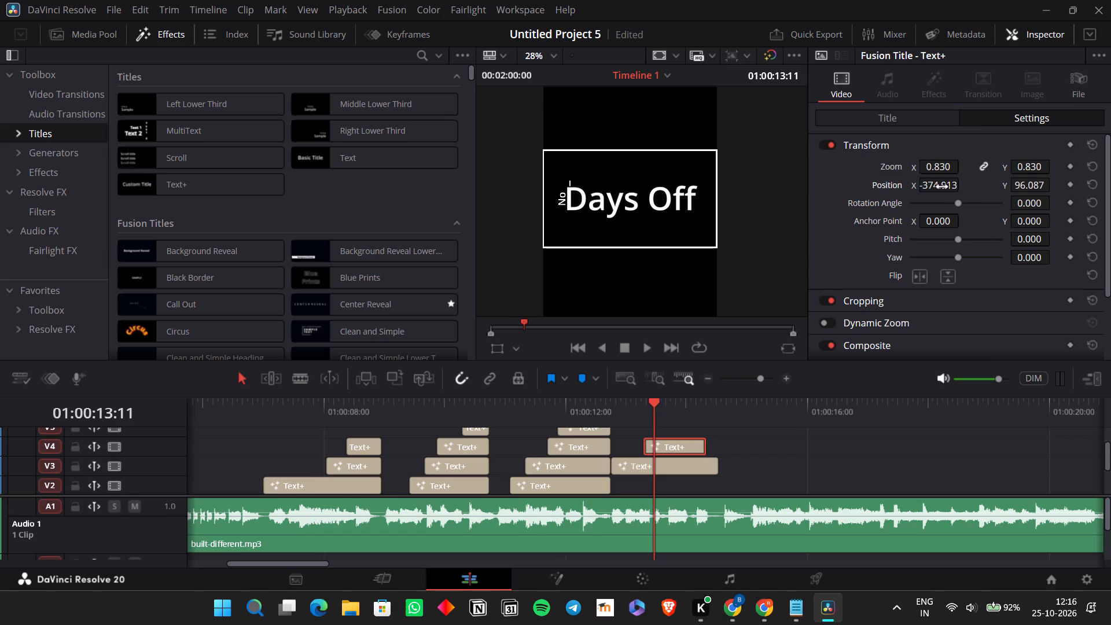
click(942, 187)
Play through the phrase and extend the "I" title on V4 to end together with the "No" title.
key(space)
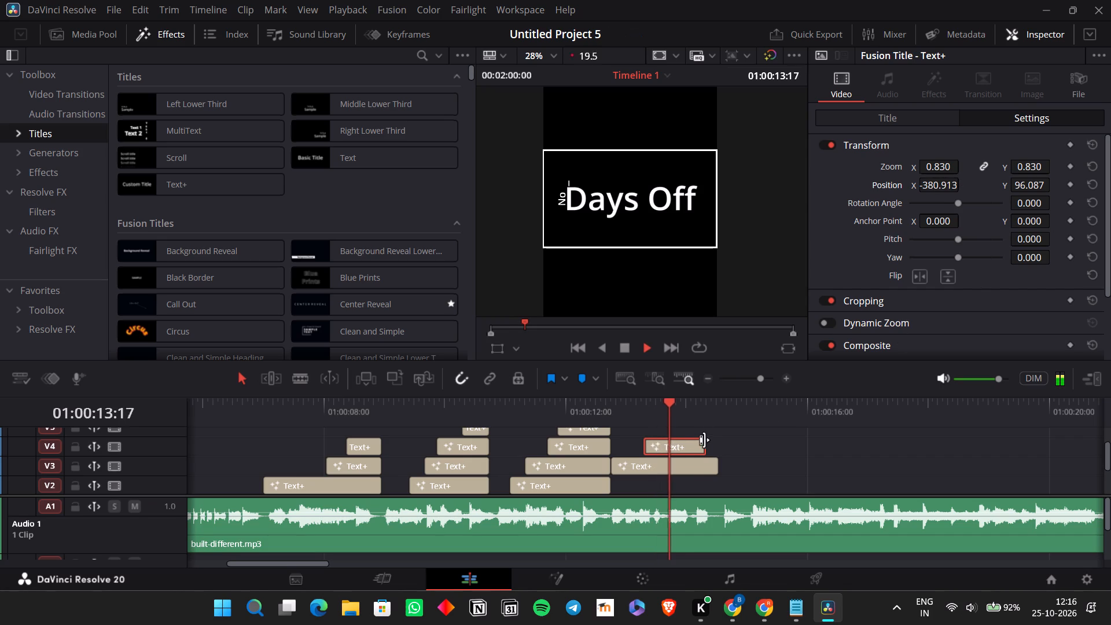
key(space)
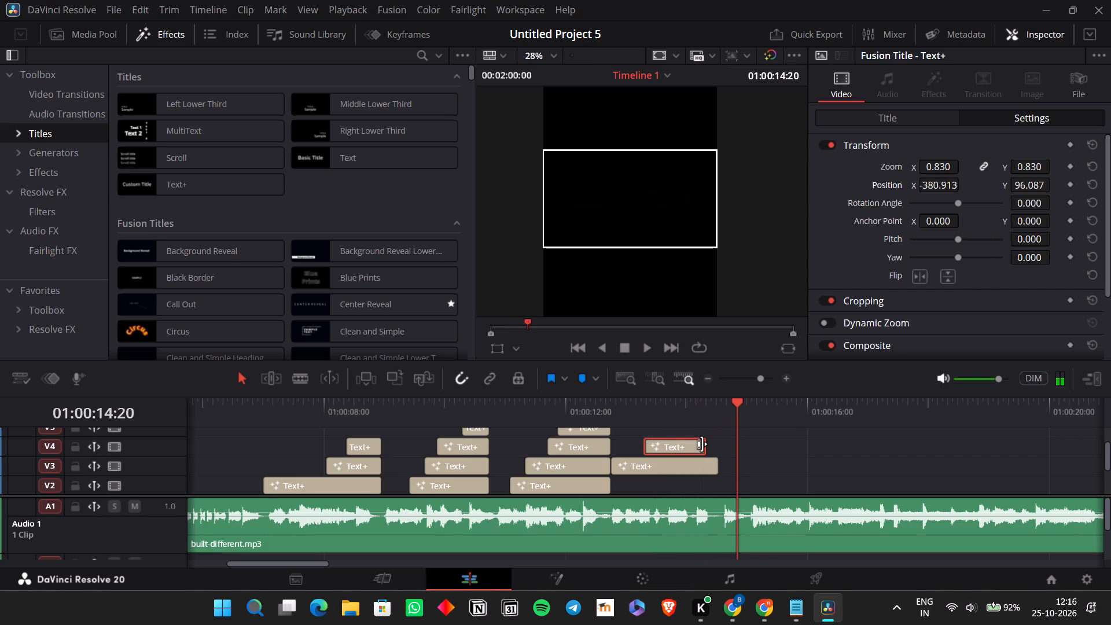
drag(702, 444, 711, 448)
Duplicate the "are" title on V5 above the "I" title, starting about four frames after "I" begins.
scroll(724, 444, down, 2)
scroll(724, 446, up, 3)
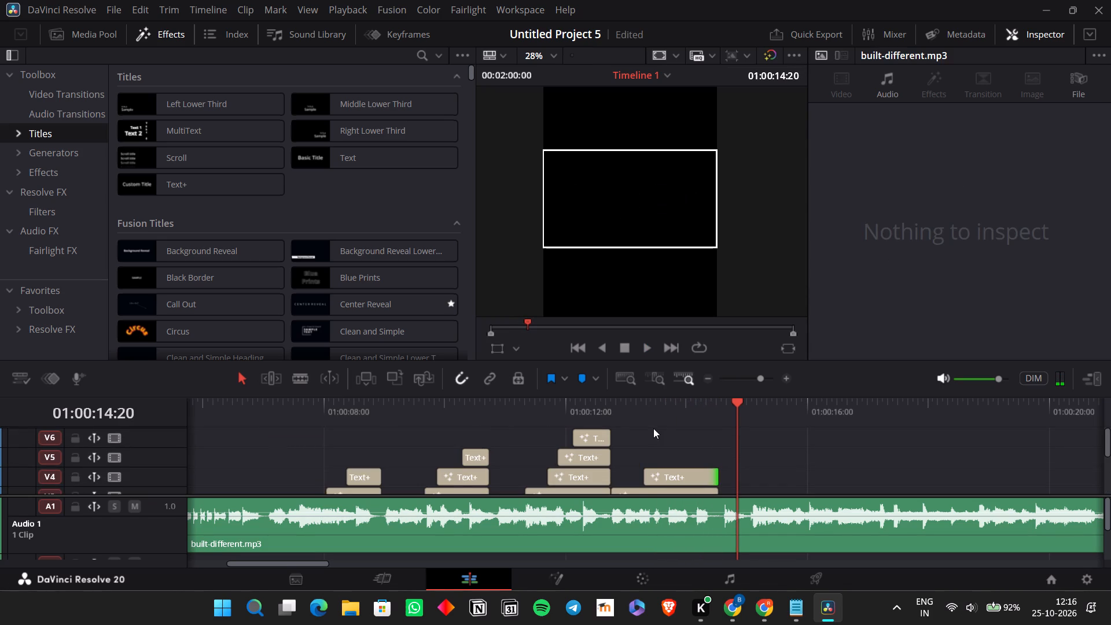
click(638, 407)
key(space)
key(space)
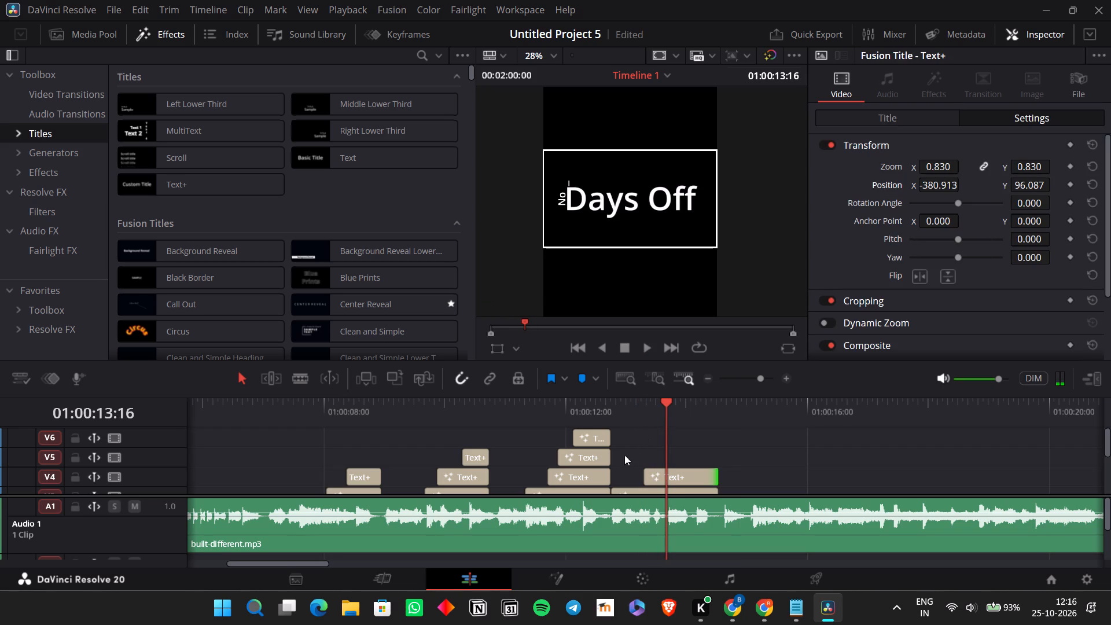
click(593, 454)
click(581, 409)
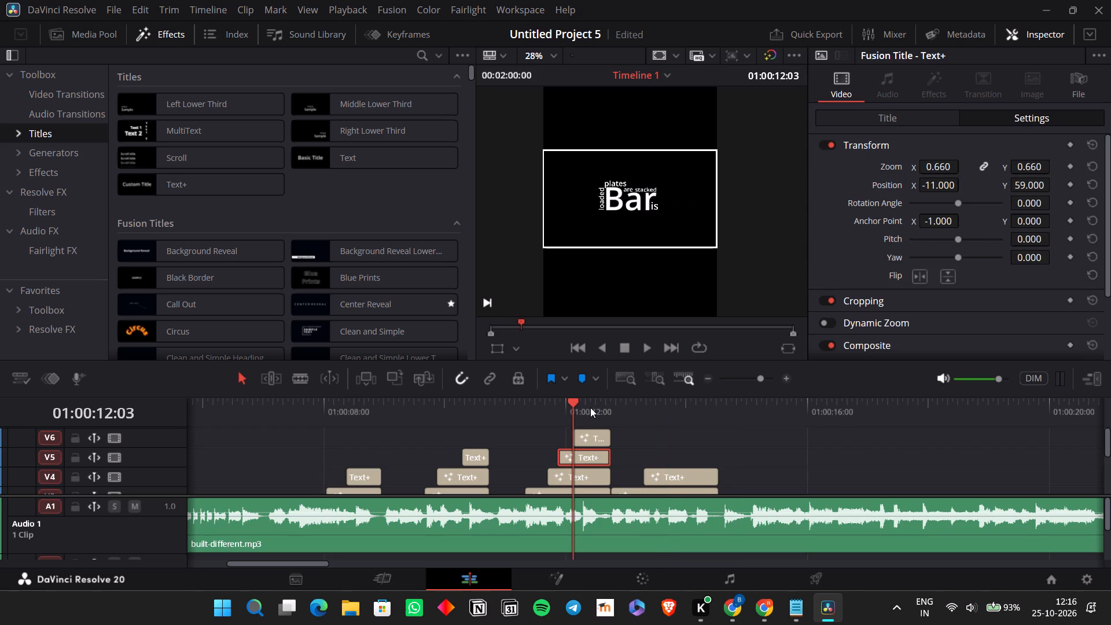
key(ctrl+c)
click(646, 400)
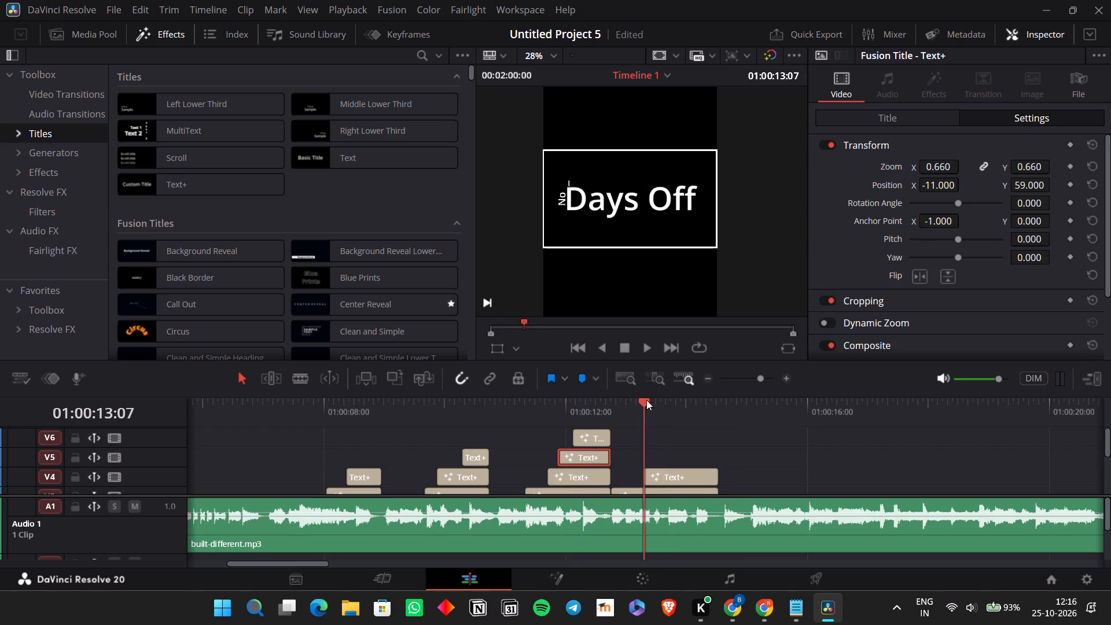
key(ctrl+v)
drag(662, 456, 678, 457)
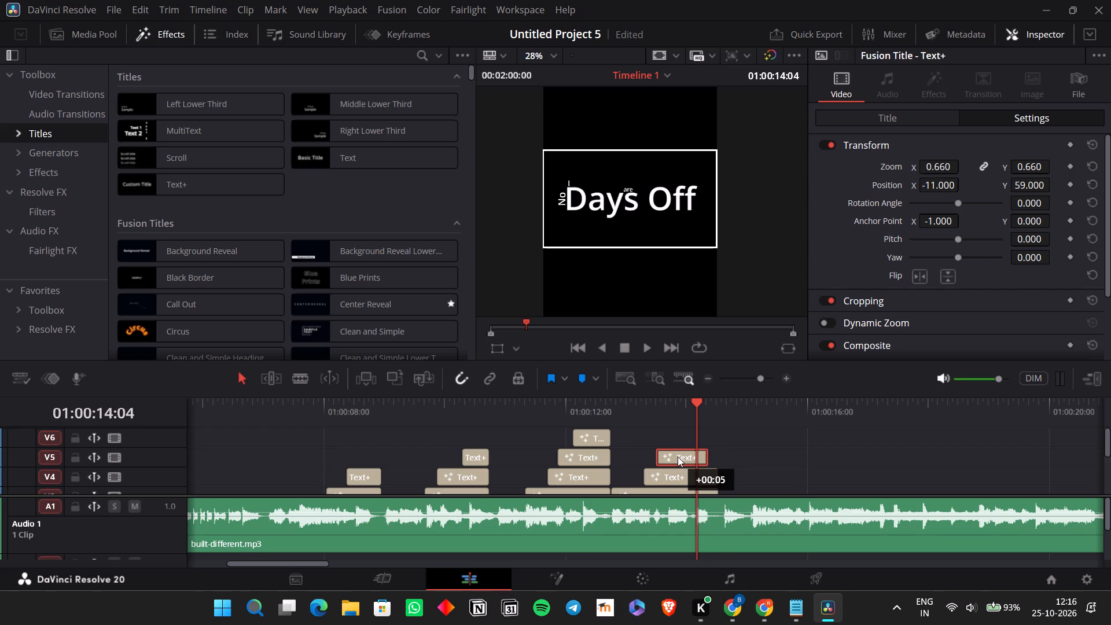
drag(678, 457, 674, 457)
Play the phrase against the vocal and shift the copied V5 title to start at 01:00:13:16.
click(632, 403)
key(space)
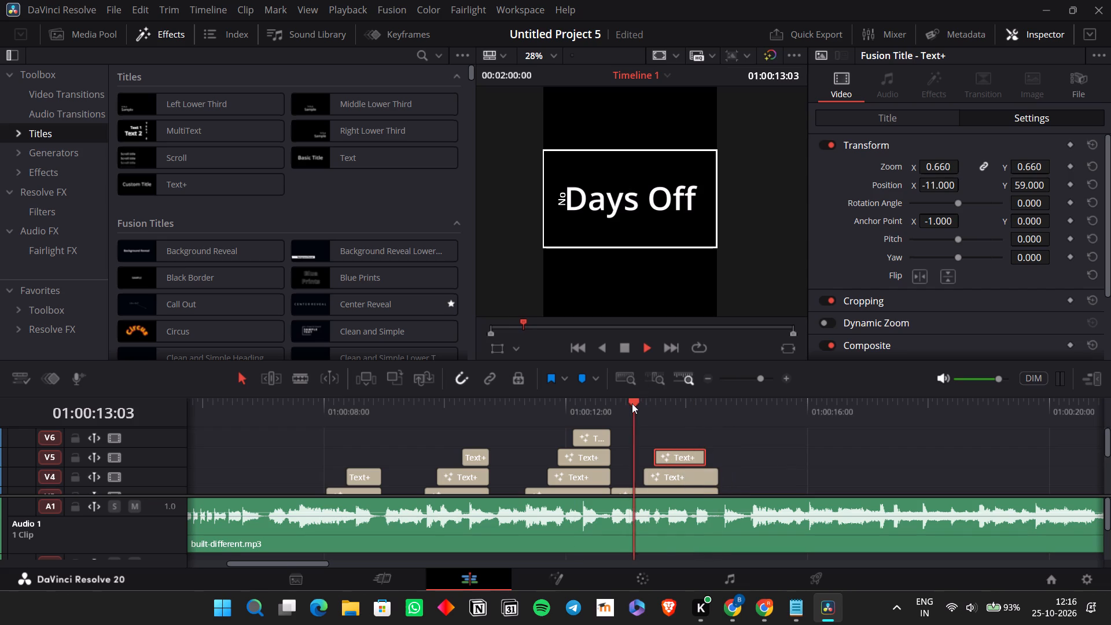
key(space)
click(686, 454)
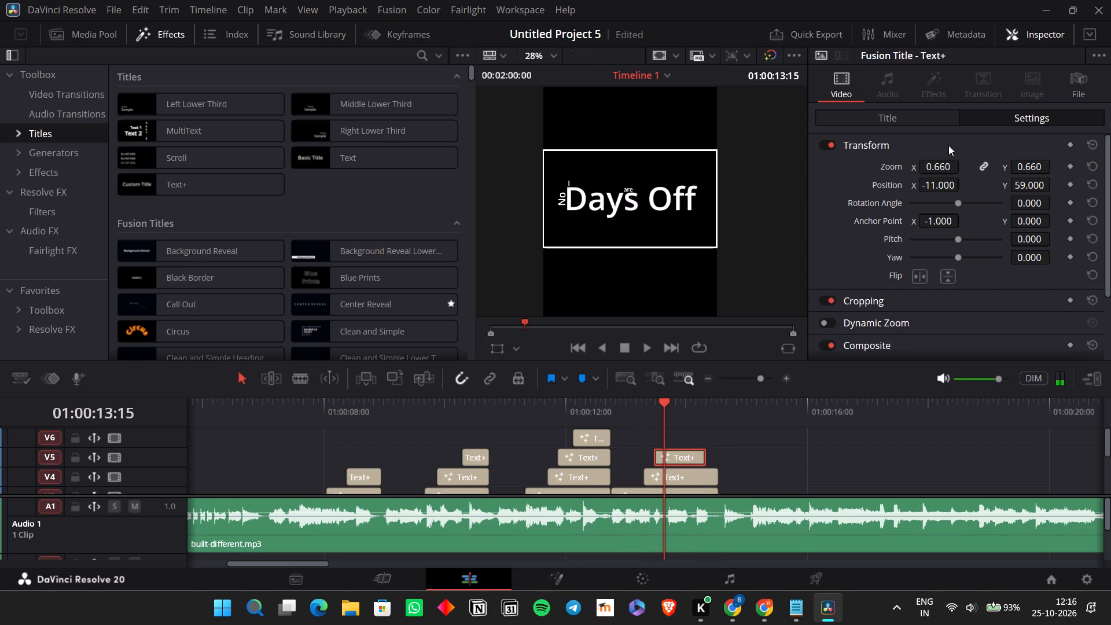
click(947, 112)
key(space)
key(space)
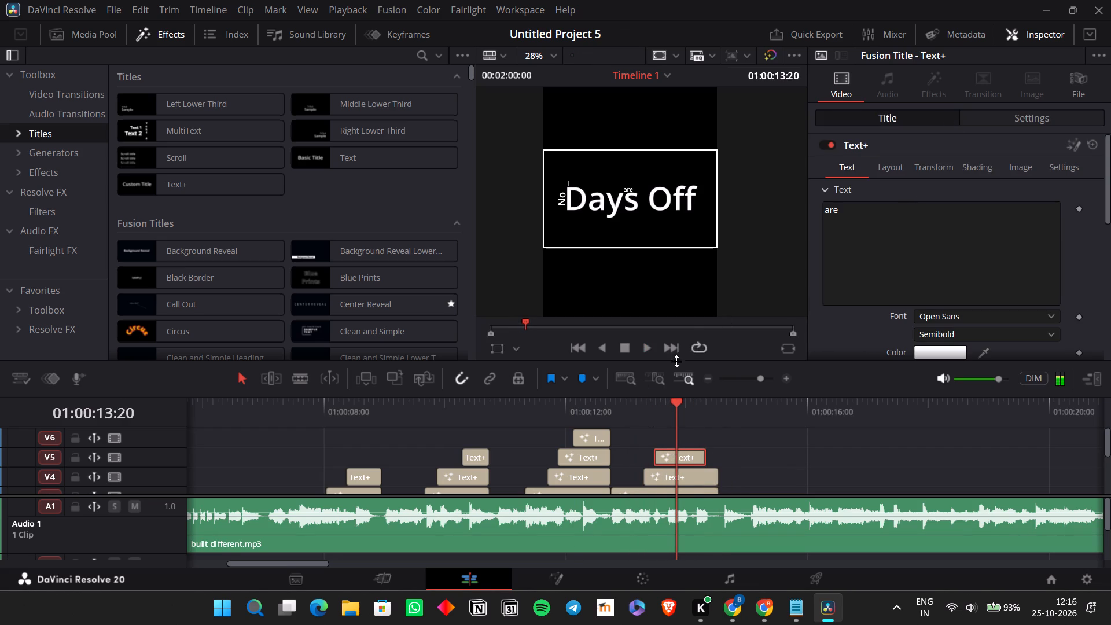
key(Left)
key(Left)
key(Left)
key(Left)
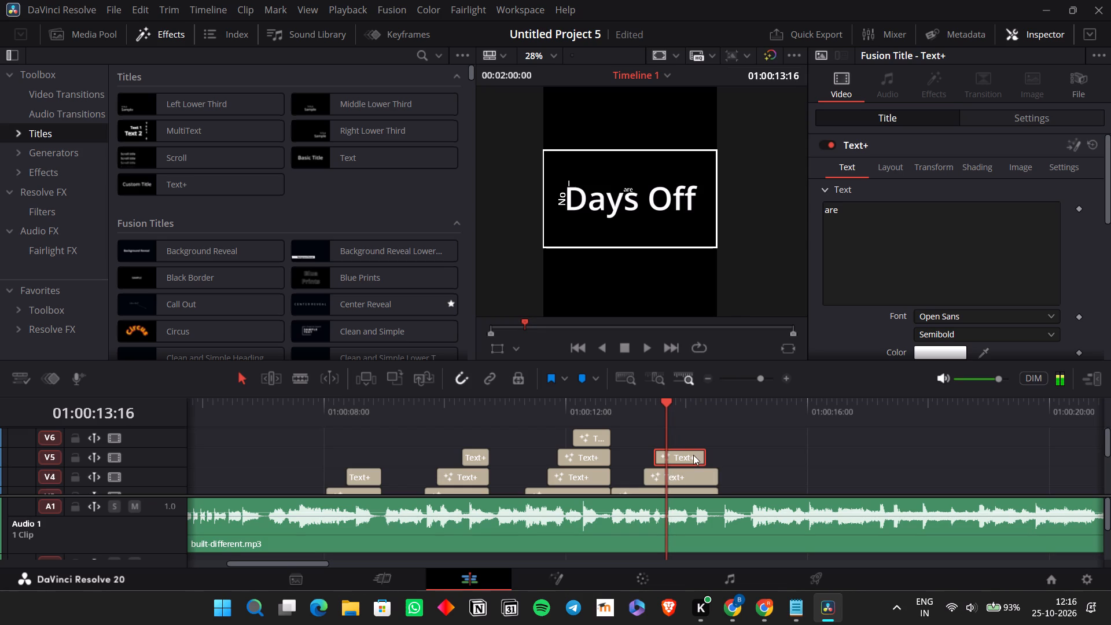
drag(688, 454, 698, 459)
Replace the copied V5 title's text with "Don't".
drag(844, 222, 816, 203)
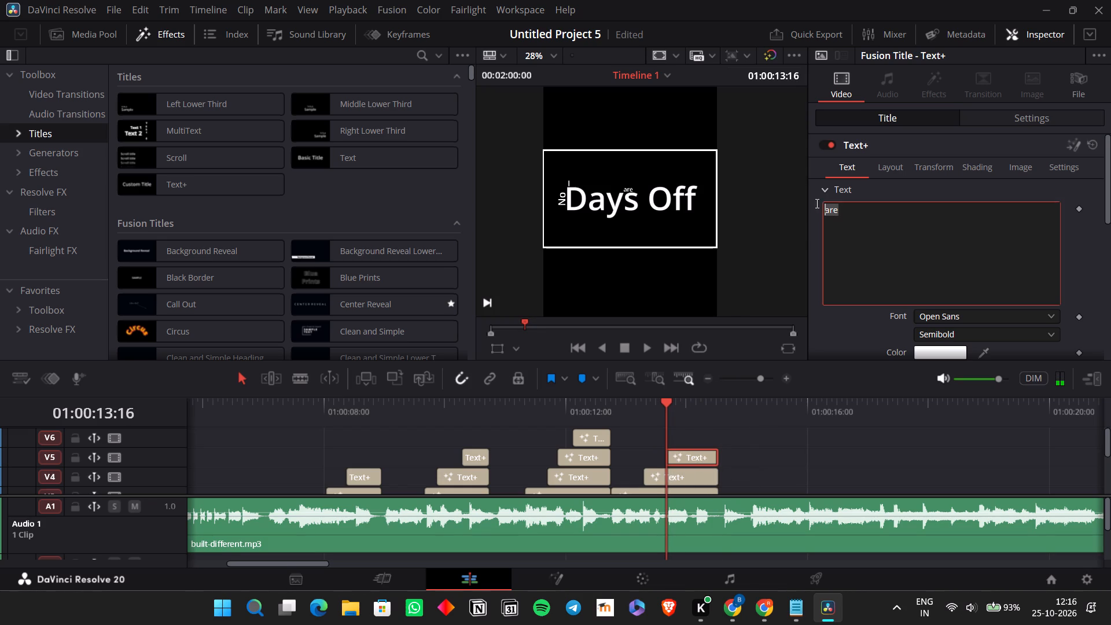
drag(816, 203, 815, 203)
key(p)
key(BackSpace)
text(ont)
text('s)
key(BackSpace)
key(BackSpace)
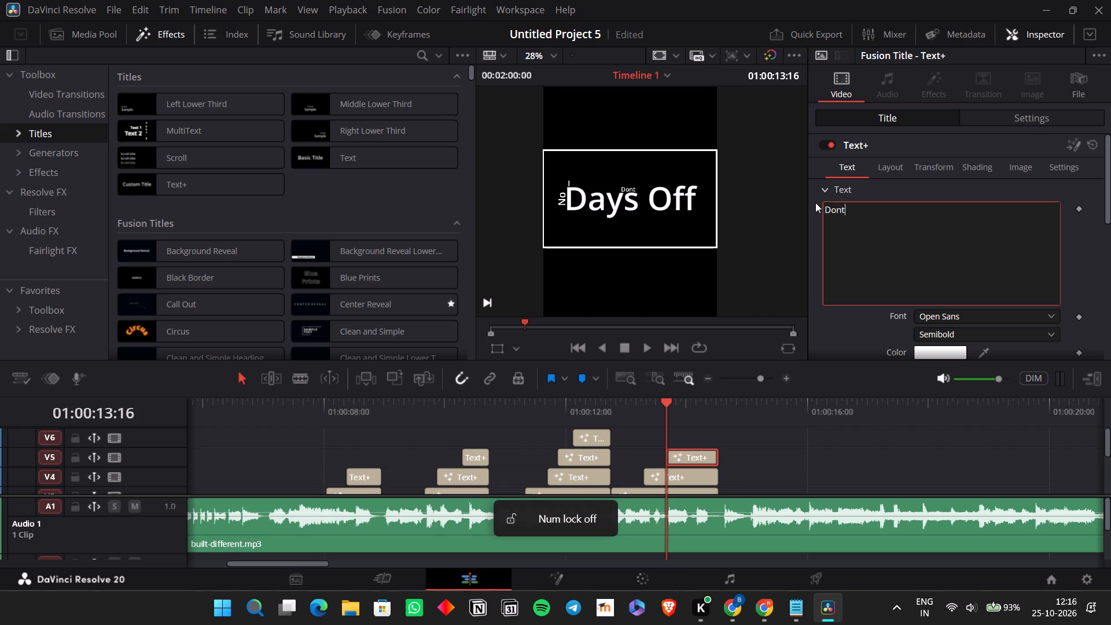
key(BackSpace)
text('t)
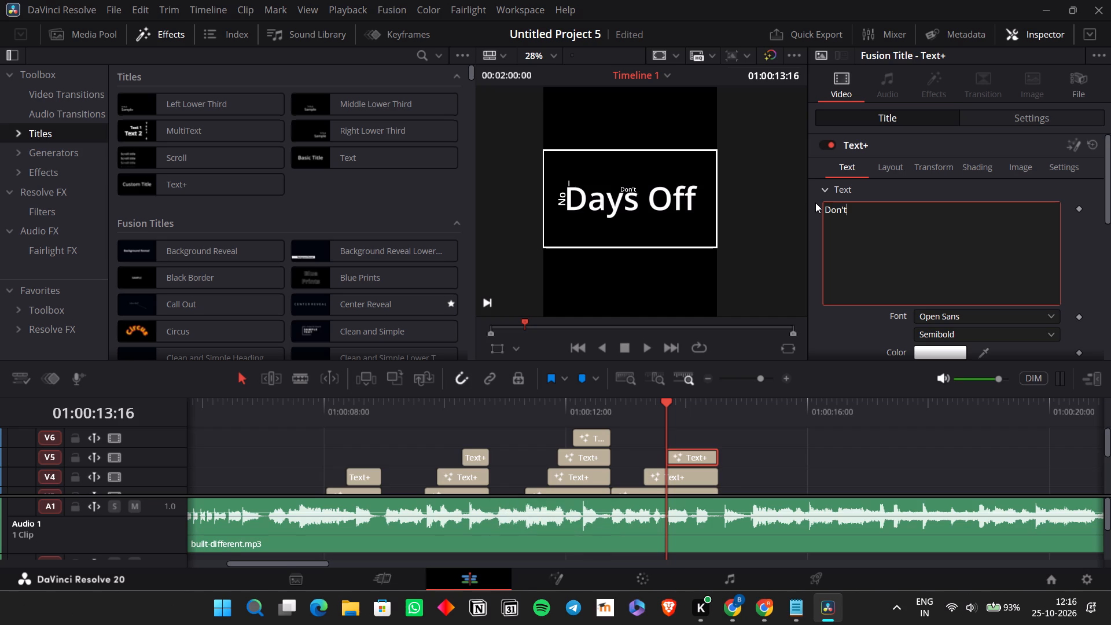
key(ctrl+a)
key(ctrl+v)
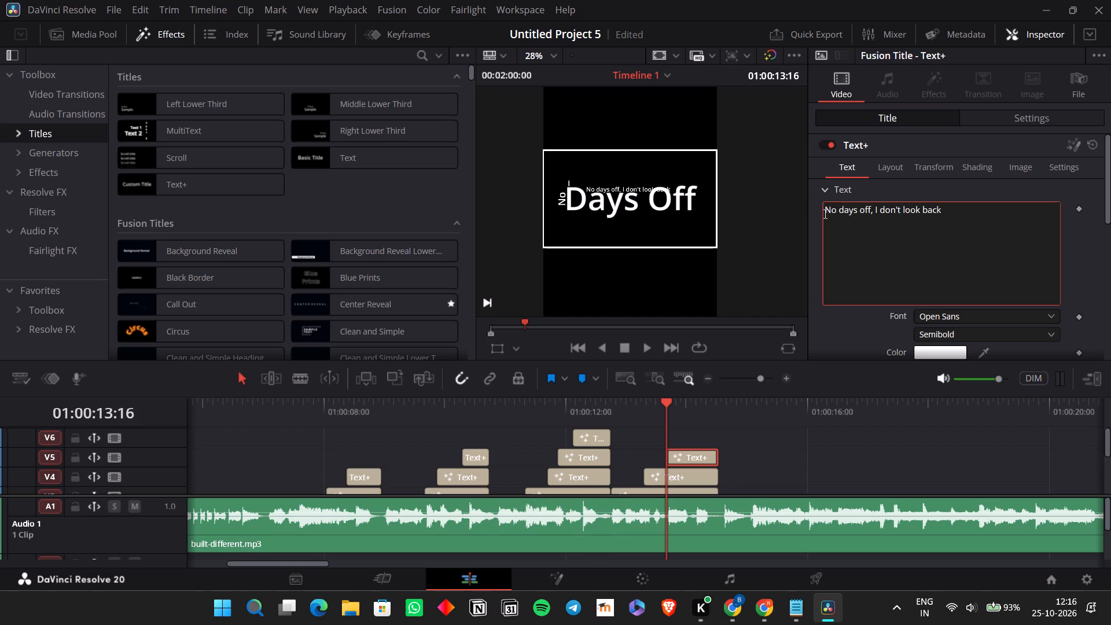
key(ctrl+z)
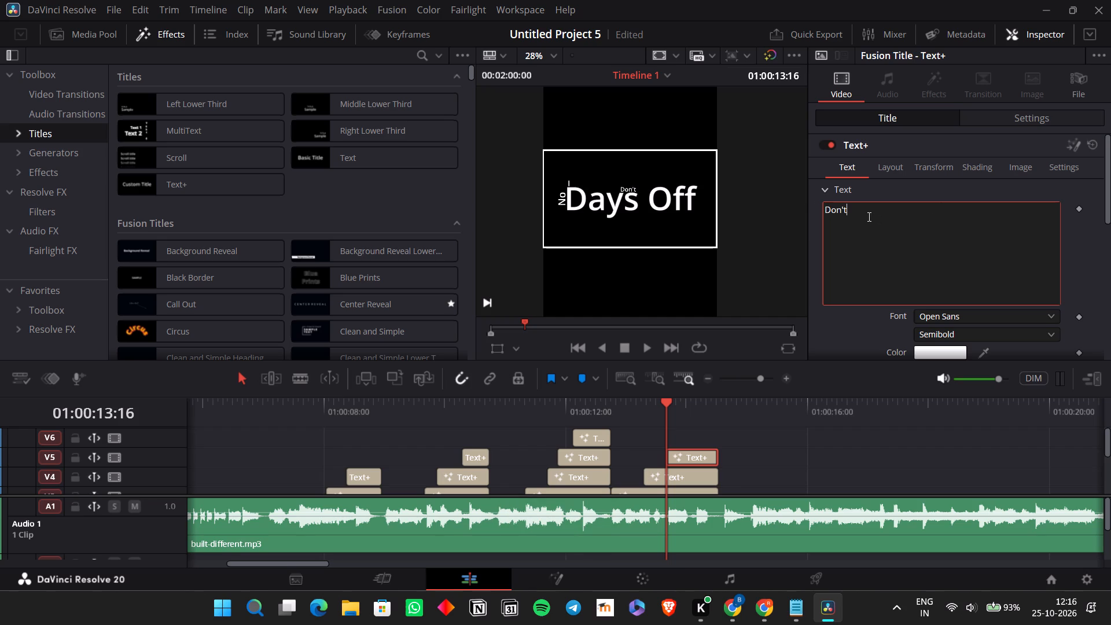
Change the capital D in the V5 title to lowercase so the text reads "don't".
click(834, 214)
key(Left)
key(BackSpace)
key(d)
Move the "don't" title horizontally to position X -210, placing it beside the "I".
click(878, 172)
click(925, 168)
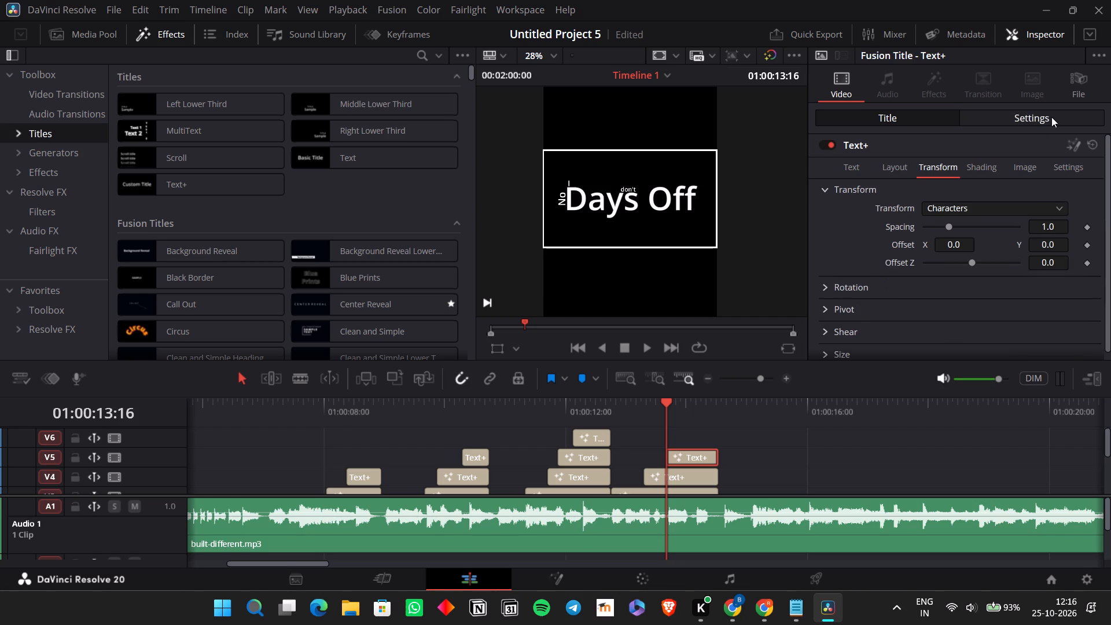
click(849, 175)
click(1035, 109)
click(1028, 111)
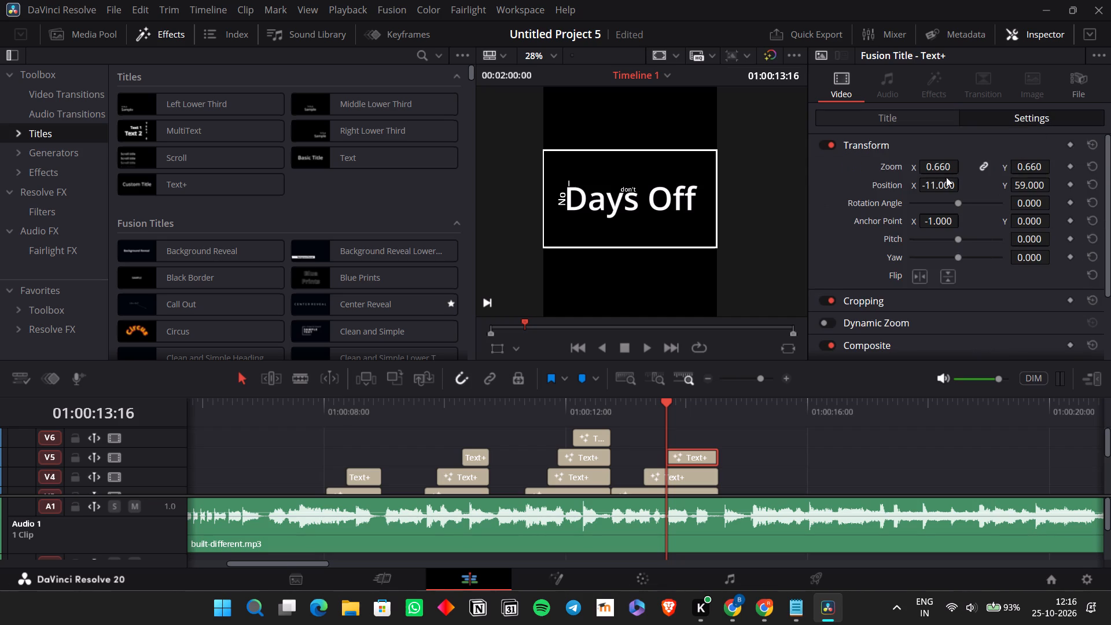
drag(946, 183, 804, 219)
drag(804, 219, 802, 233)
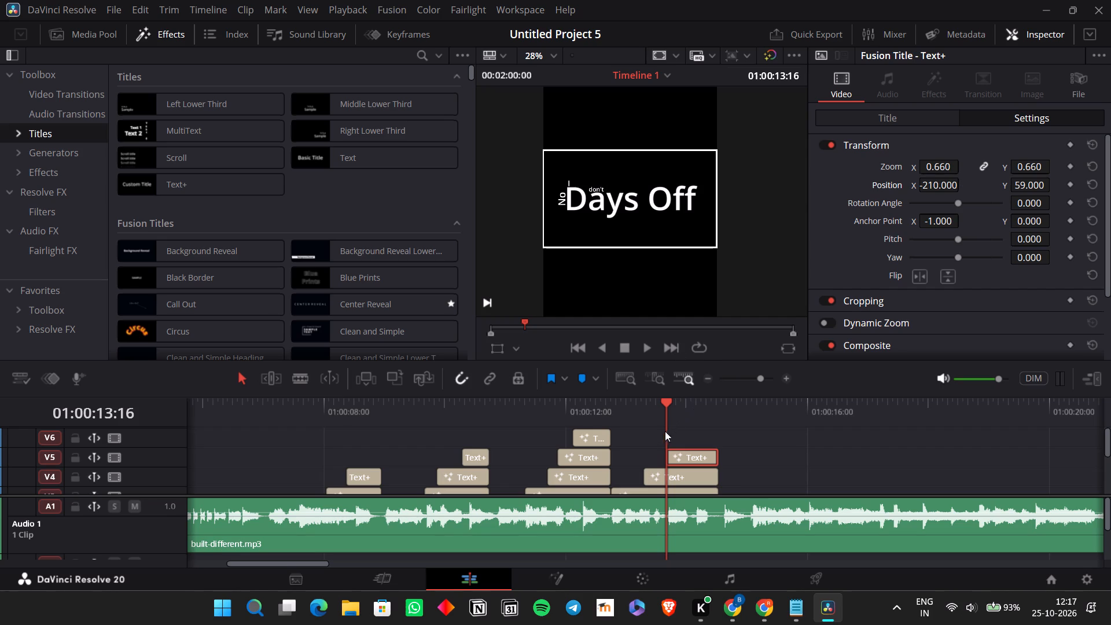
Play to the next sung word and duplicate the "stacked" title on V6 above "don't", starting at about 01:00:13:21.
key(space)
key(space)
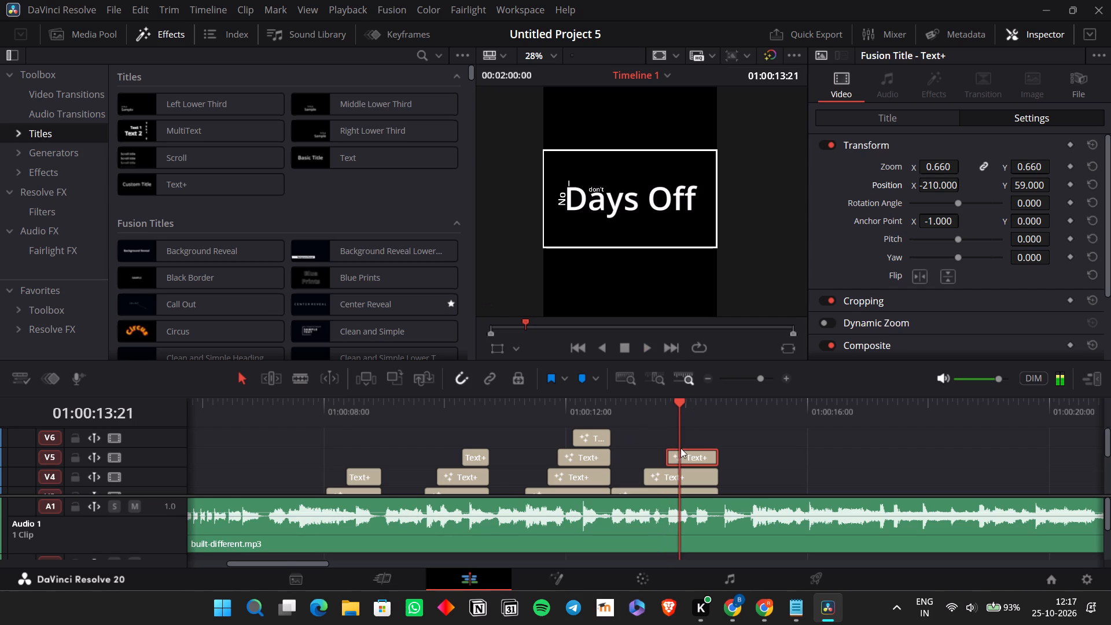
click(694, 458)
click(594, 416)
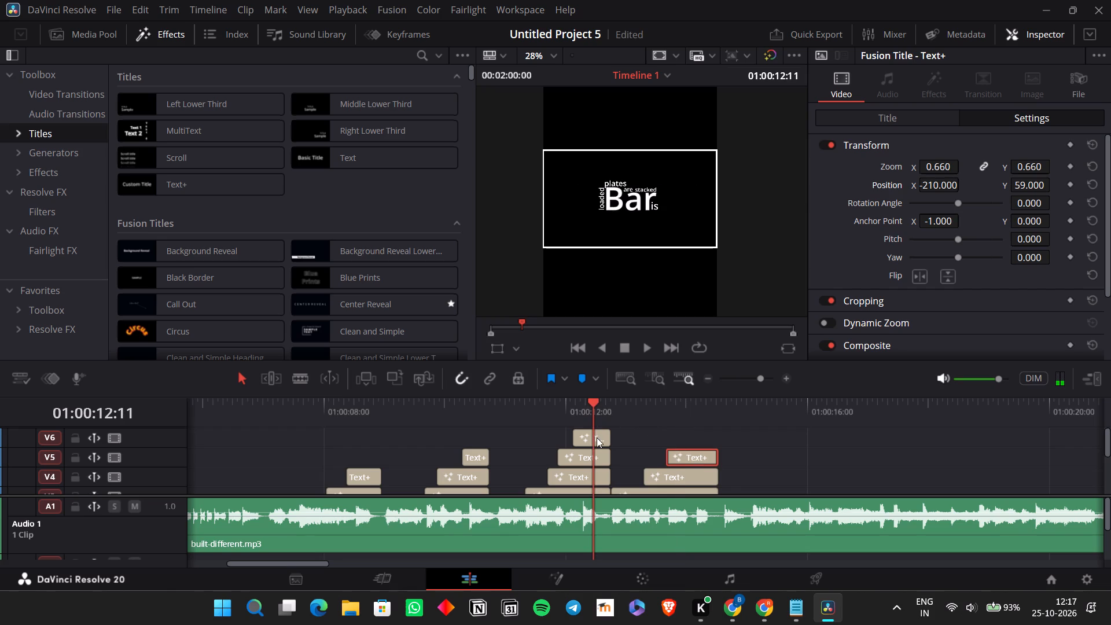
click(597, 437)
key(ctrl+c)
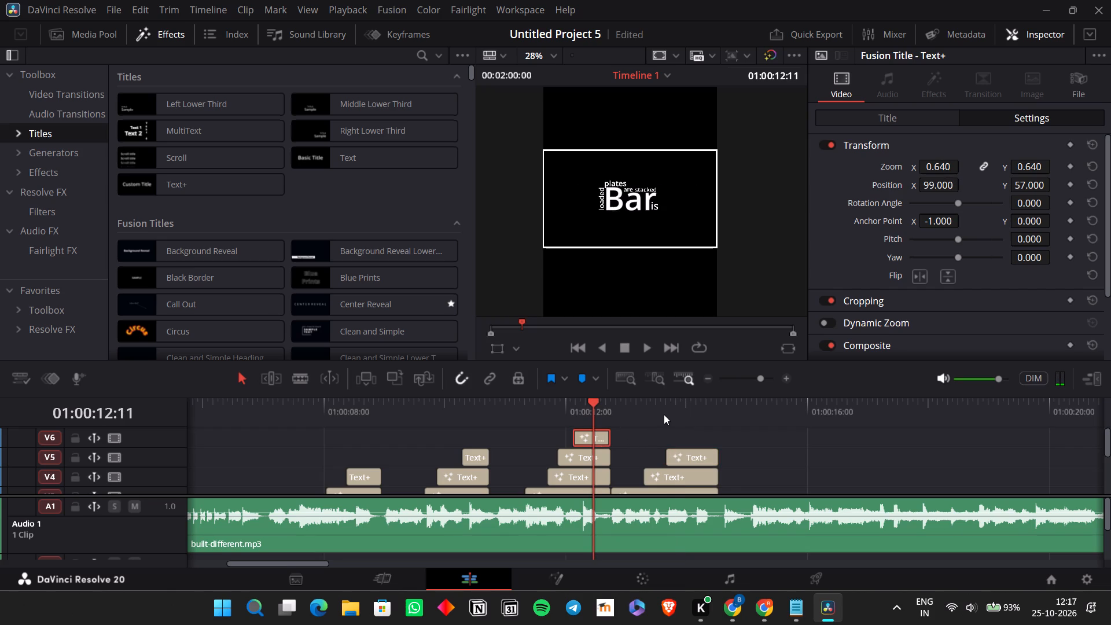
click(678, 403)
key(ctrl+v)
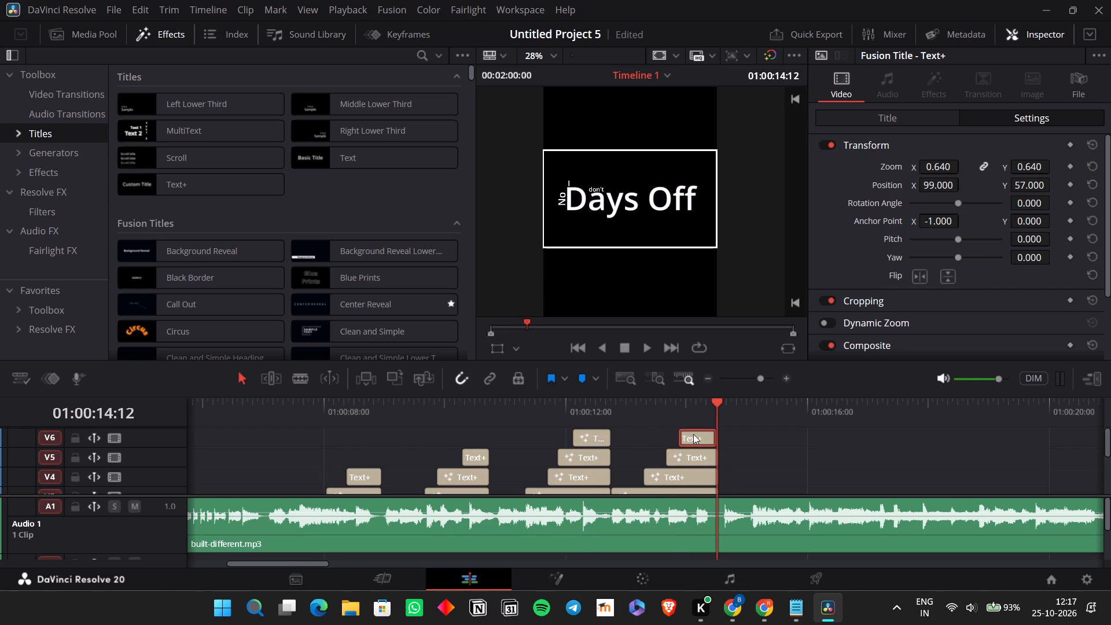
click(693, 434)
Play the phrase against the vocal and shift the copied V6 title to start about four frames after "don't".
click(675, 406)
key(space)
key(space)
click(659, 402)
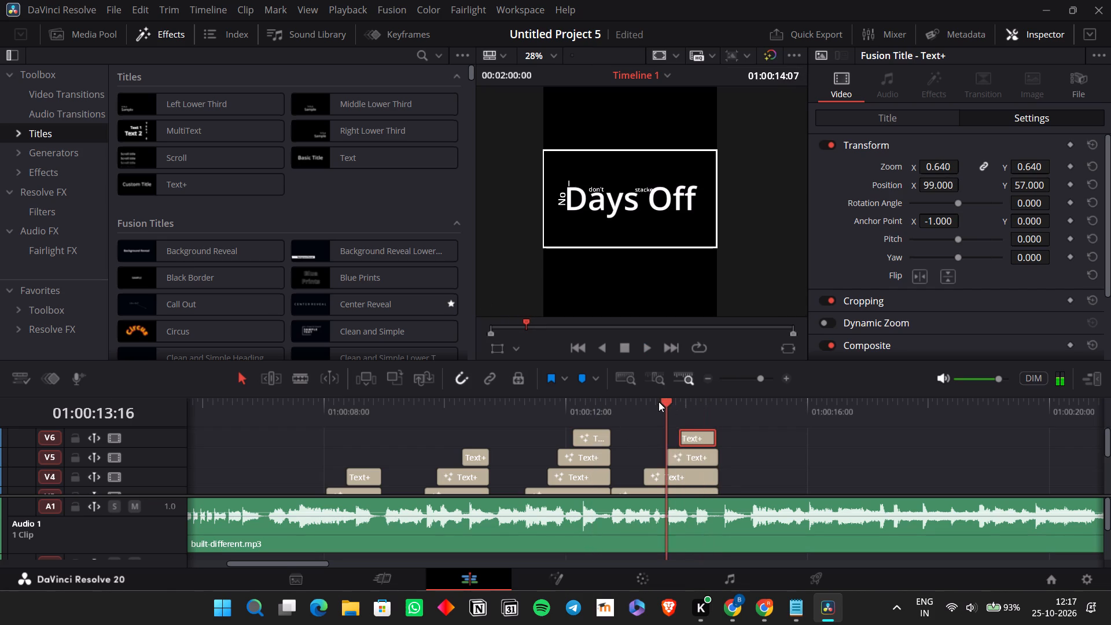
key(space)
key(space)
drag(692, 439, 679, 437)
double_click(789, 377)
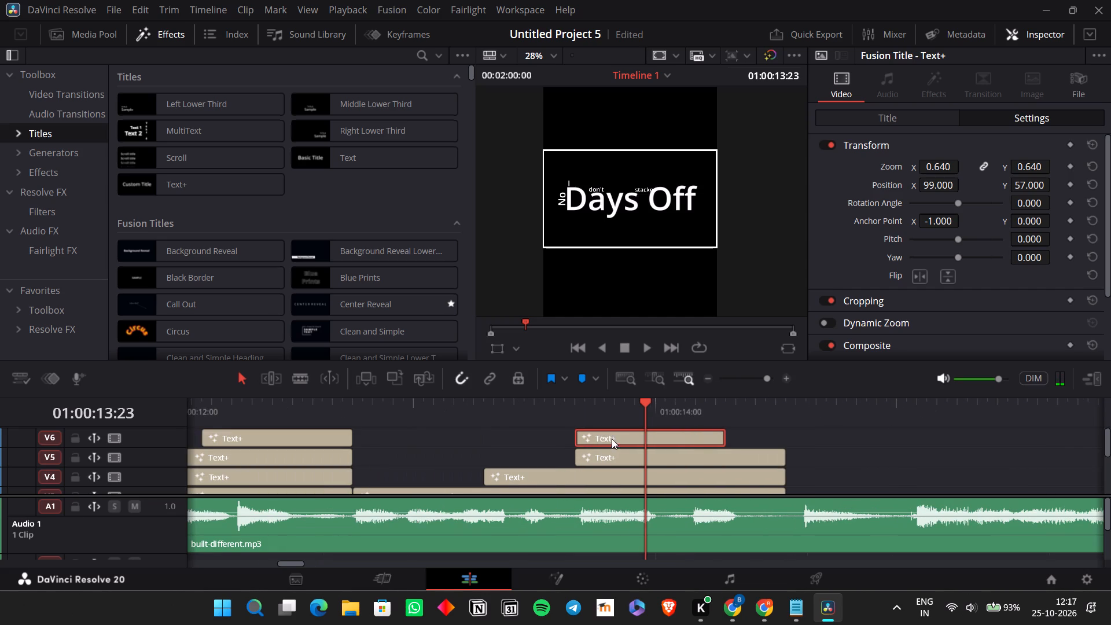
drag(613, 435, 654, 440)
click(654, 440)
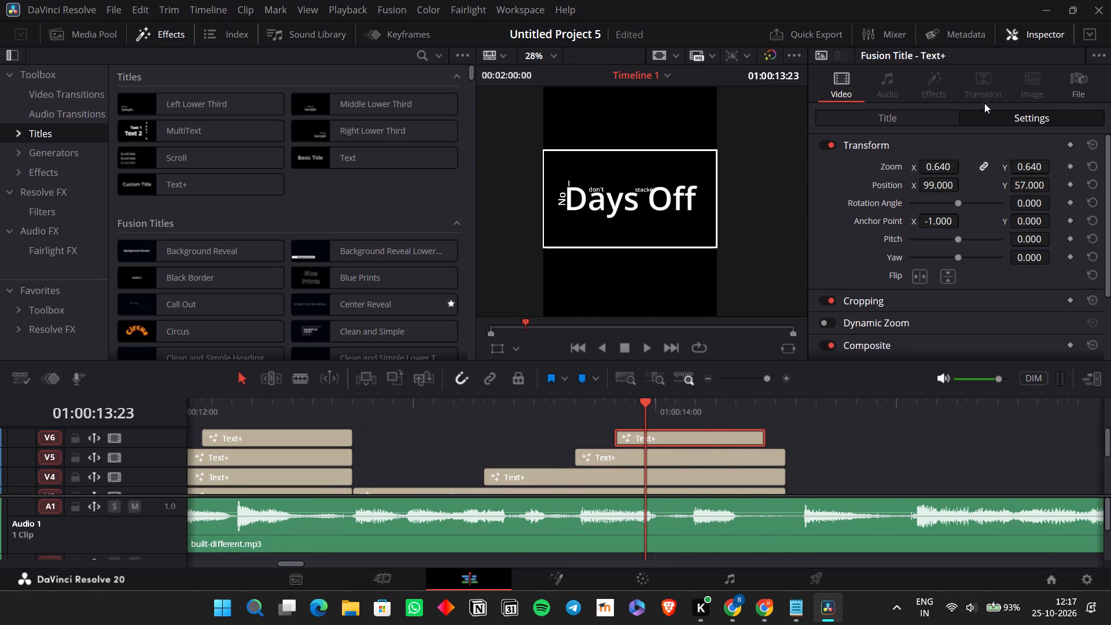
Replace the copied V6 title's text with "Look".
click(956, 113)
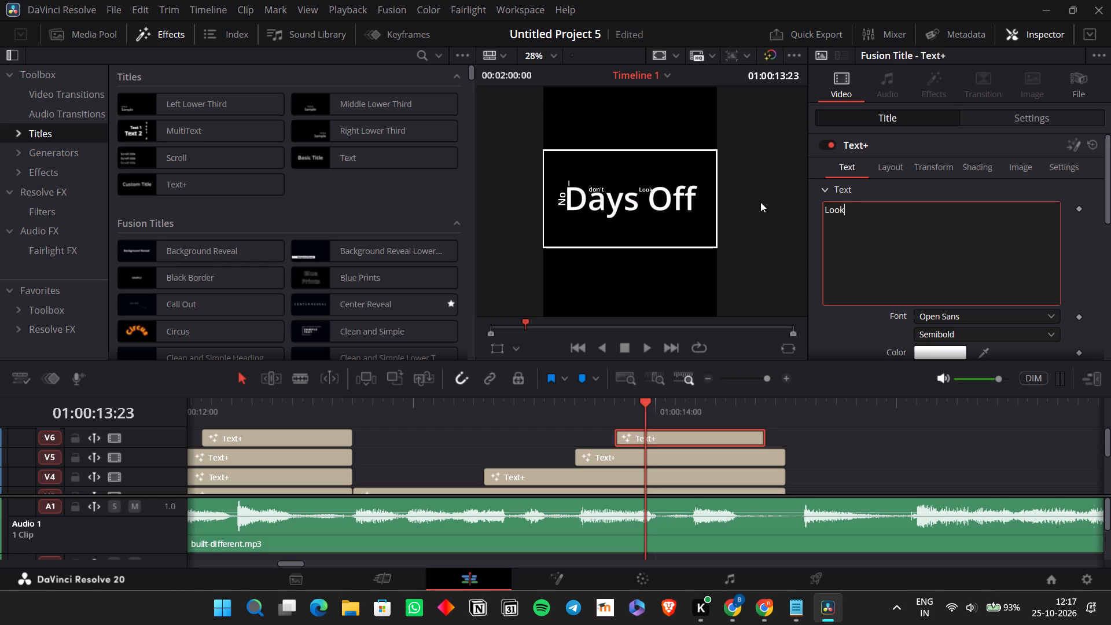
Move the "Look" title horizontally to Position X -106, placing it beside "don't".
click(970, 111)
drag(940, 186, 940, 187)
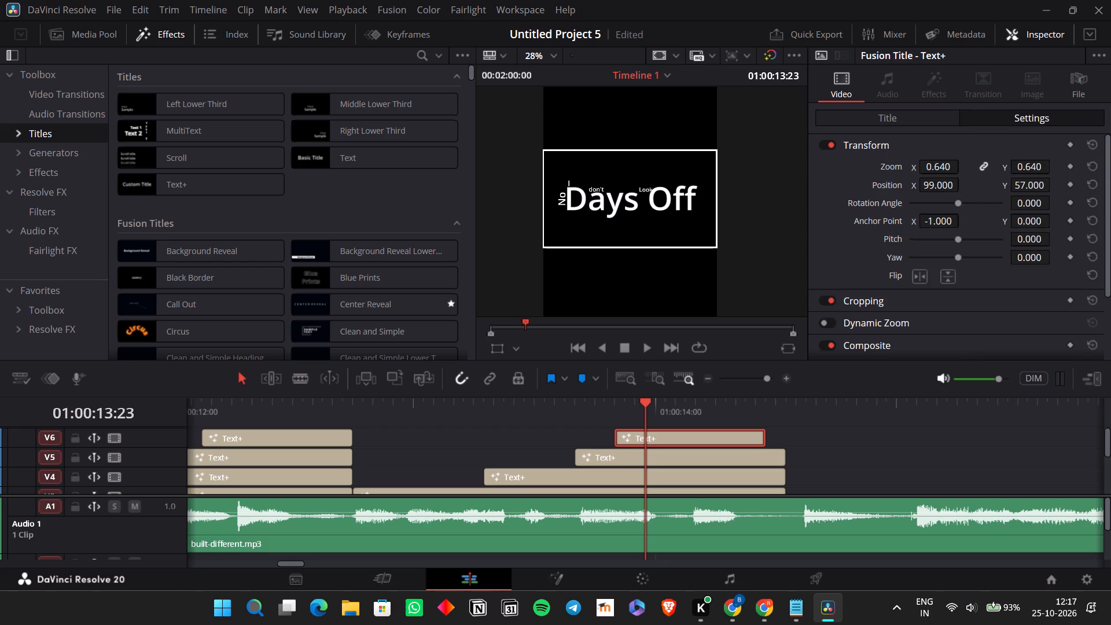
drag(940, 187, 796, 202)
drag(796, 202, 792, 203)
Reposition the "I" title on V4 to about X -279, Y 57, so it sits in line just before "don't".
click(749, 453)
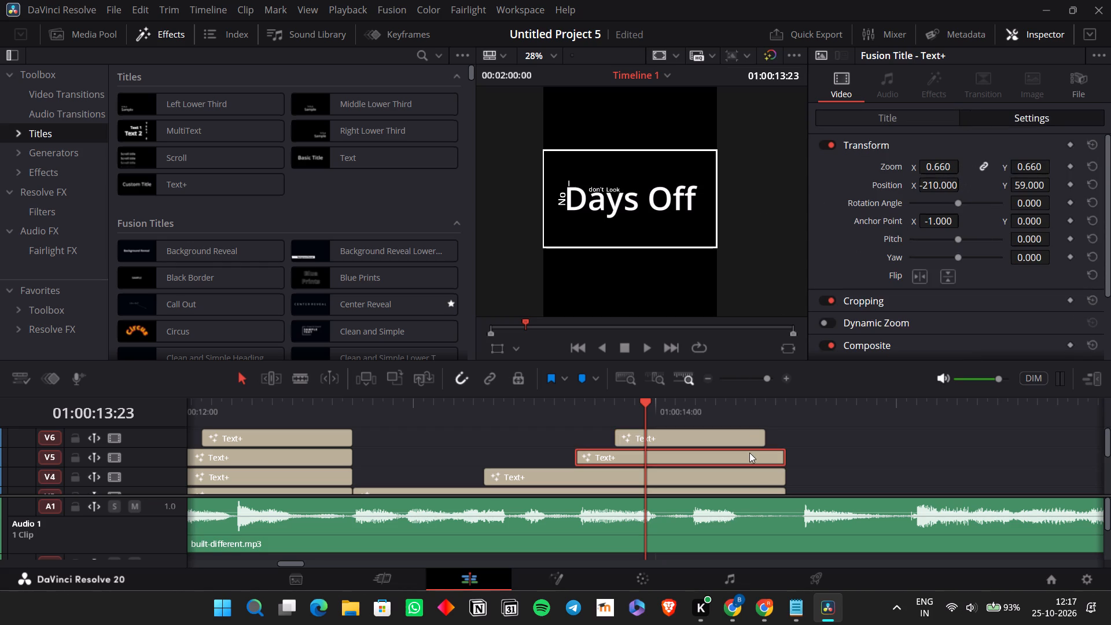
click(747, 480)
drag(927, 189, 974, 192)
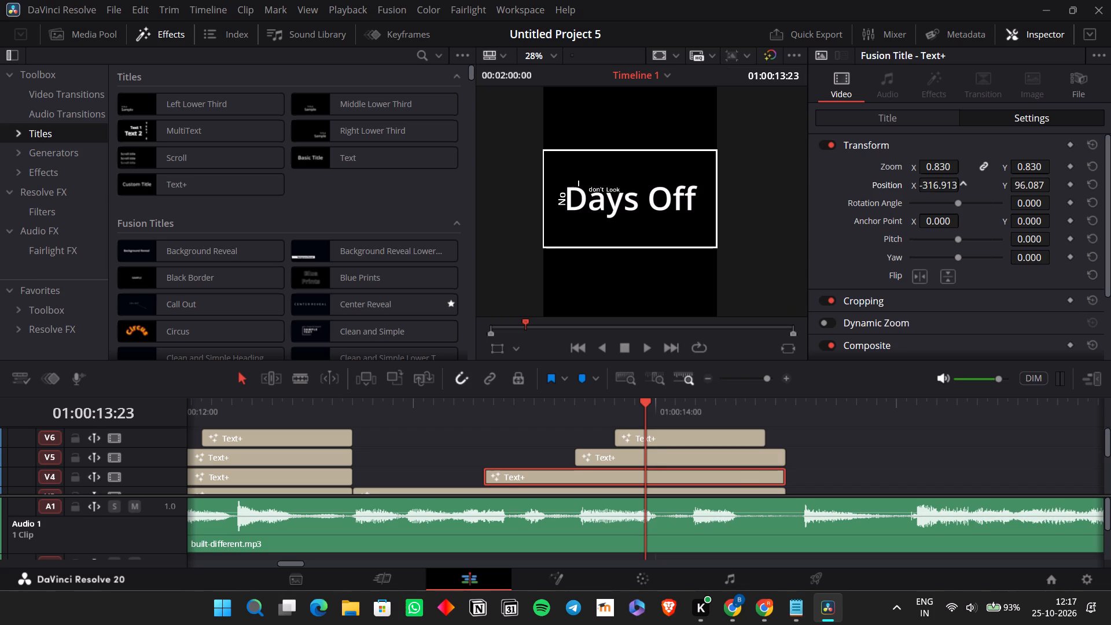
drag(974, 192, 995, 202)
drag(1017, 183, 994, 212)
drag(945, 183, 951, 186)
drag(1013, 186, 1012, 192)
drag(1012, 192, 1007, 195)
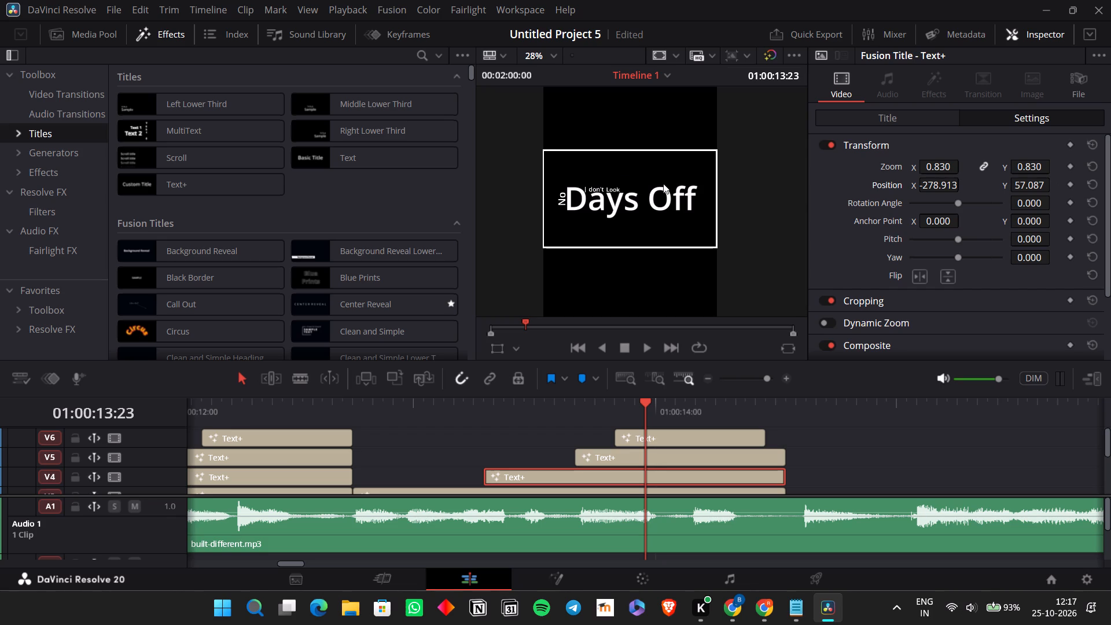
Scale the "I" title down to a zoom of 0.73 to match the neighbouring words.
scroll(617, 176, up, 20)
scroll(617, 176, up, 1)
drag(925, 169, 917, 172)
scroll(636, 186, down, 2)
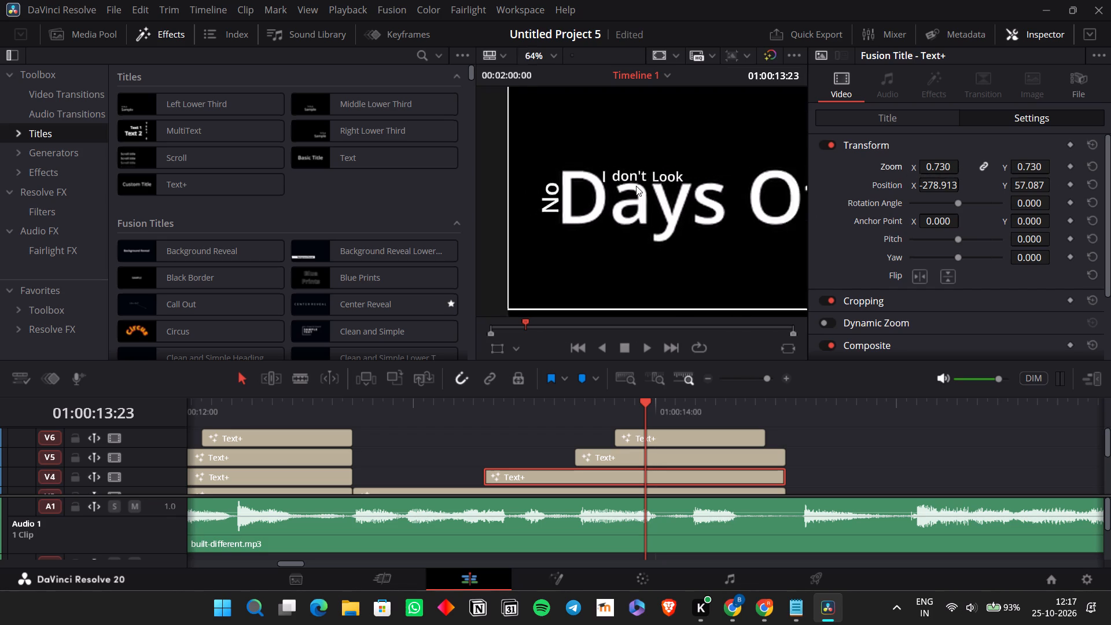
scroll(636, 186, down, 19)
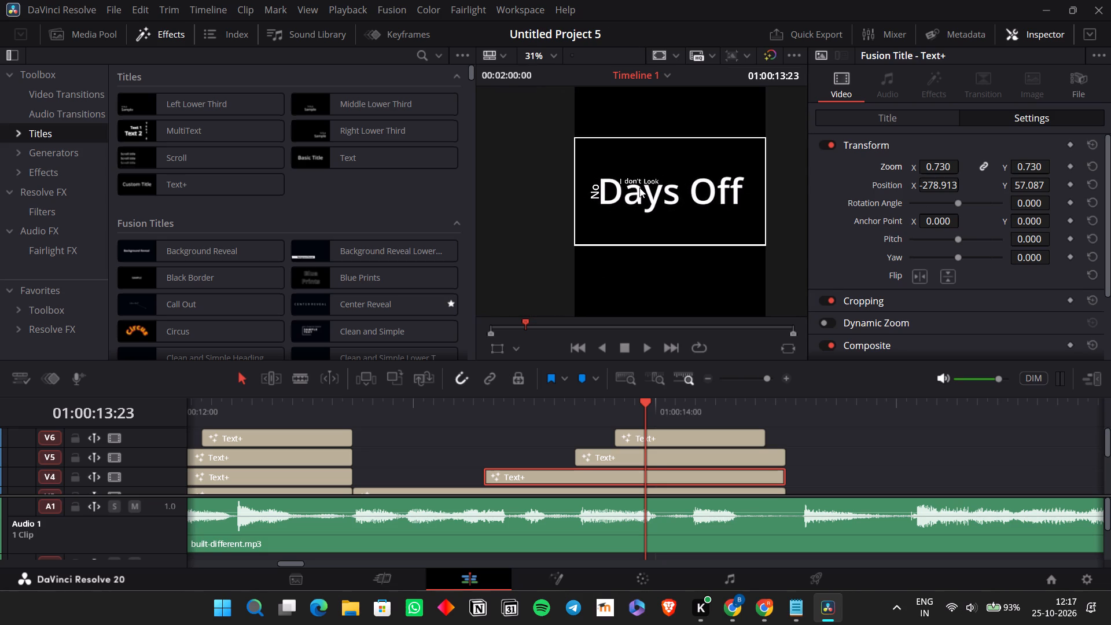
Extend the end of the "Look" title on V6 to line up with the end of the titles below.
click(626, 410)
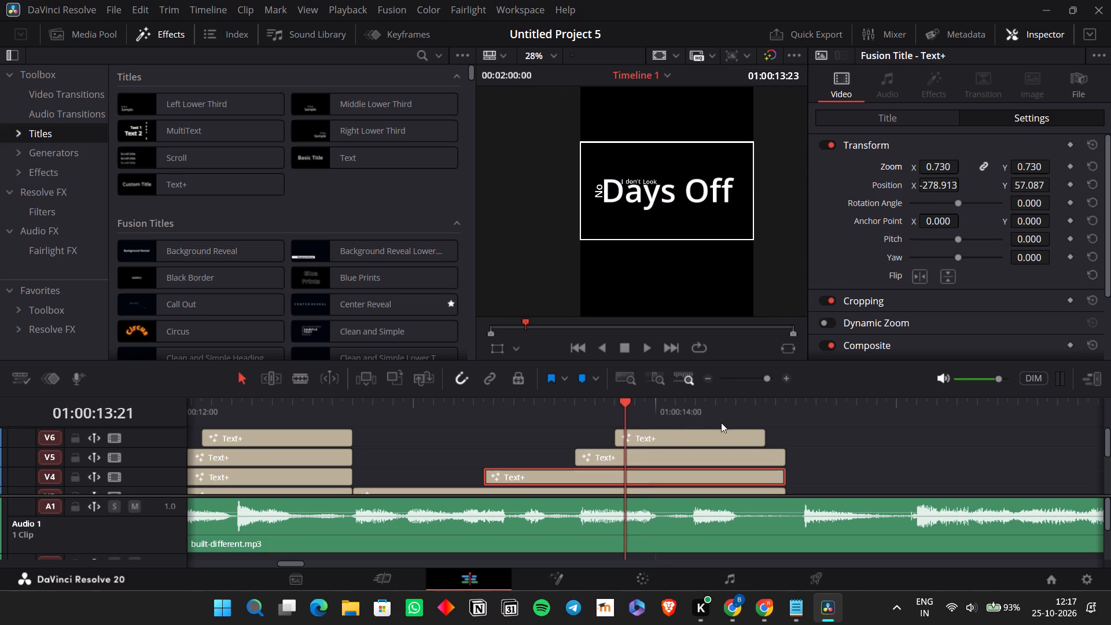
drag(763, 438, 785, 440)
click(345, 427)
Duplicate the "Look" title and place the copy on a new V7 track, starting at about 01:00:13:23.
scroll(345, 433, up, 1)
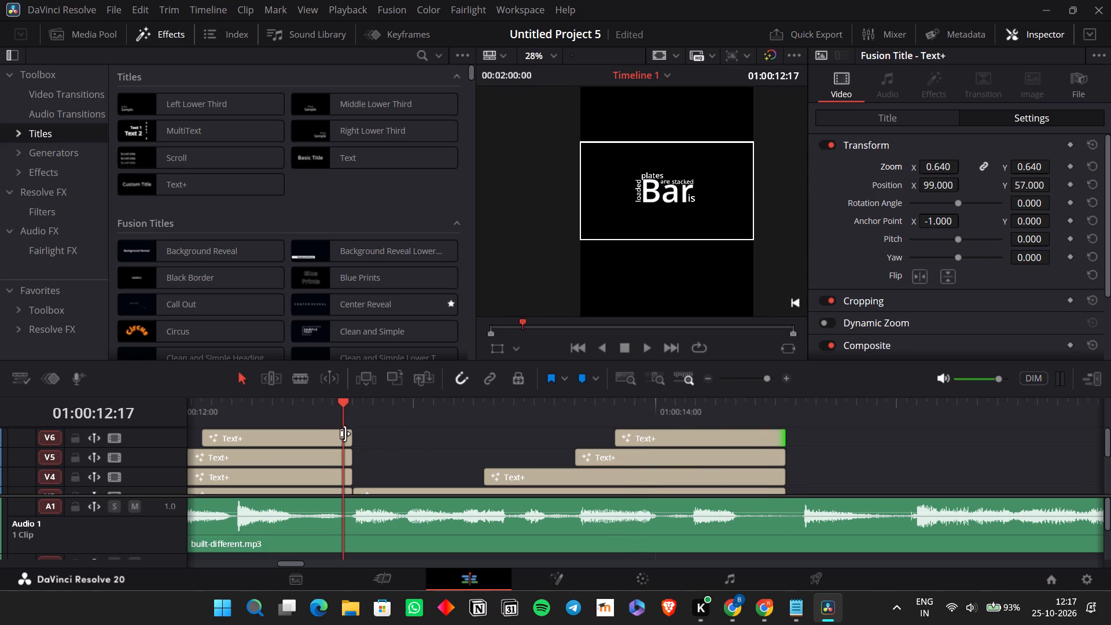
scroll(347, 435, up, 2)
click(762, 437)
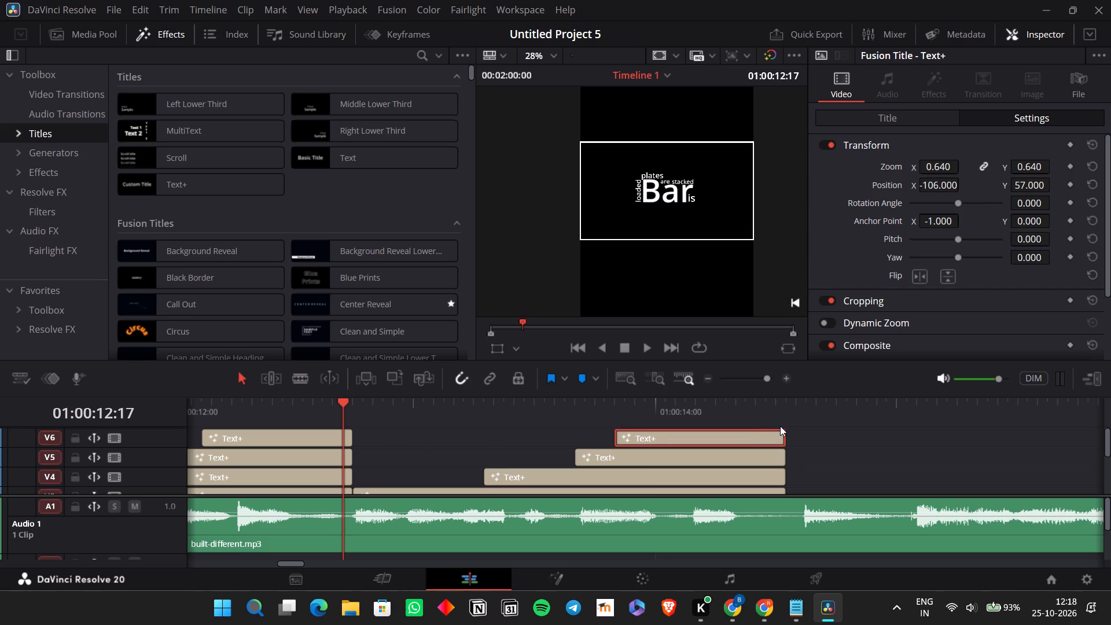
key(ctrl+c)
click(786, 403)
key(ctrl+v)
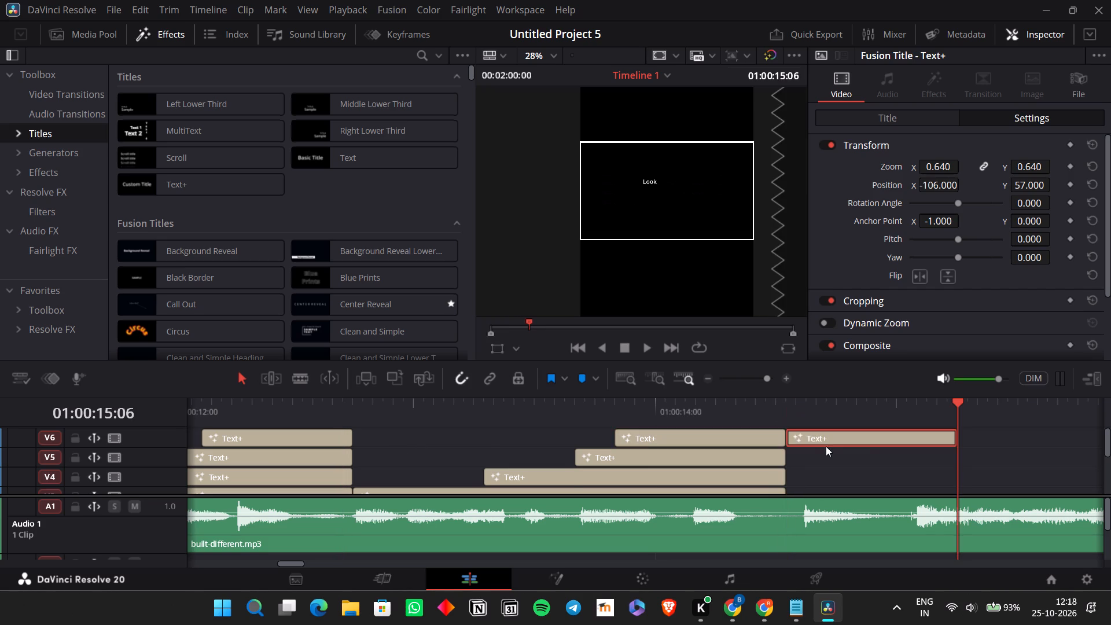
drag(815, 437, 668, 440)
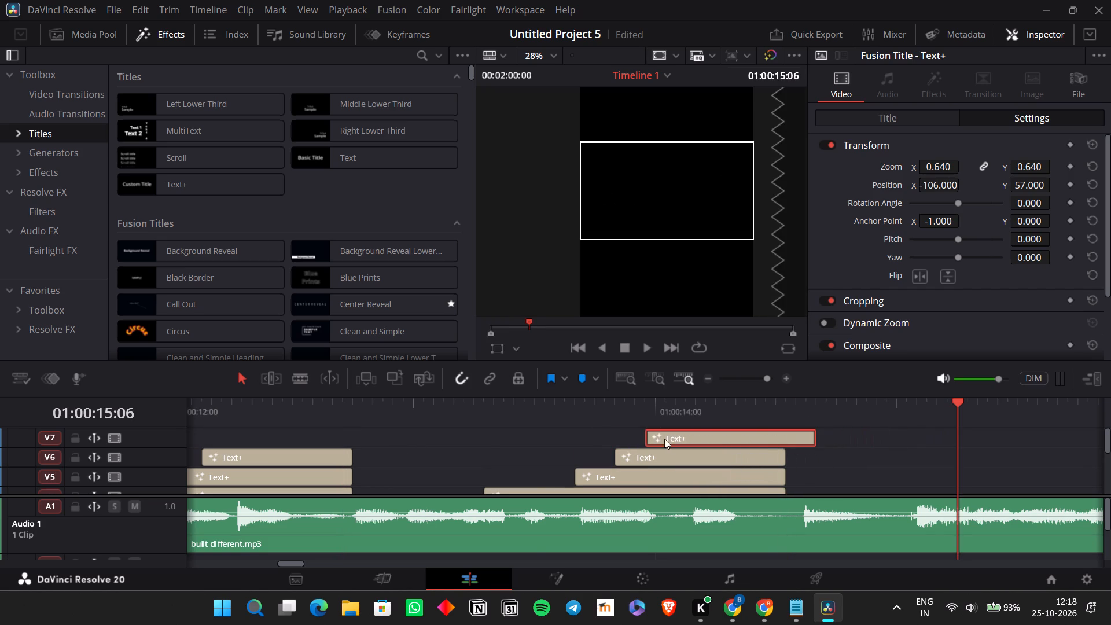
Play the phrase, shift the V7 copy to start at about 01:00:14:03, and trim its end to match the titles below.
click(529, 410)
key(space)
key(space)
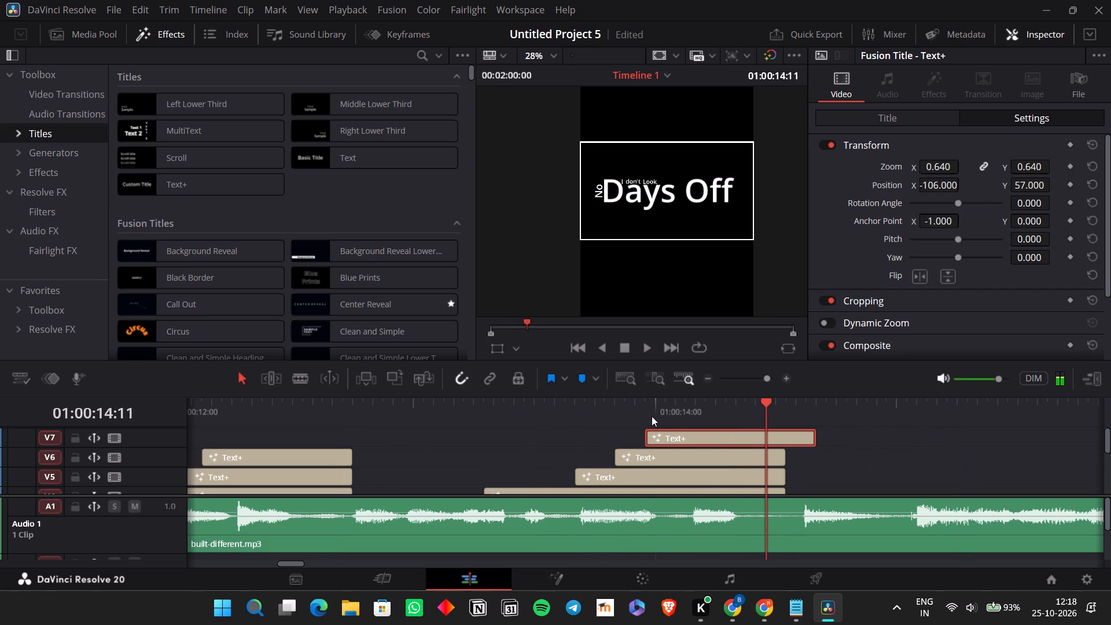
click(637, 408)
key(space)
key(space)
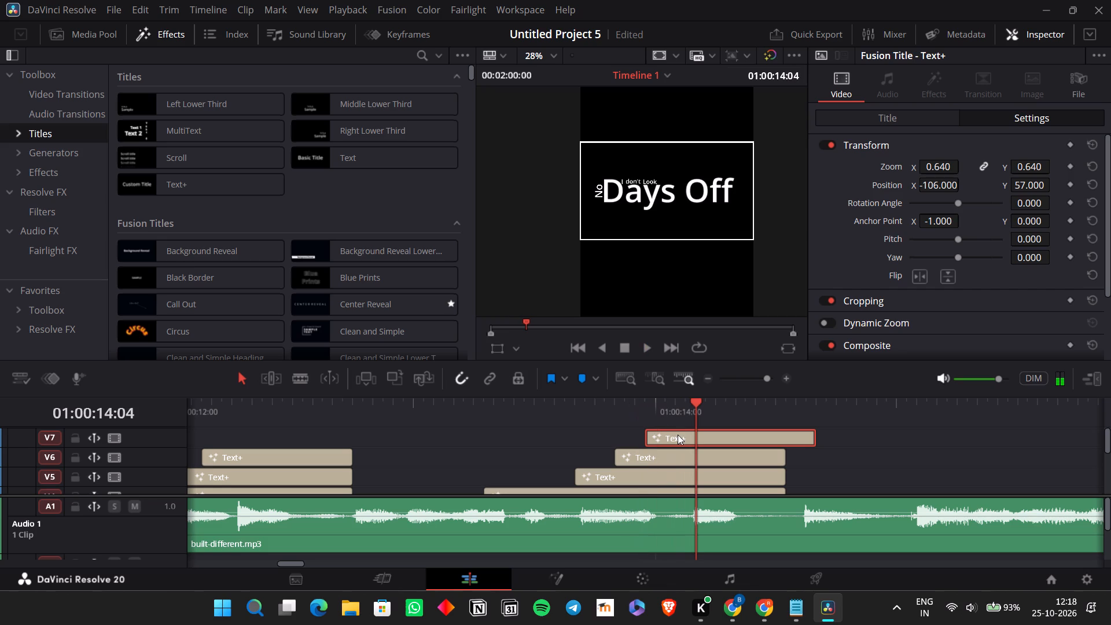
drag(673, 435, 715, 439)
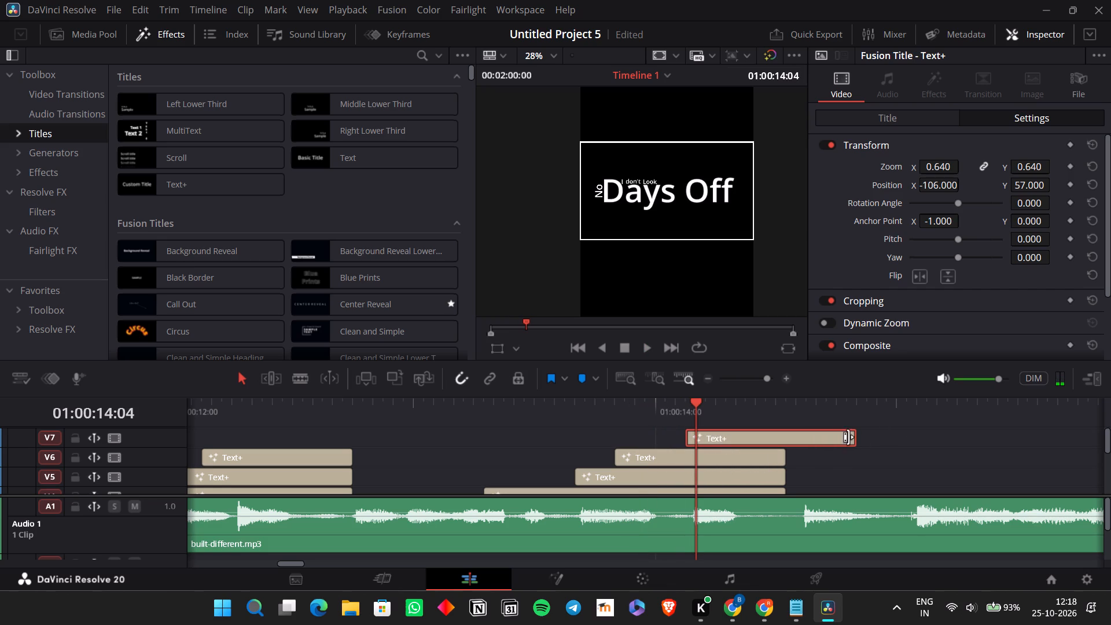
drag(848, 437, 773, 437)
Replace the V7 title's text with "Back".
scroll(771, 440, down, 1)
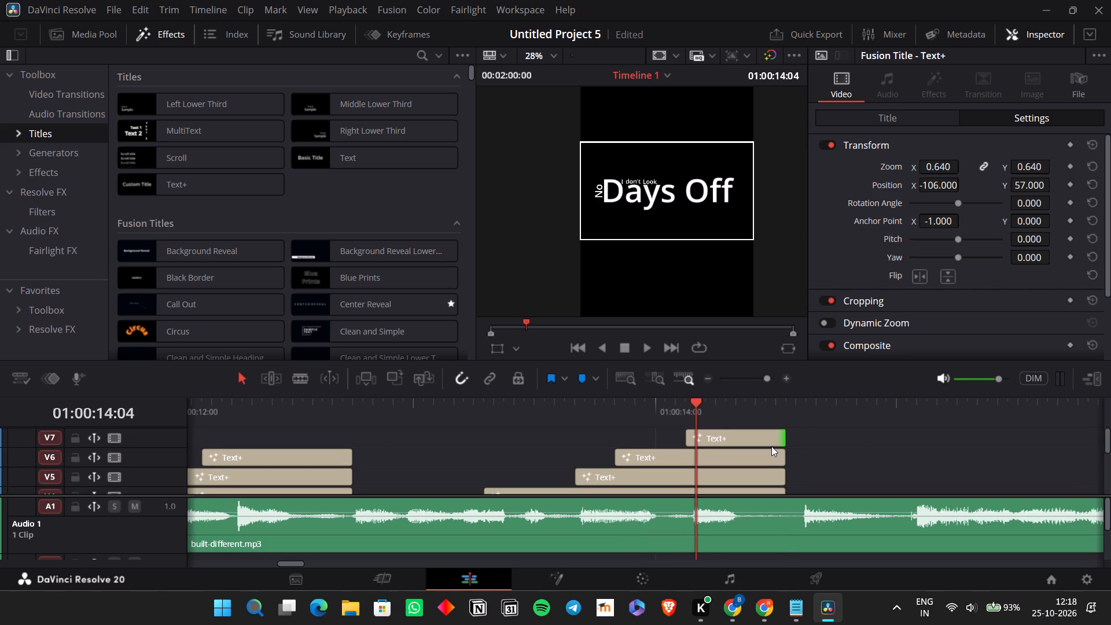
scroll(771, 446, down, 1)
click(756, 441)
click(925, 119)
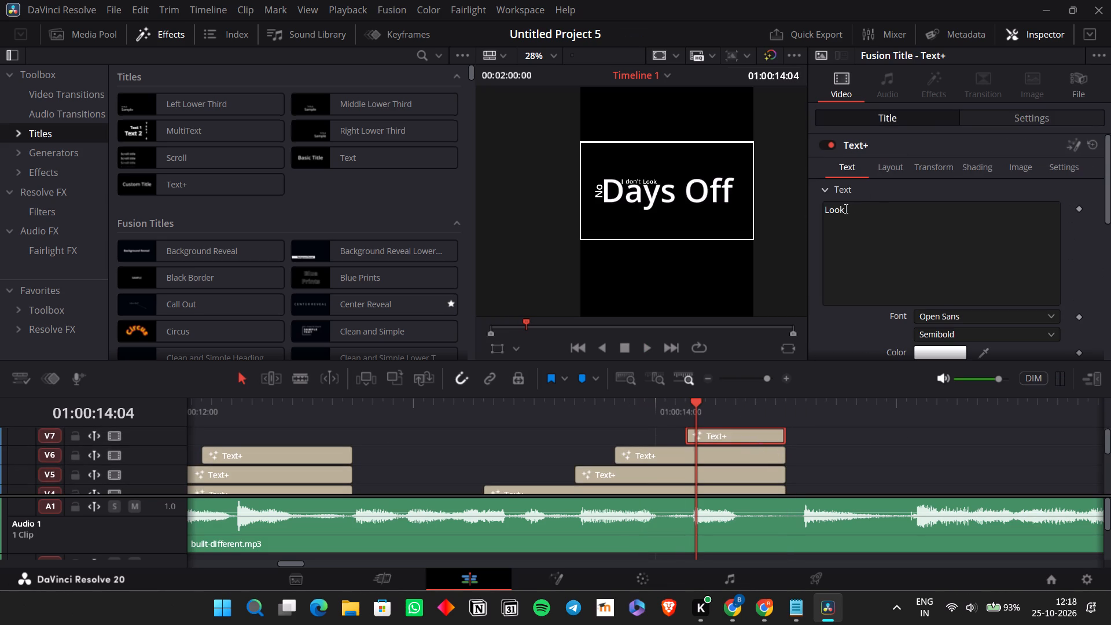
key(b)
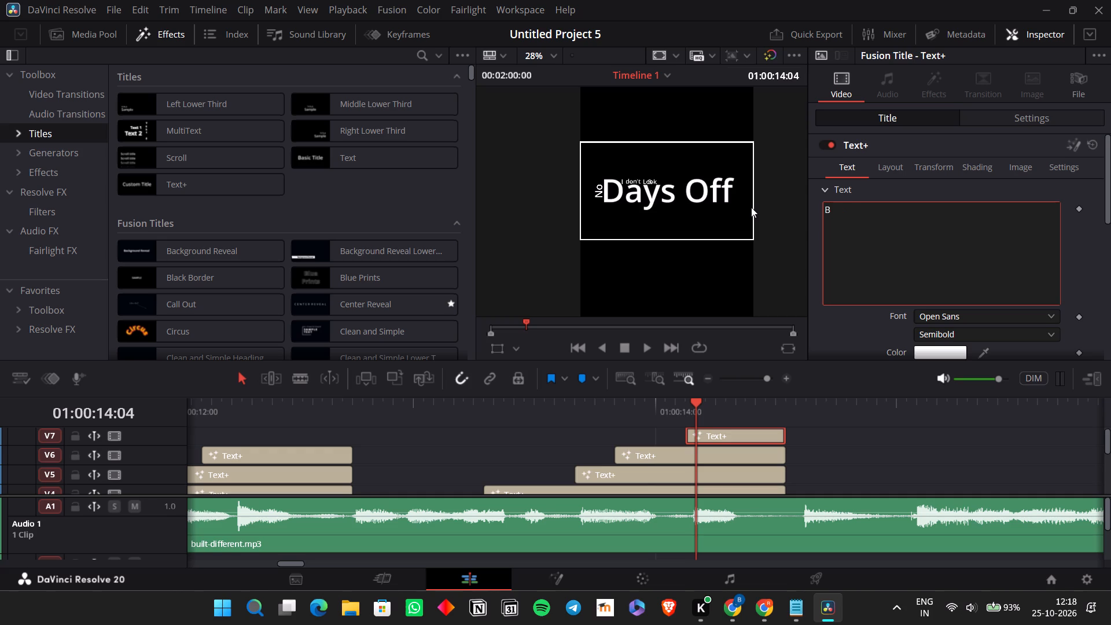
key(BackSpace)
text(ck)
key(BackSpace)
key(BackSpace)
key(BackSpace)
text(ack)
Move the "Back" title horizontally to Position X -3, placing it beside "Look".
click(1013, 112)
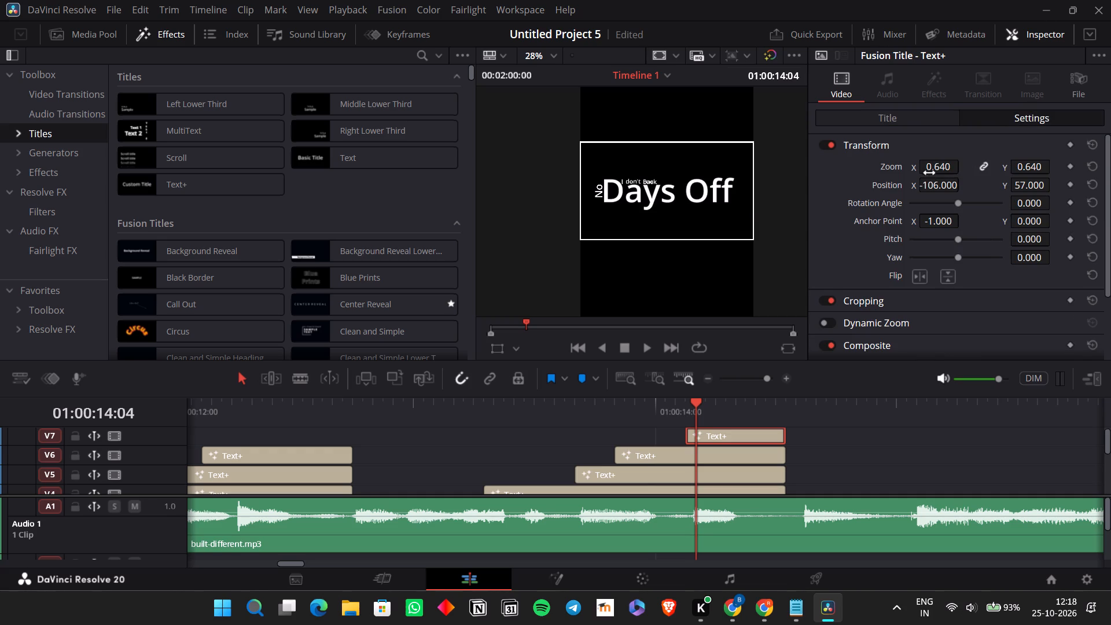
drag(929, 167, 988, 178)
key(ctrl+z)
drag(921, 188, 992, 192)
drag(992, 192, 995, 192)
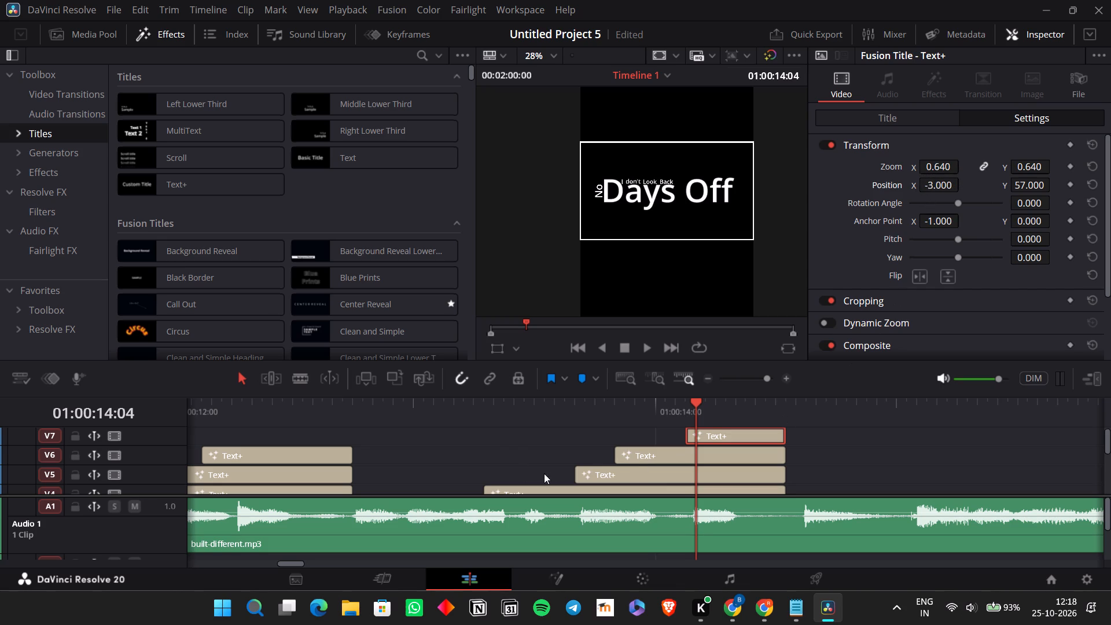
Select the phrase's stacked titles from V3 upward and move them down one track, putting "No" on V2.
click(705, 374)
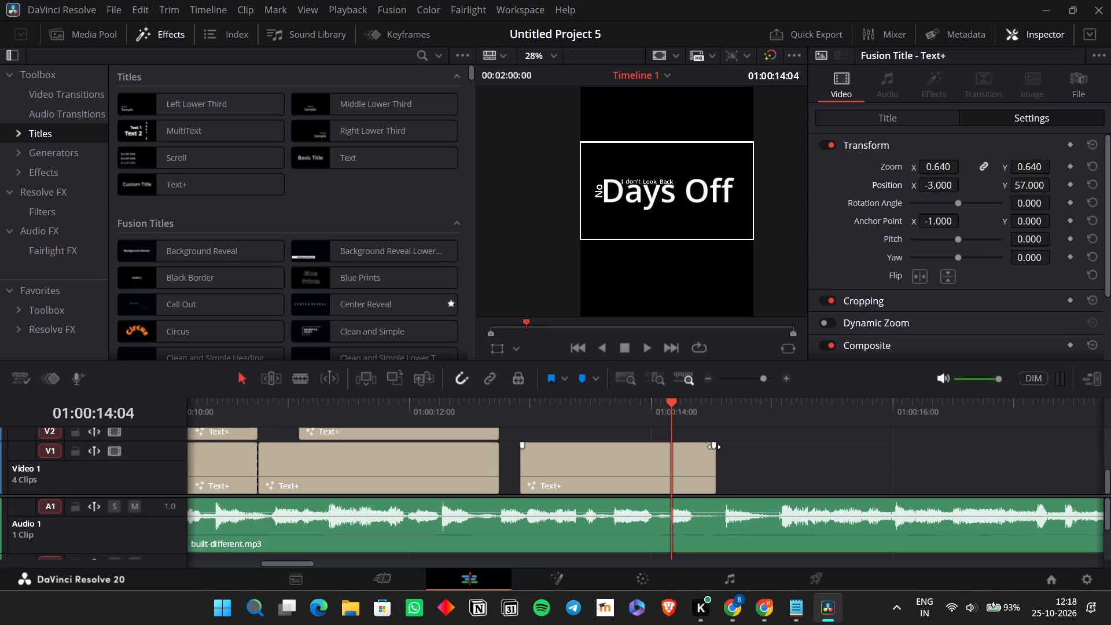
drag(765, 457, 701, 418)
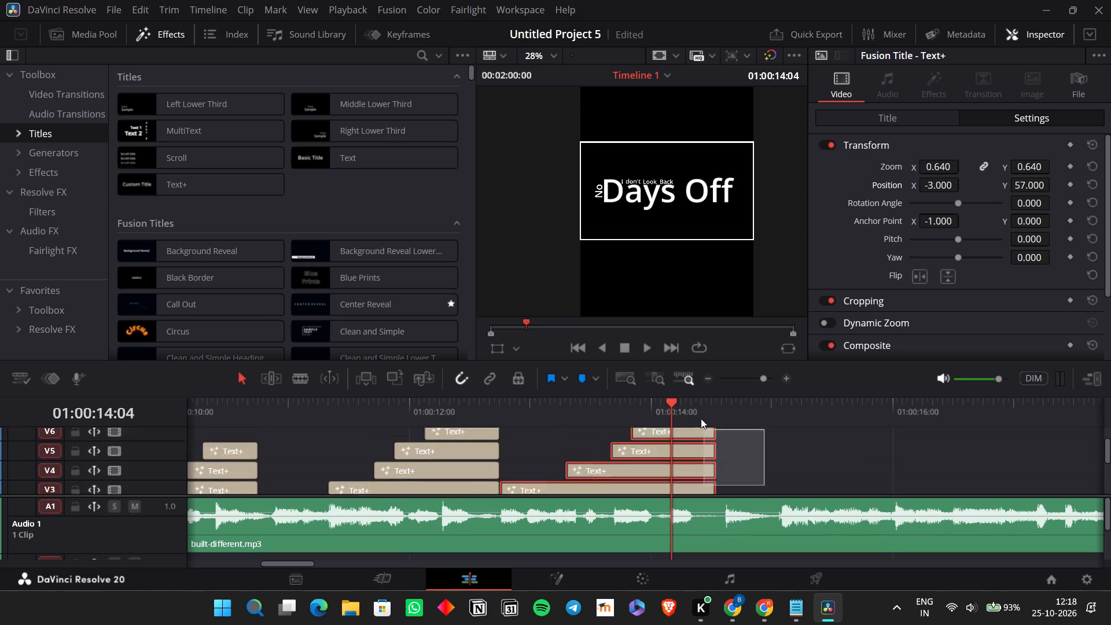
drag(701, 418, 700, 418)
scroll(693, 440, down, 1)
drag(642, 430, 642, 431)
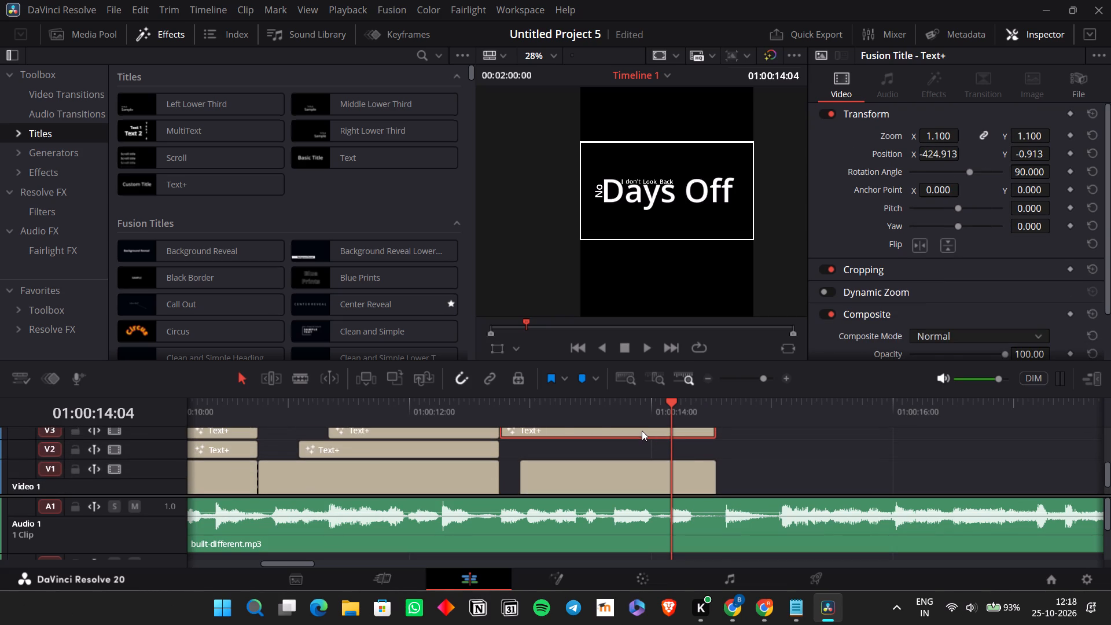
drag(642, 431, 642, 443)
click(746, 450)
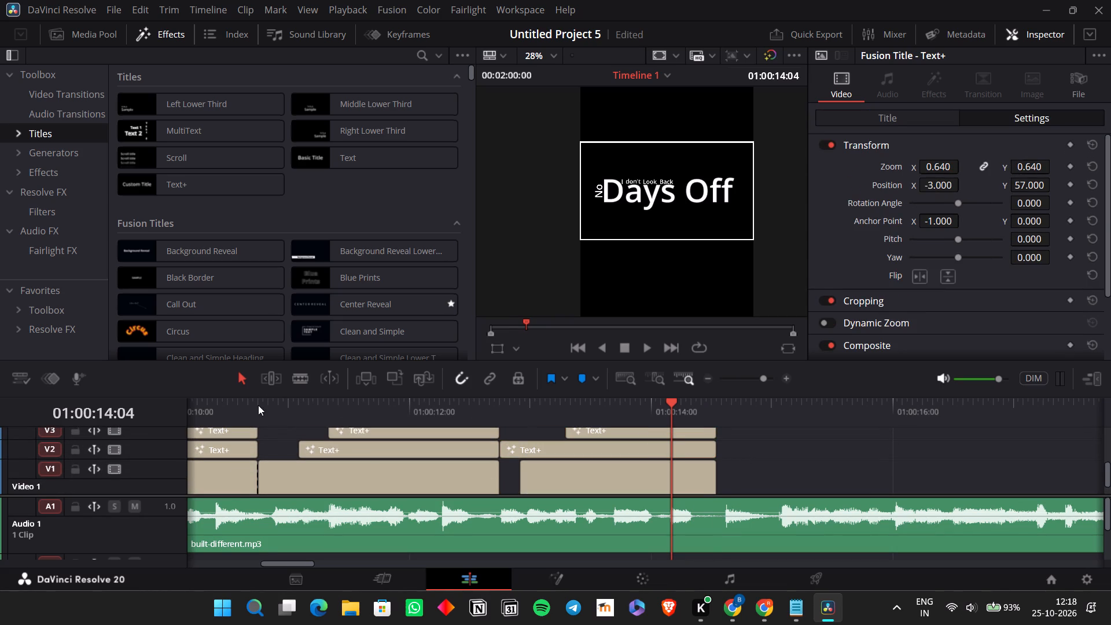
Play the lyric sequence against the vocal and replay the passage after the last titles to check where the next line starts.
click(257, 407)
key(space)
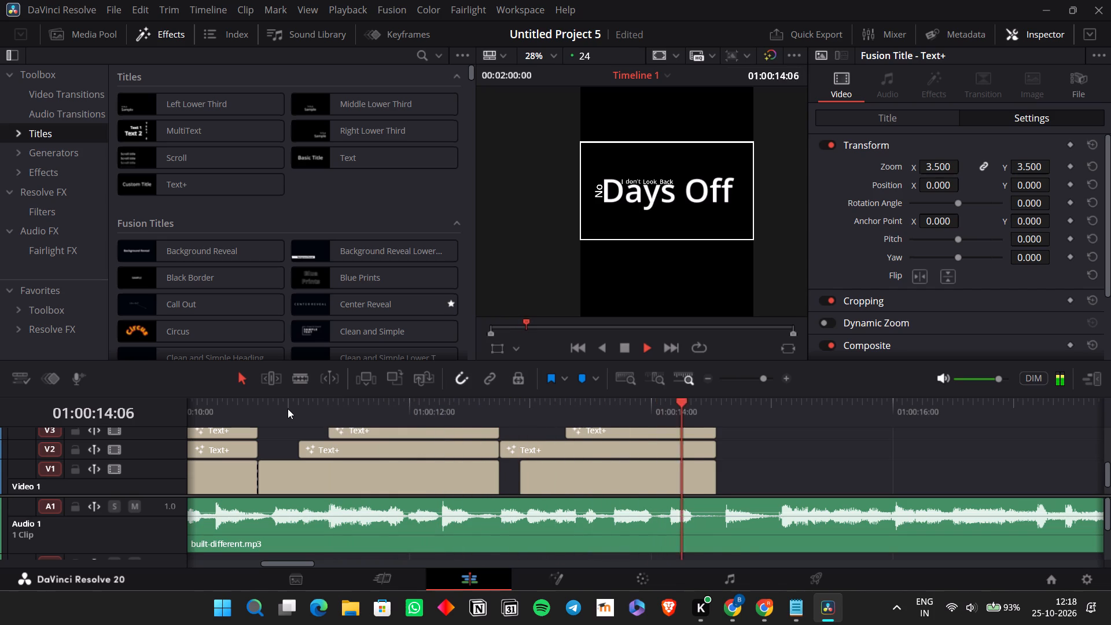
key(space)
scroll(599, 434, left, 1)
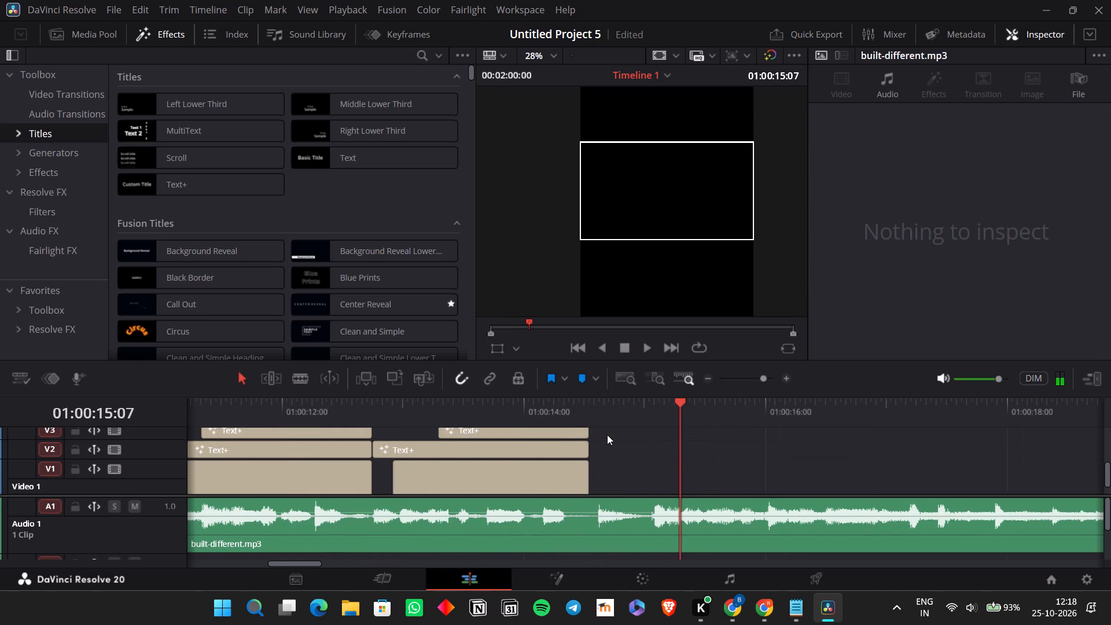
scroll(607, 435, left, 1)
click(599, 413)
key(space)
key(space)
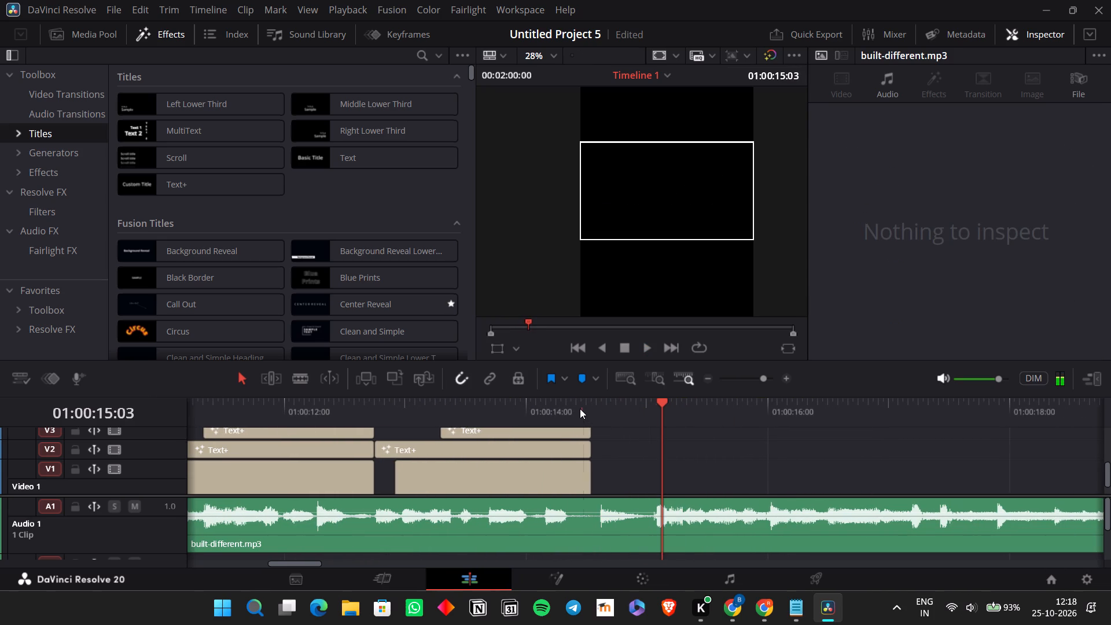
click(580, 409)
key(space)
key(space)
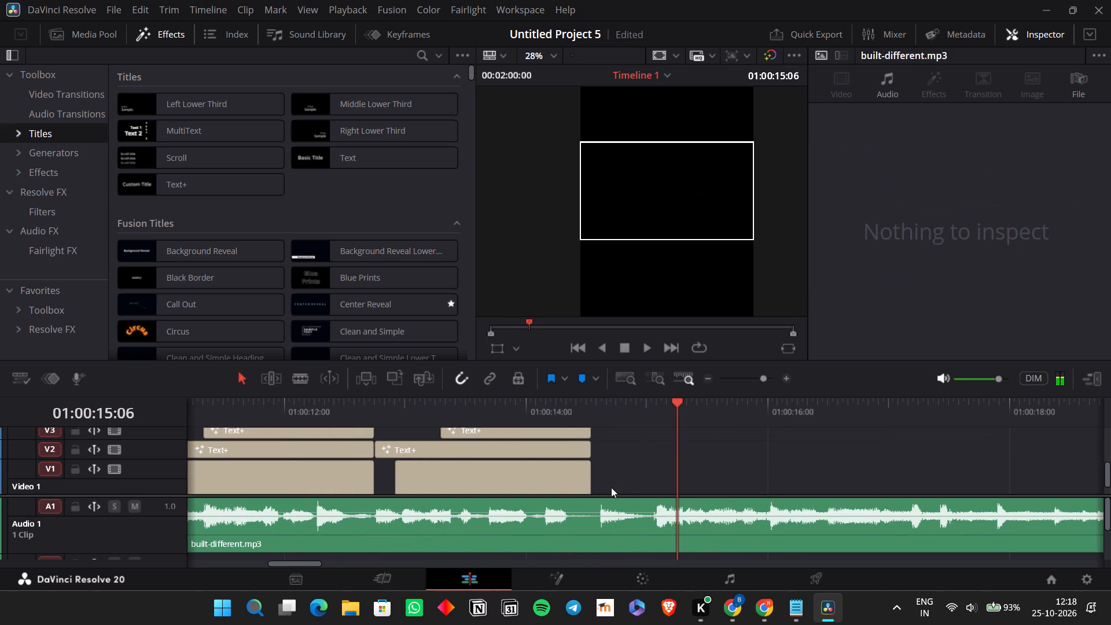
Extend the ends of the phrase's stacked titles together by a few frames to the next vocal onset and play the result.
drag(612, 487, 575, 424)
scroll(593, 467, down, 1)
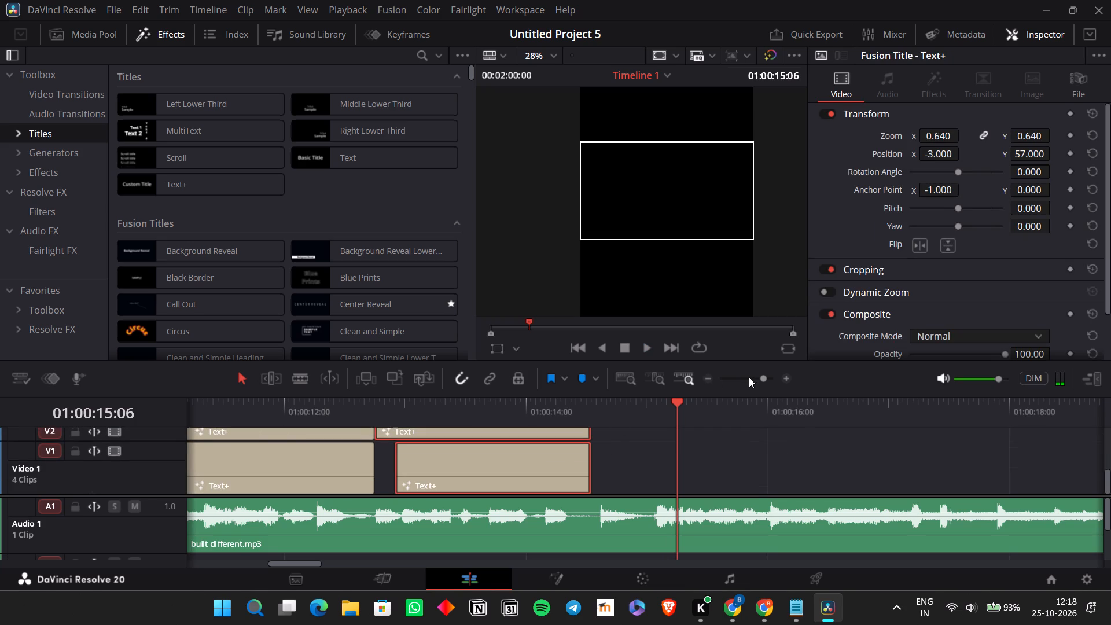
double_click(789, 378)
scroll(620, 467, right, 1)
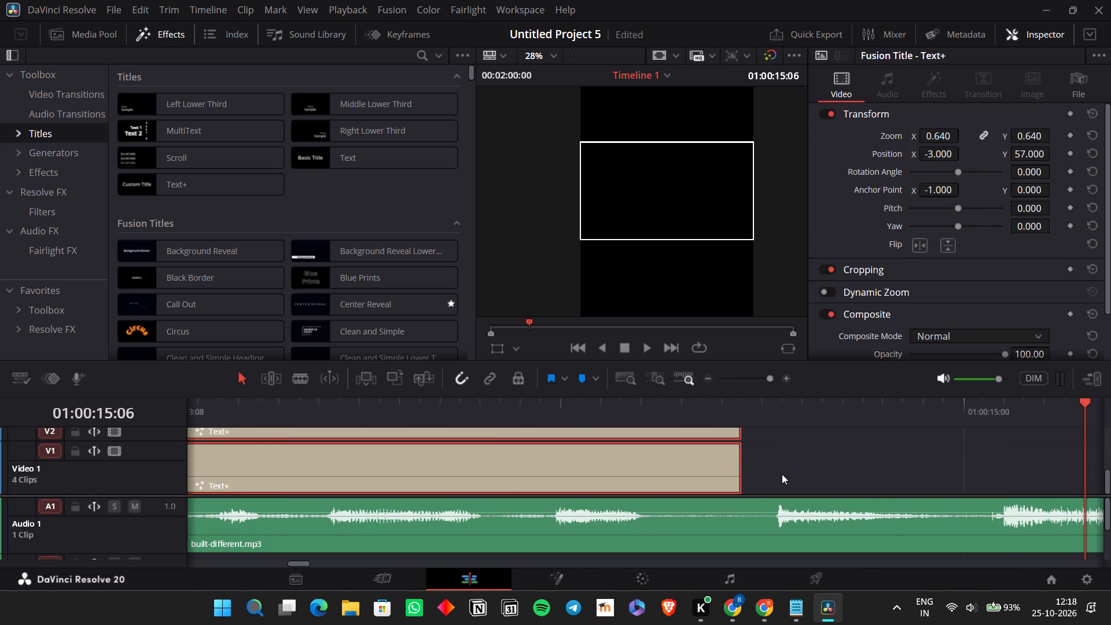
drag(737, 470, 775, 477)
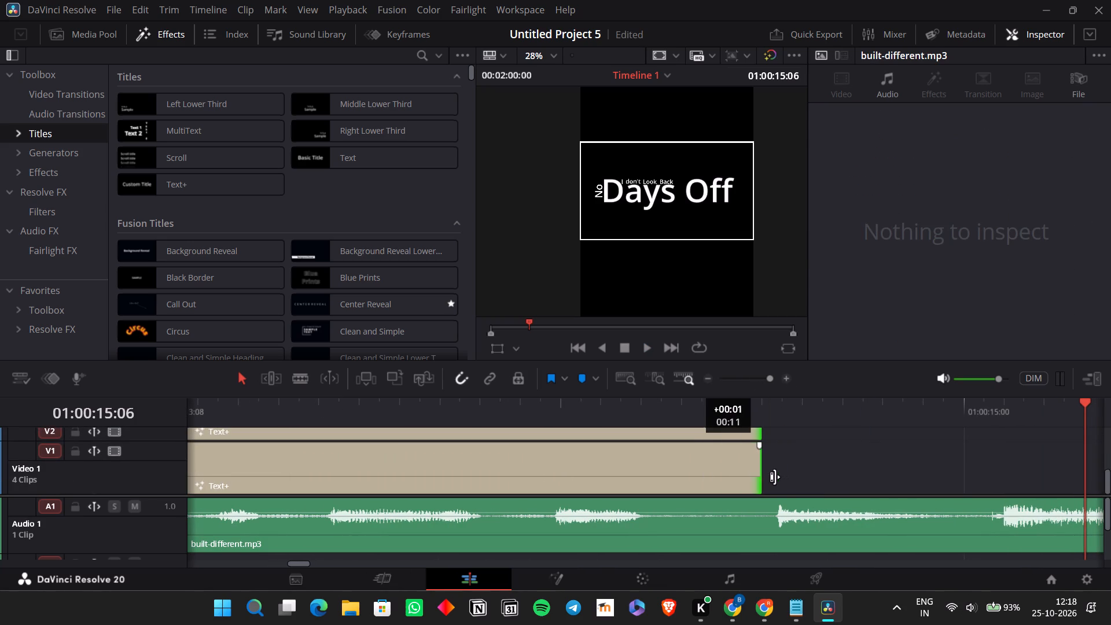
drag(775, 477, 774, 477)
double_click(703, 383)
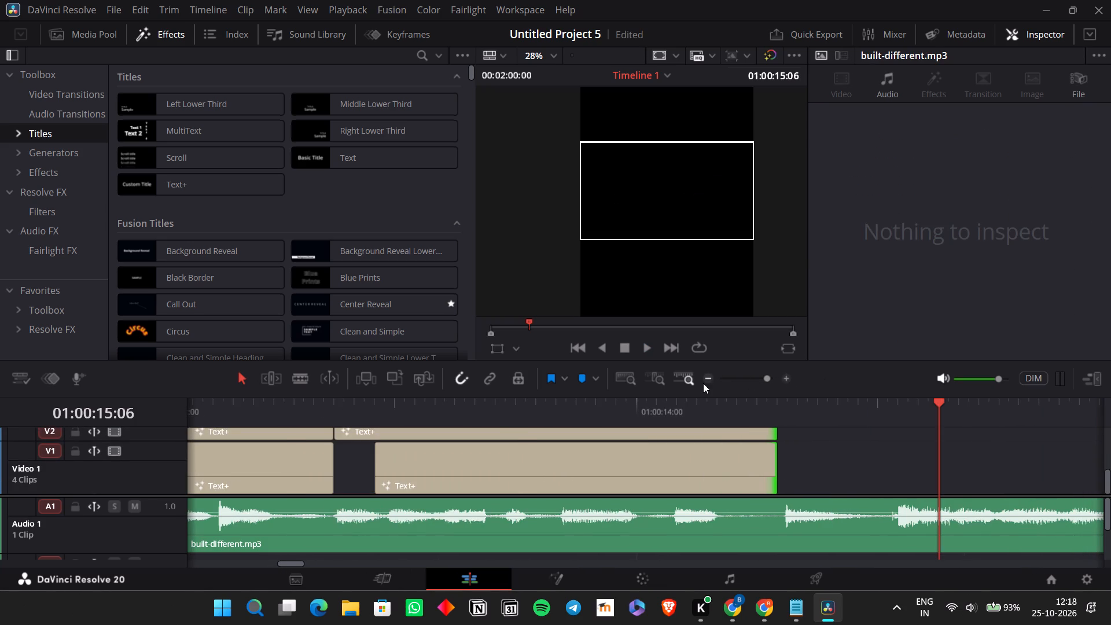
click(703, 383)
click(583, 409)
key(space)
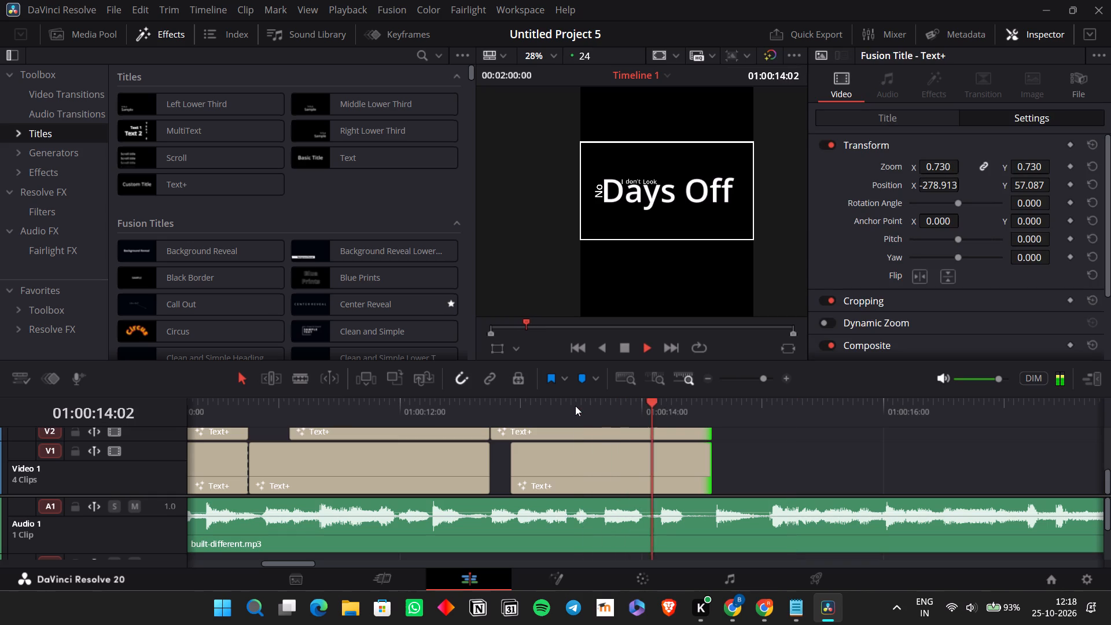
key(space)
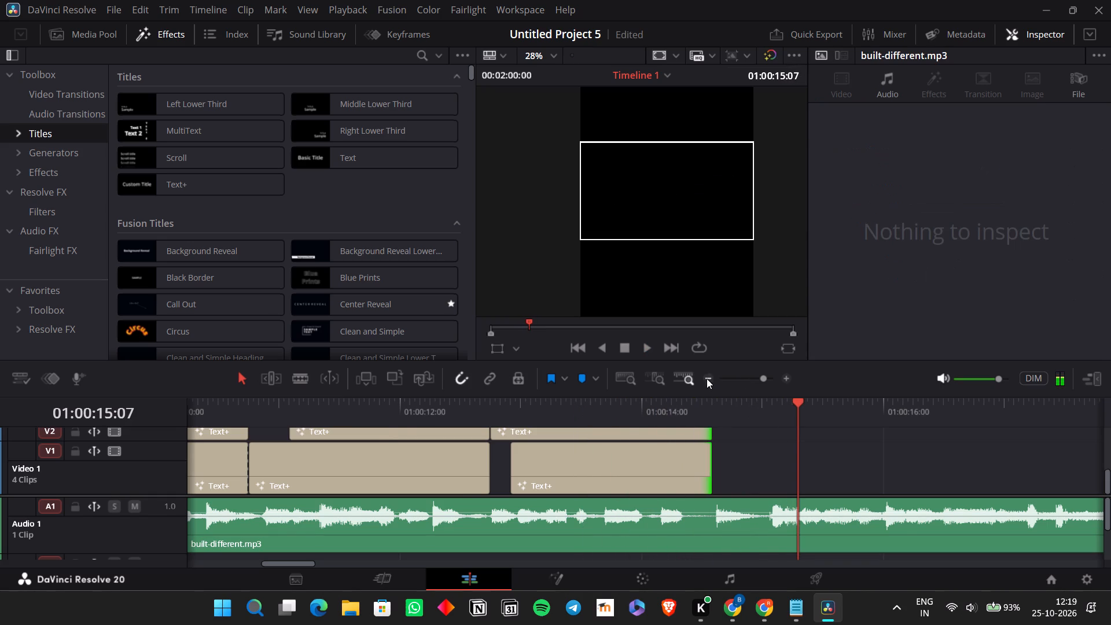
Copy the last "Days Off" title on V1 and paste it onto V1 at 01:00:15:00, where the next line starts.
click(705, 378)
drag(728, 473, 656, 473)
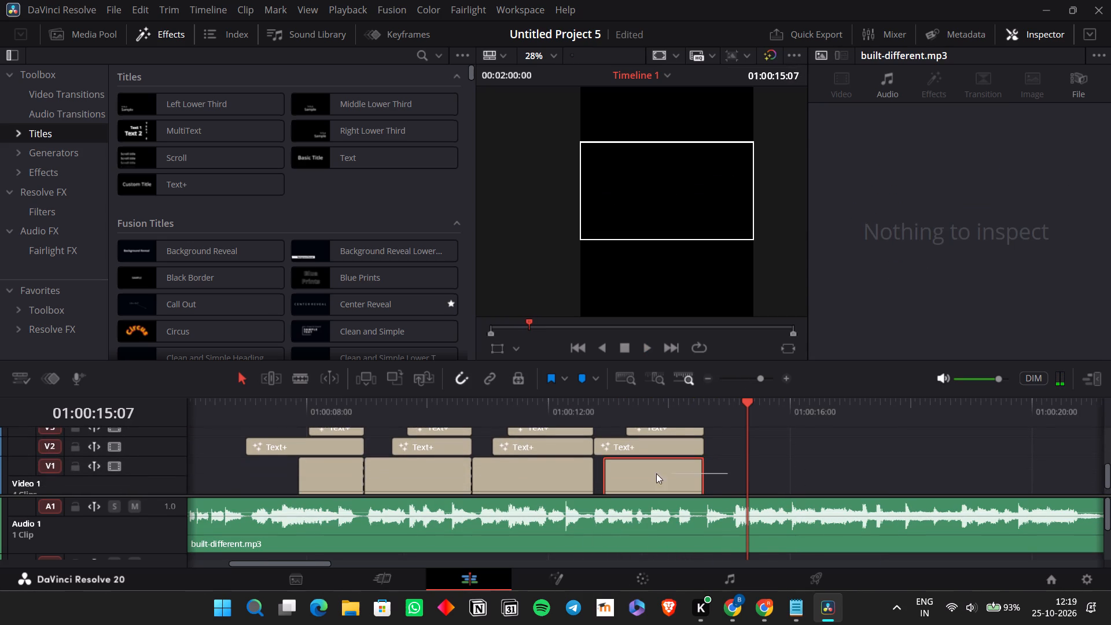
drag(656, 473, 654, 473)
key(ctrl+c)
click(769, 472)
click(729, 406)
key(space)
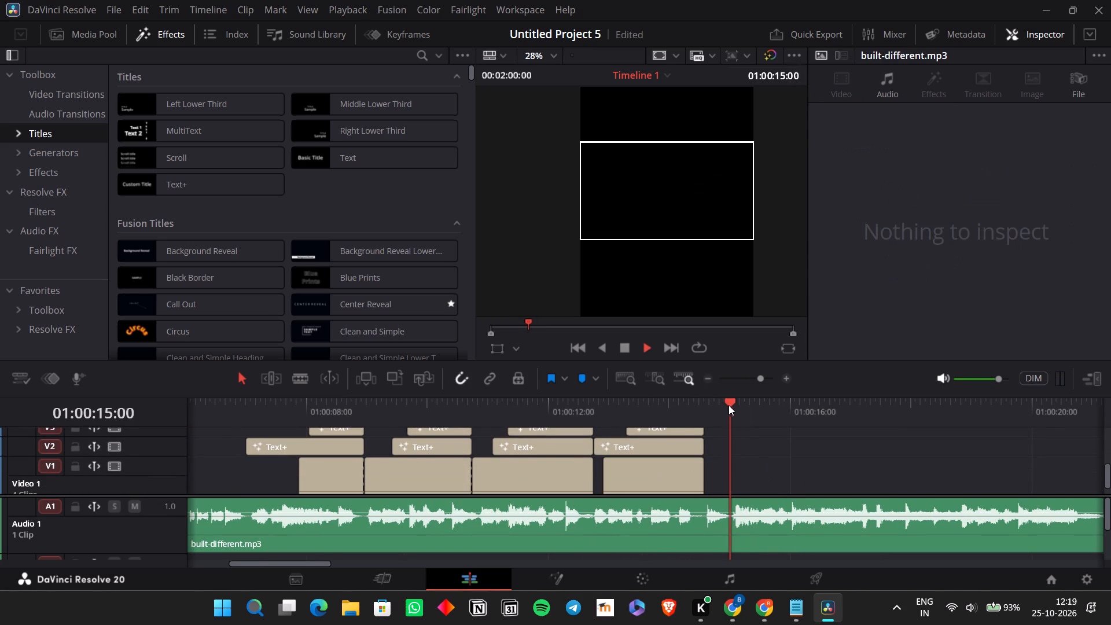
key(space)
click(729, 405)
key(ctrl+v)
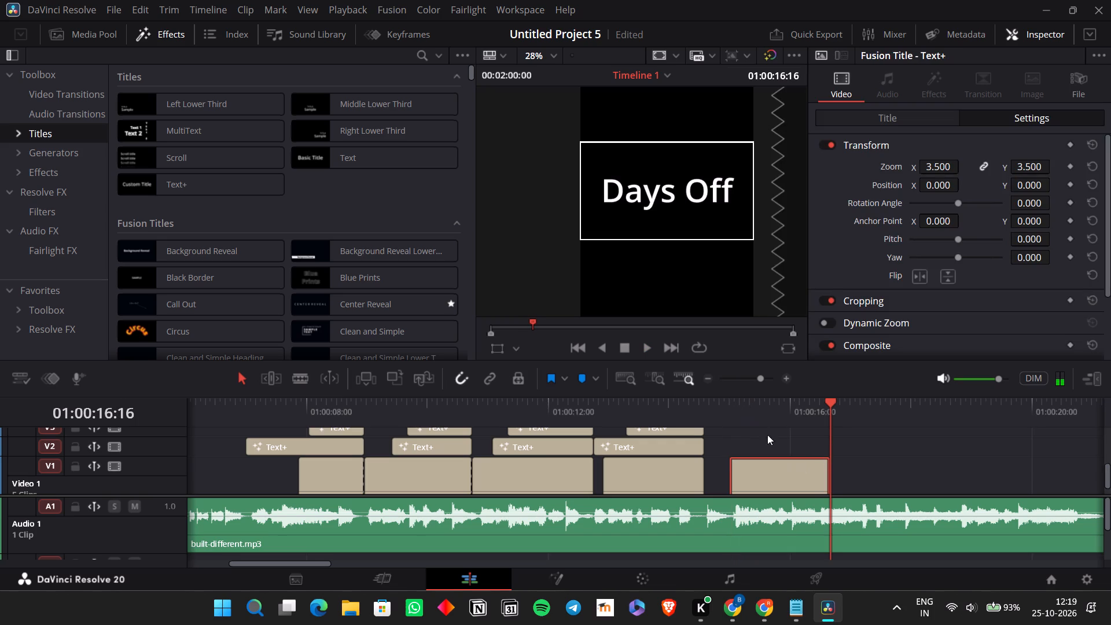
Copy "Pain is just a price I pay" from the Notepad lyrics into the new V1 title, then cut the text down to "Pain".
click(727, 402)
click(767, 479)
click(875, 114)
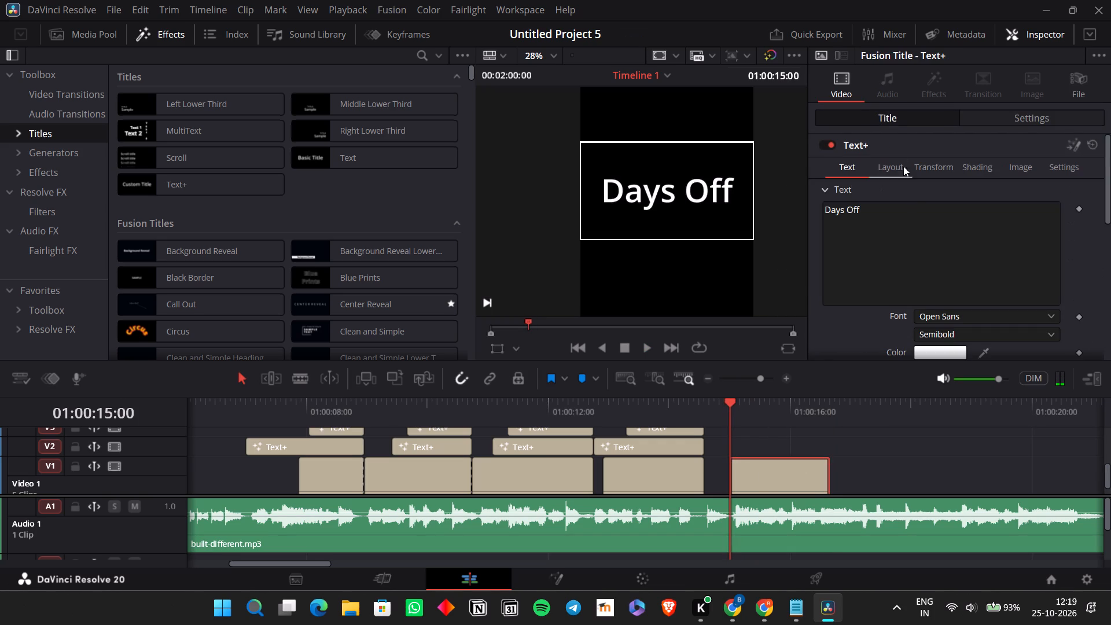
drag(886, 211, 761, 208)
key(alt+Tab)
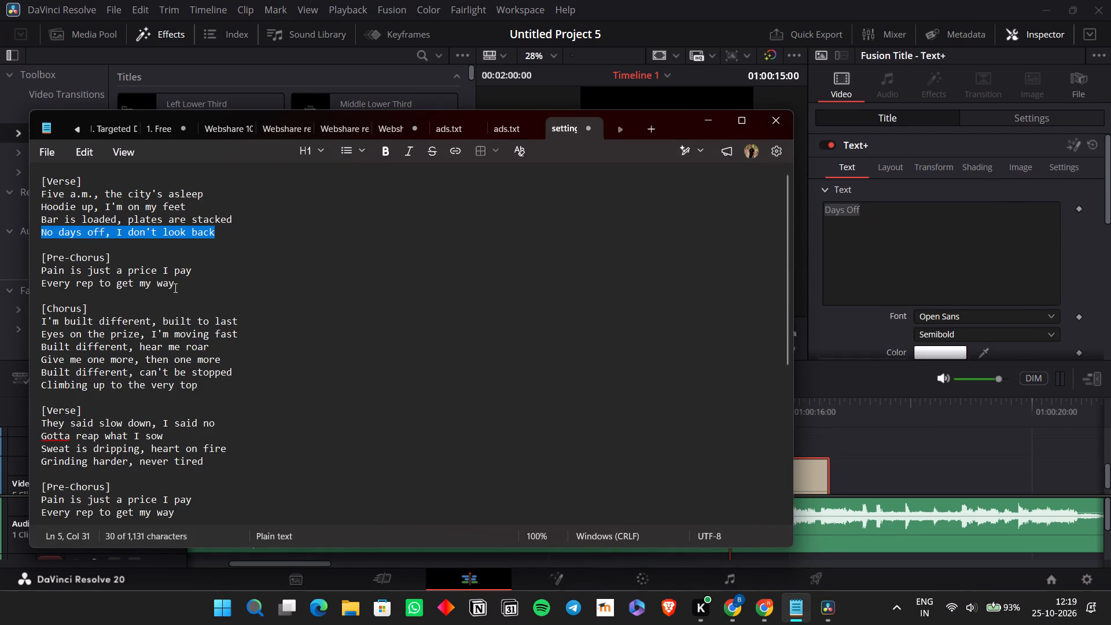
drag(215, 270, 27, 267)
key(ctrl+c)
key(alt+Tab)
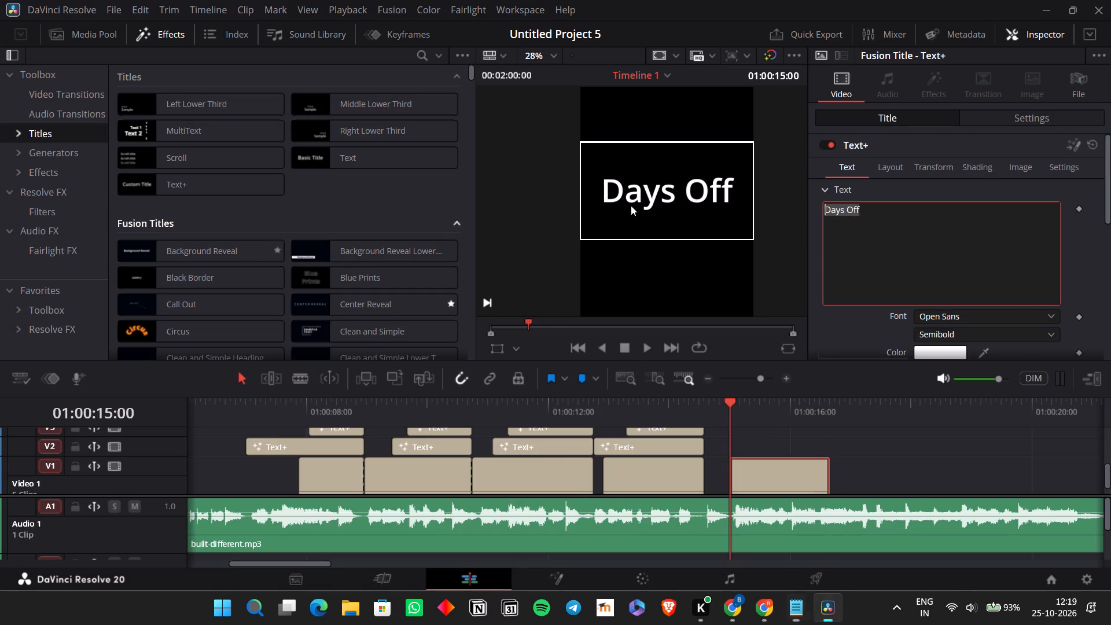
key(ctrl+v)
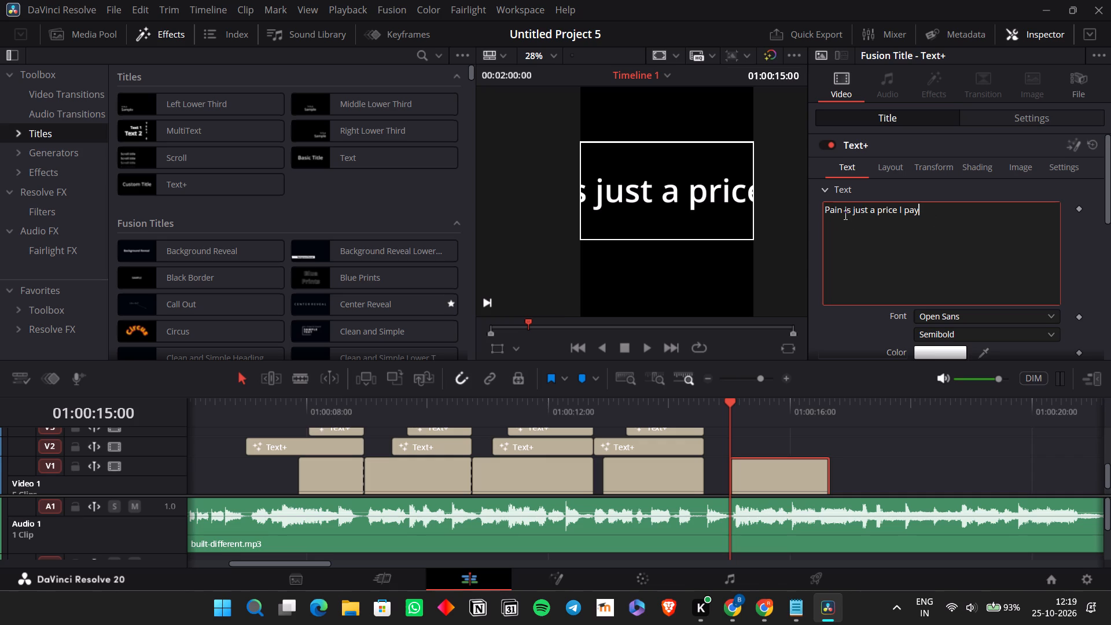
drag(844, 214, 977, 216)
key(ctrl+x)
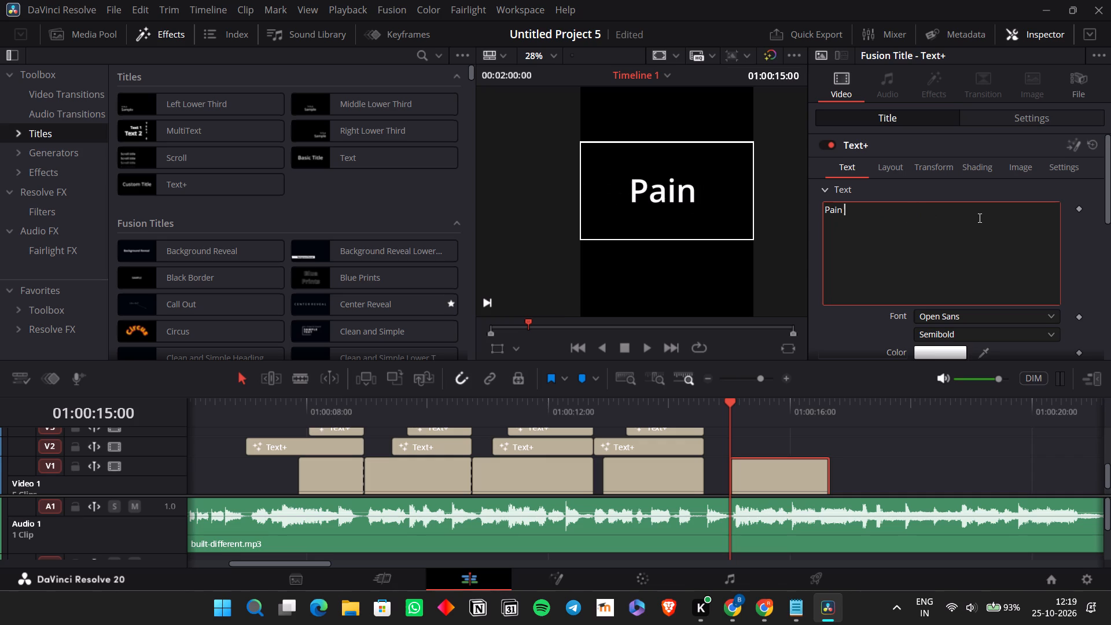
key(BackSpace)
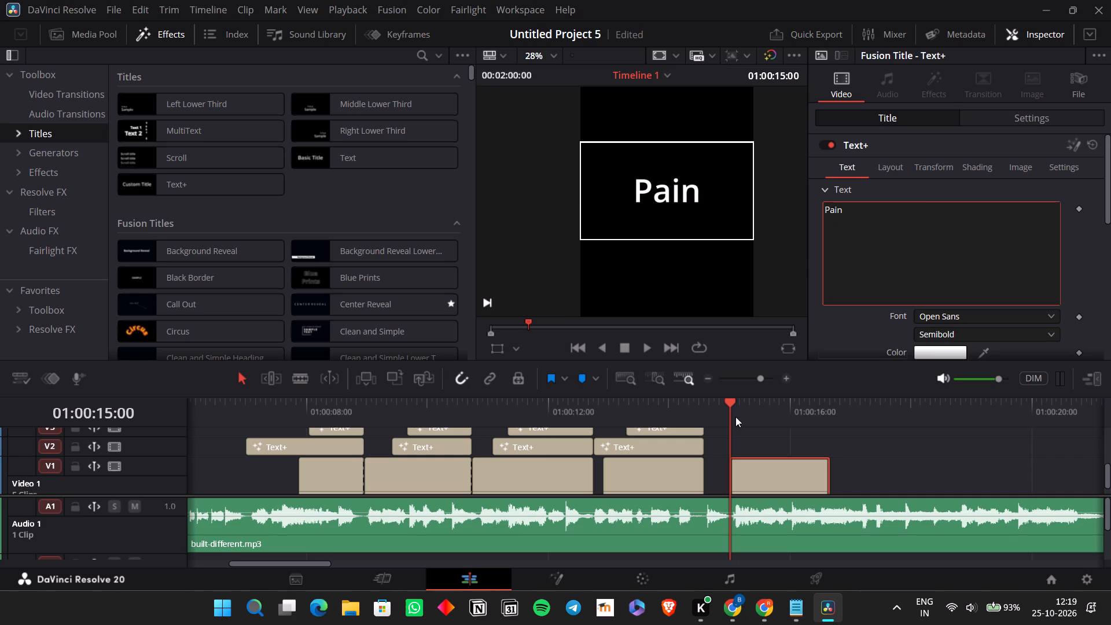
Play the start of the line, then copy the "No" title from V2 and paste it on V2 above "Pain" at 01:00:15:00.
click(715, 406)
key(space)
key(space)
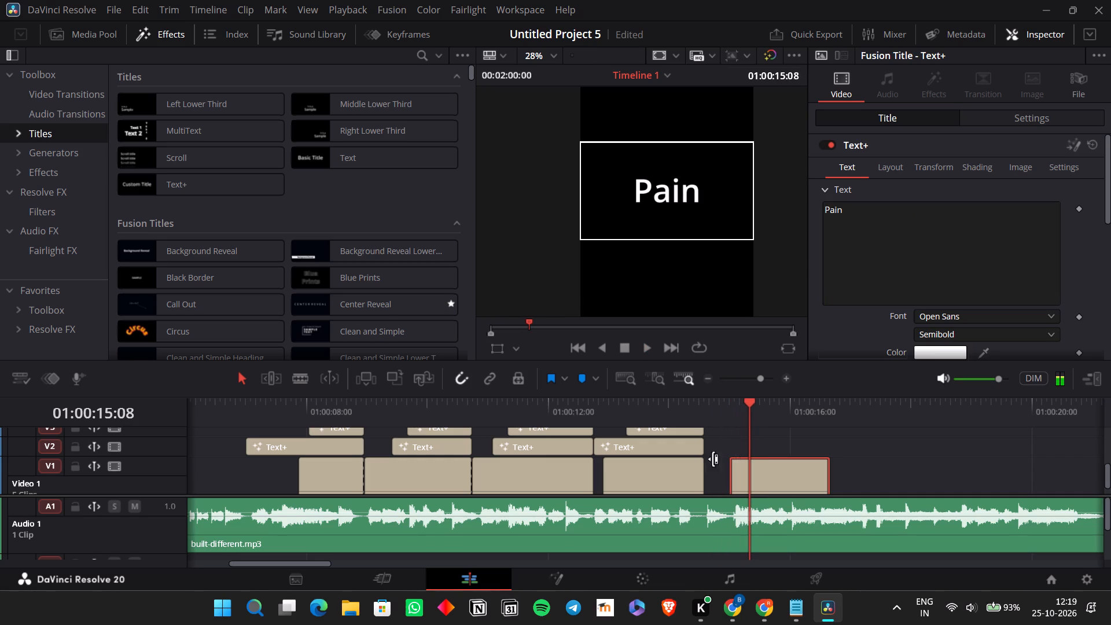
click(693, 442)
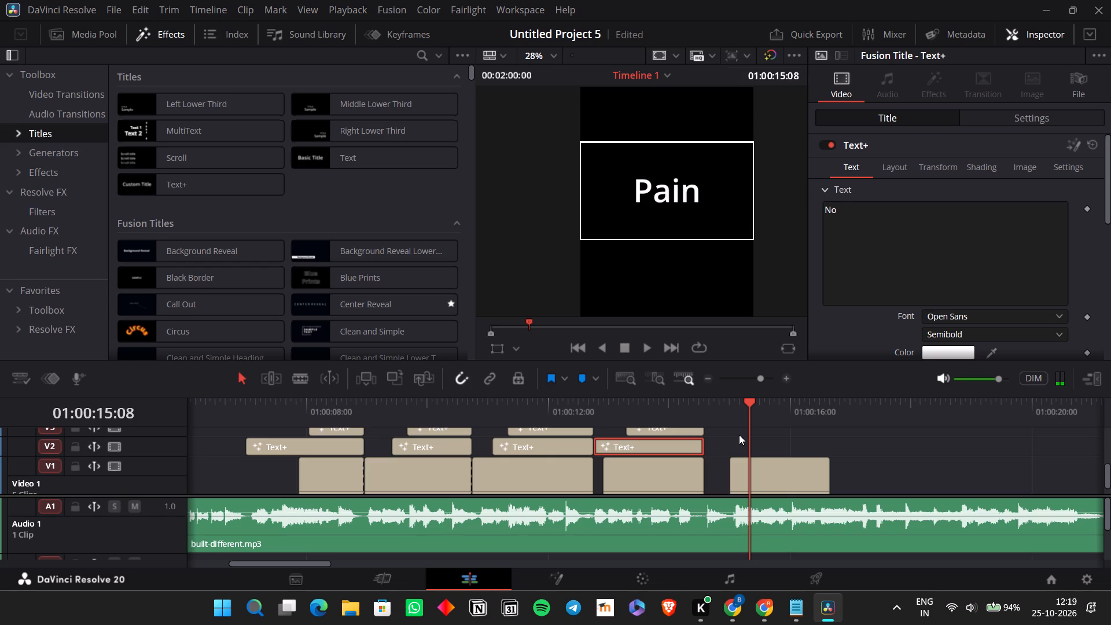
key(ctrl+c)
click(735, 408)
click(760, 450)
key(ctrl+v)
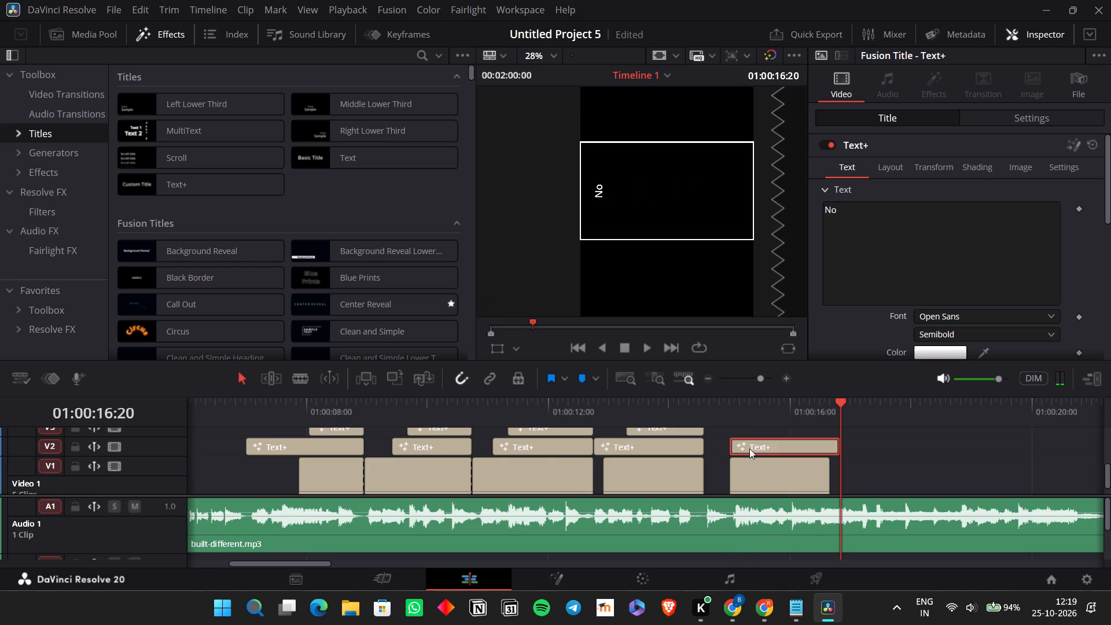
Shift the pasted "No" title to start slightly after "Pain" and trim its end to match the end of the "Pain" title.
drag(749, 448, 759, 453)
double_click(790, 380)
scroll(641, 449, right, 1)
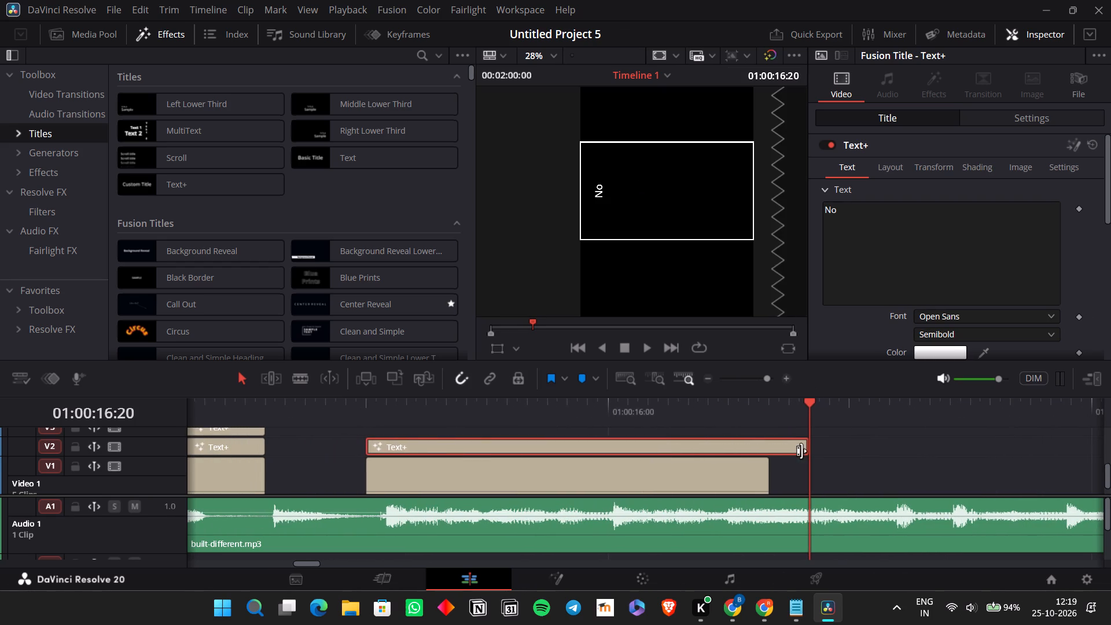
drag(552, 450, 590, 453)
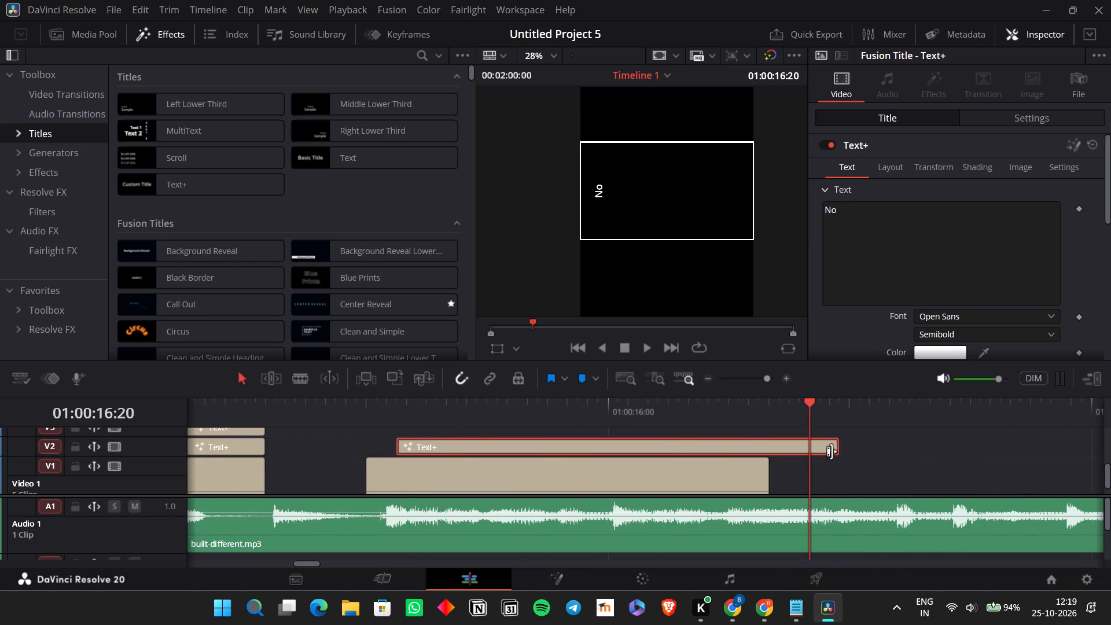
drag(832, 450, 755, 454)
click(409, 408)
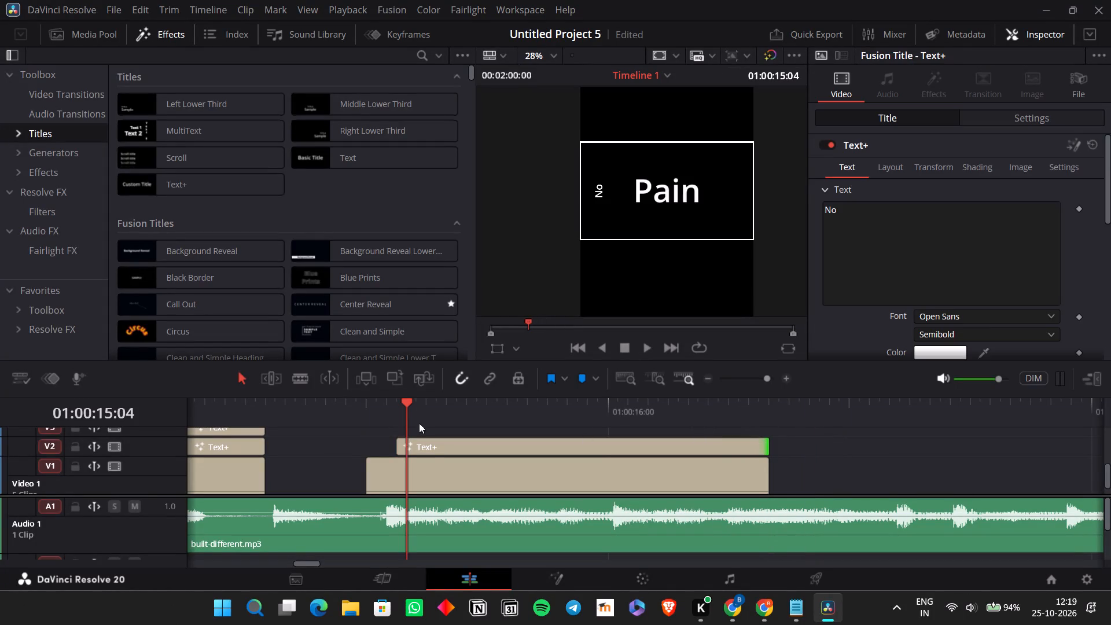
Replace the text of the pasted V2 title with "is".
click(433, 455)
click(437, 447)
drag(903, 215, 768, 209)
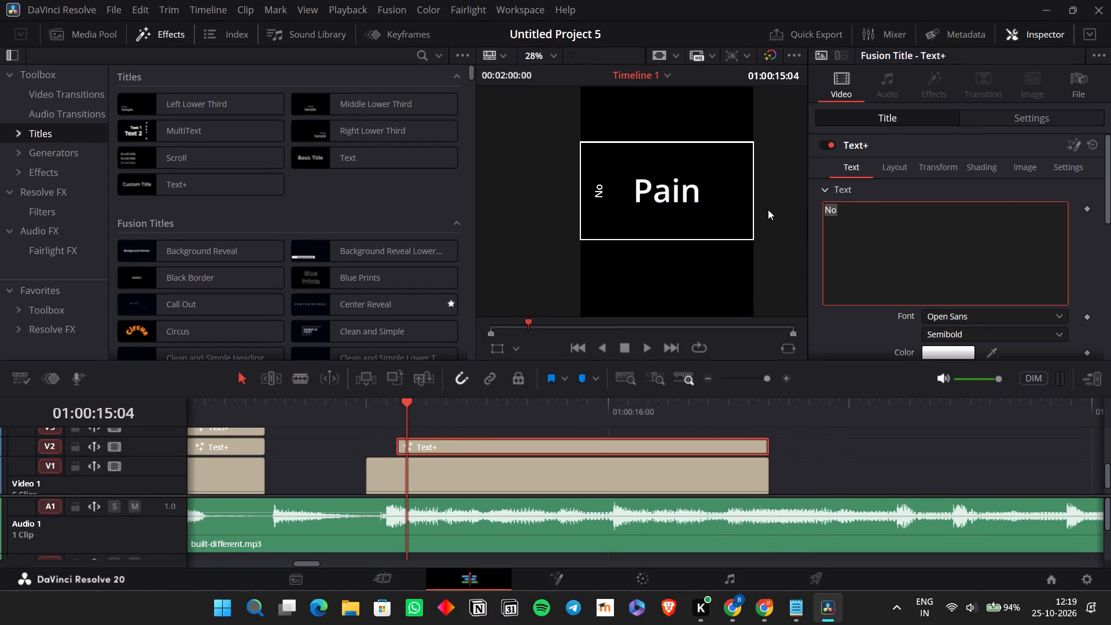
text(is)
Move the rotated "is" title horizontally to Position X -222.913, directly beside "Pain".
click(1021, 120)
drag(946, 184, 967, 190)
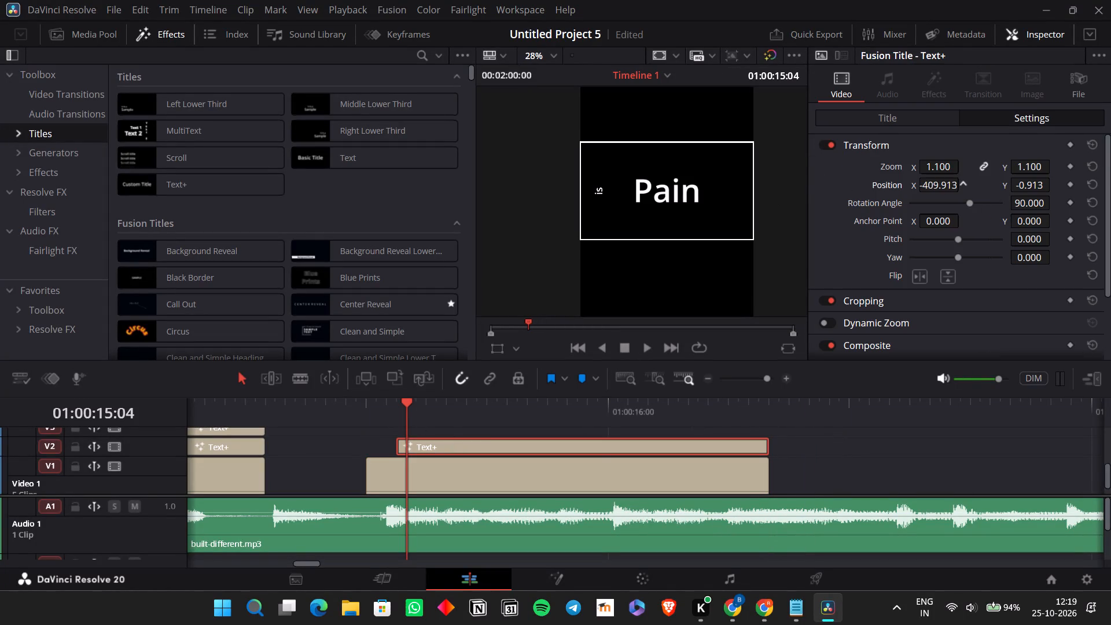
drag(967, 190, 1086, 200)
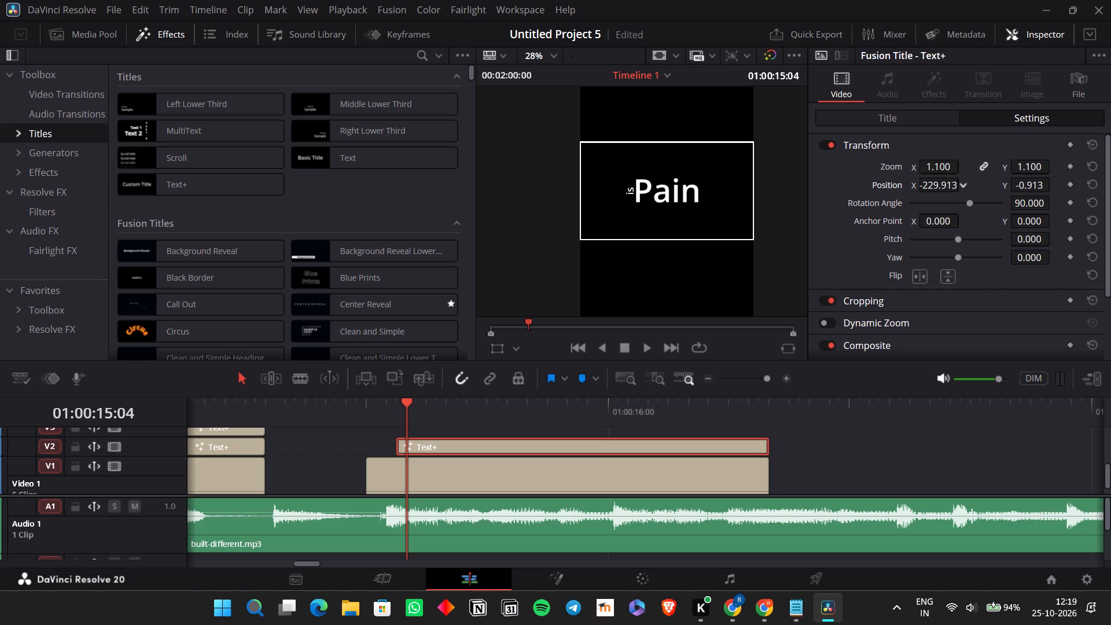
drag(1086, 200, 1091, 204)
drag(1091, 204, 1091, 204)
double_click(1034, 205)
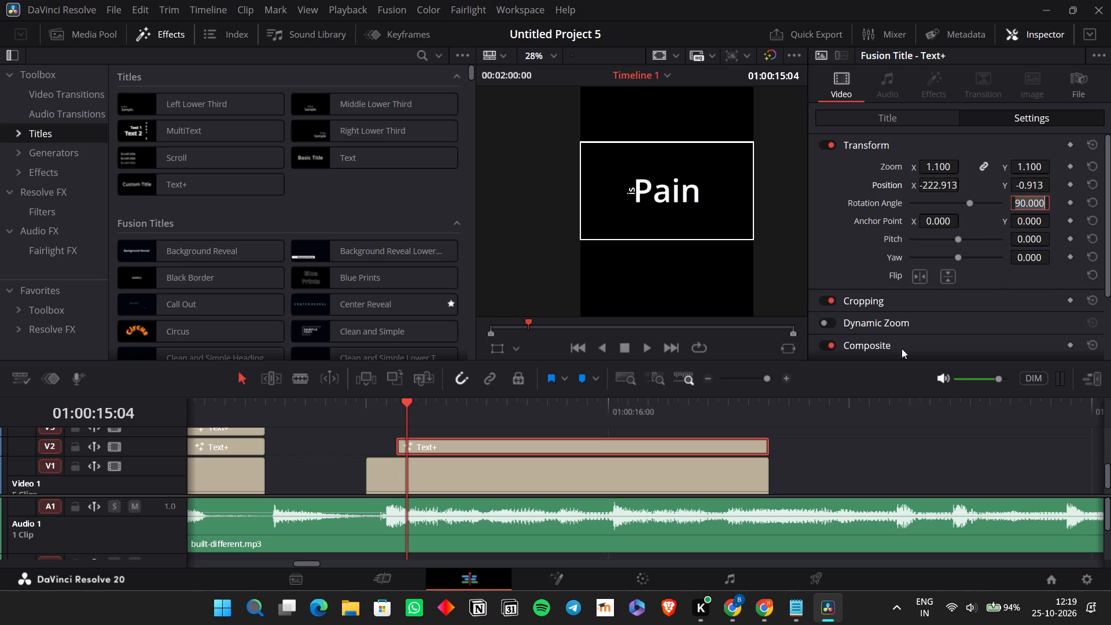
click(838, 462)
Move the "is" title up from V2 to V3, keeping its timing.
drag(725, 439, 727, 423)
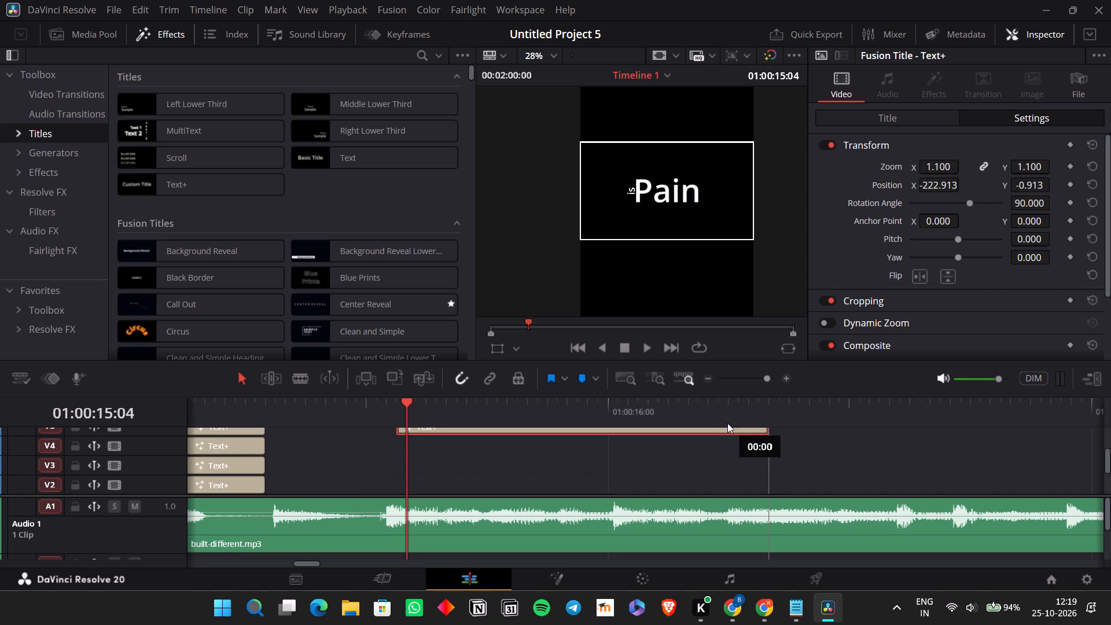
drag(727, 423, 727, 463)
Copy the previous phrase's "I" title from V3 and place the copy on V2, starting together with the "is" title.
click(196, 469)
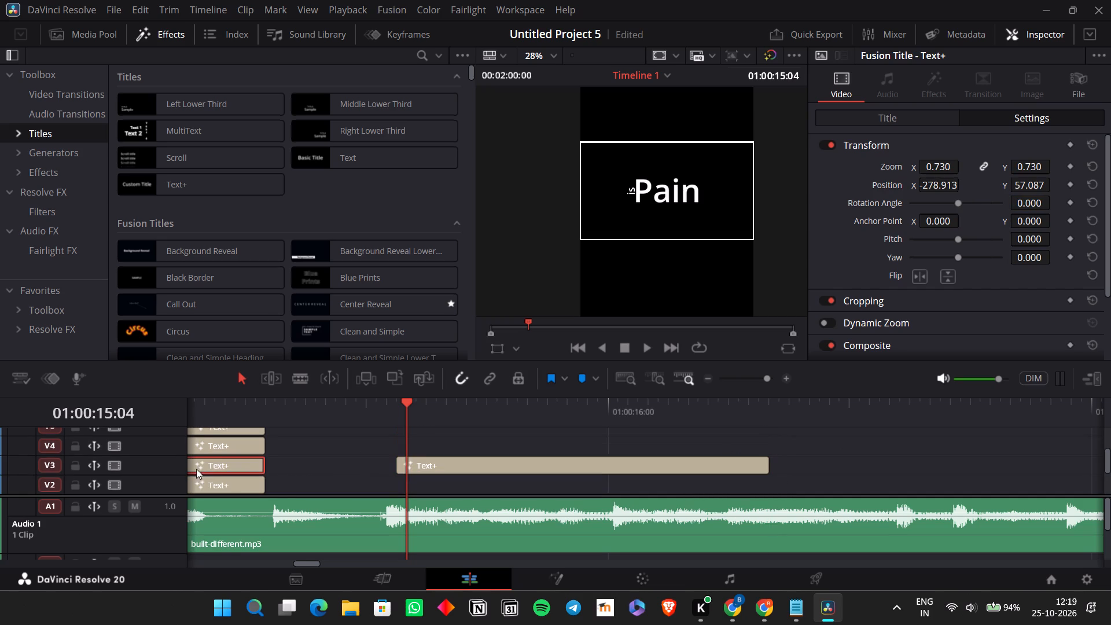
key(ctrl+c)
click(775, 397)
click(776, 414)
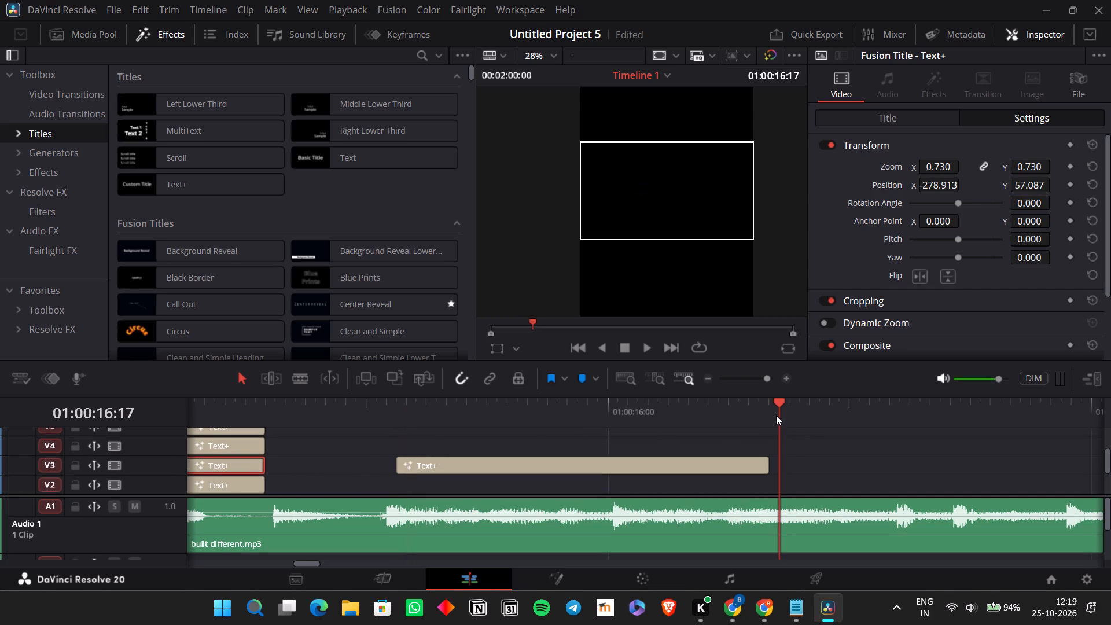
key(ctrl+v)
drag(807, 462, 477, 466)
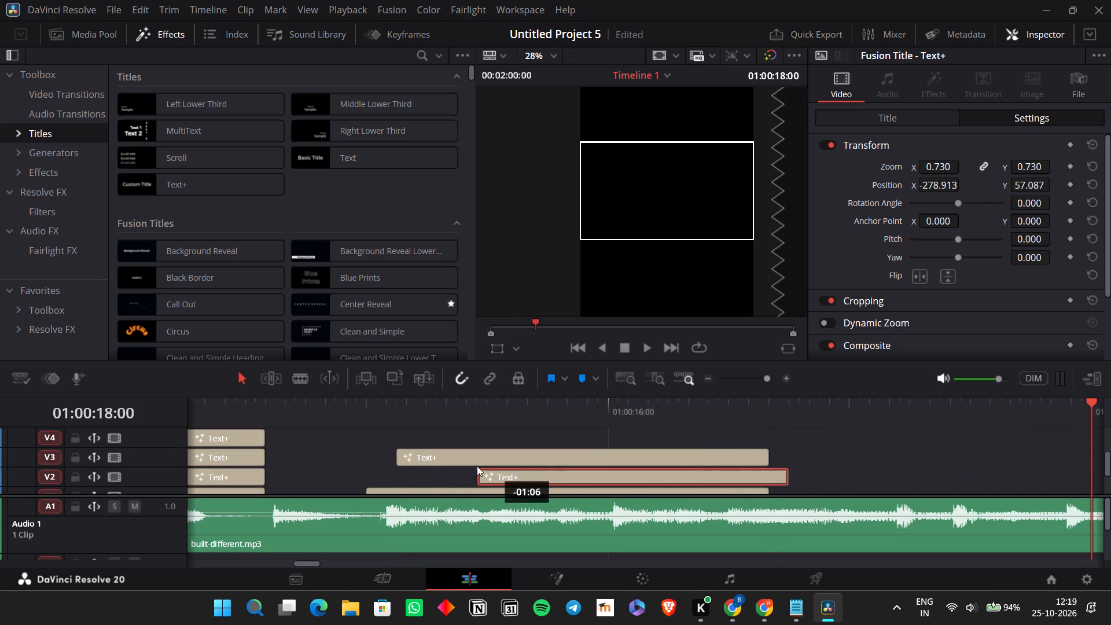
drag(477, 466, 416, 473)
click(409, 420)
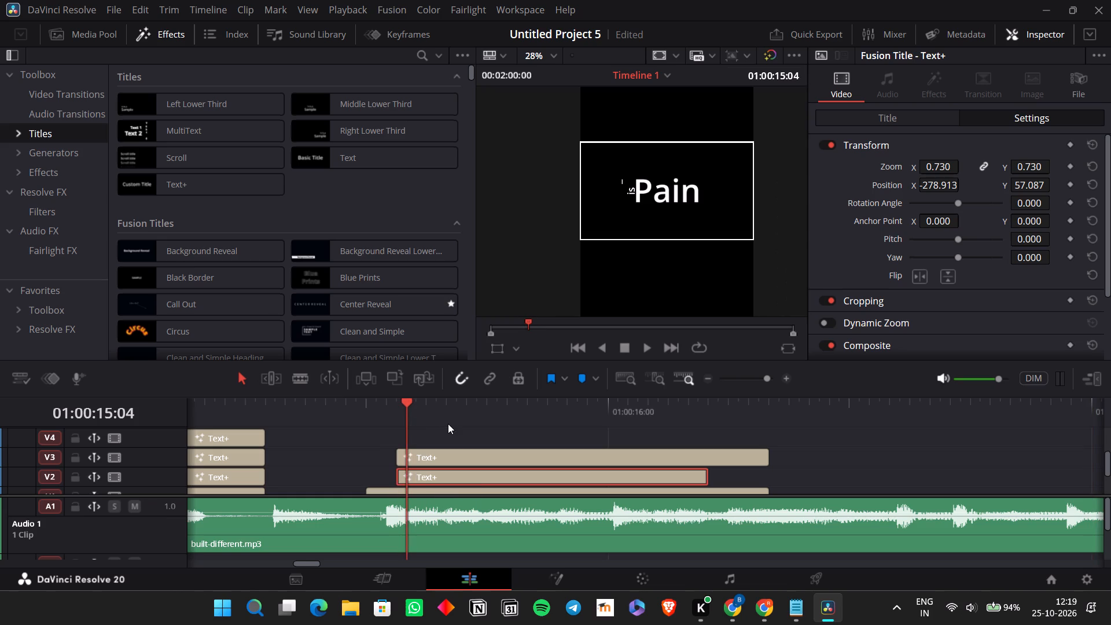
click(465, 469)
Move the copied "I" title on V2 to Position X 210.087, Y -38.913, beside the end of "Pain".
drag(923, 182, 1056, 195)
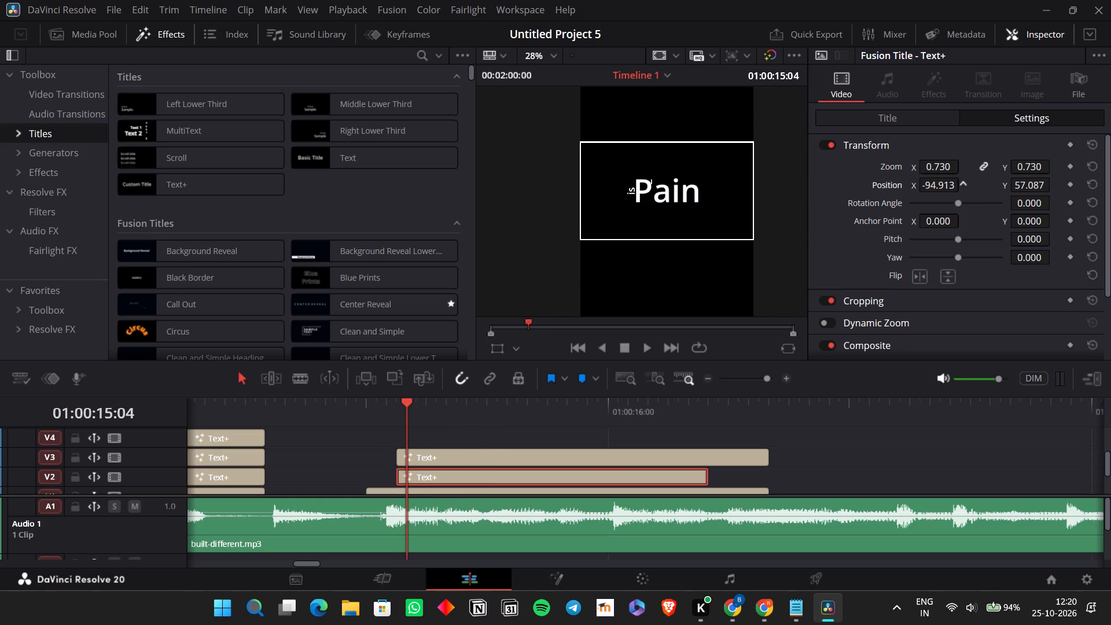
drag(1056, 195, 721, 330)
drag(1039, 187, 970, 231)
scroll(723, 230, up, 16)
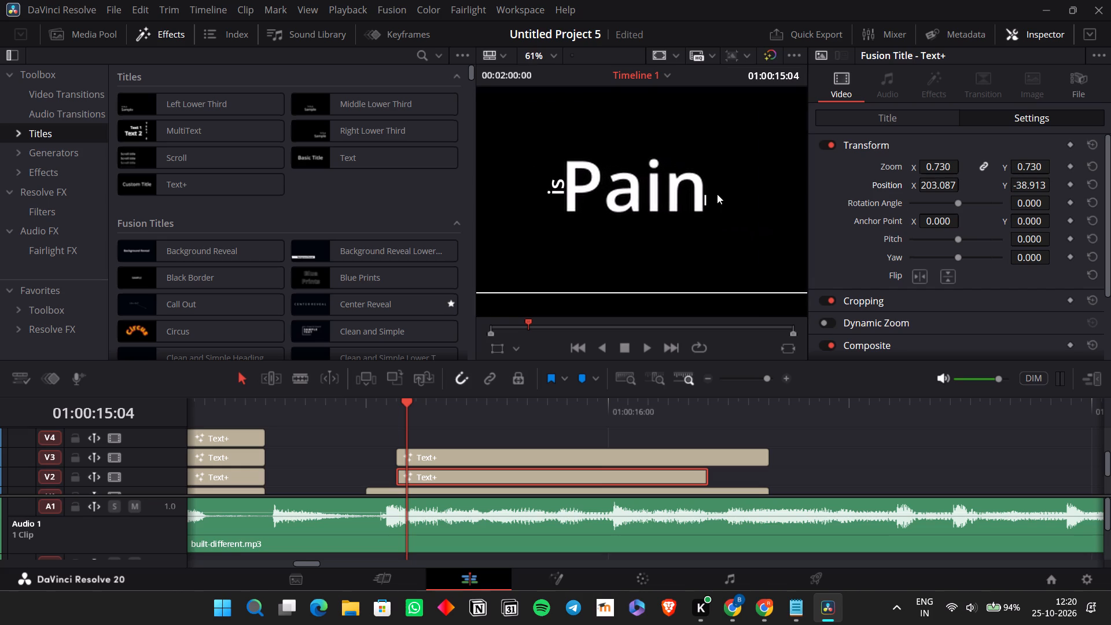
click(940, 187)
Replace the text of the small V2 title with "is".
click(890, 116)
drag(875, 214, 789, 214)
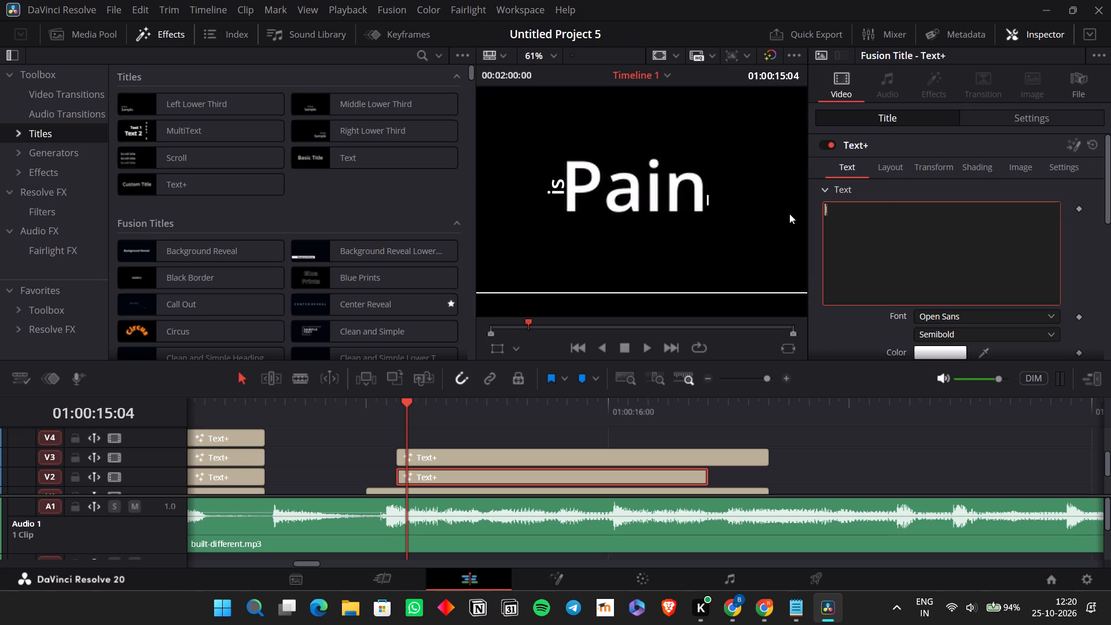
text(is)
Move the small "is" title to Position X 228.087, Y -54.913, next to the baseline of "Pain".
click(1014, 118)
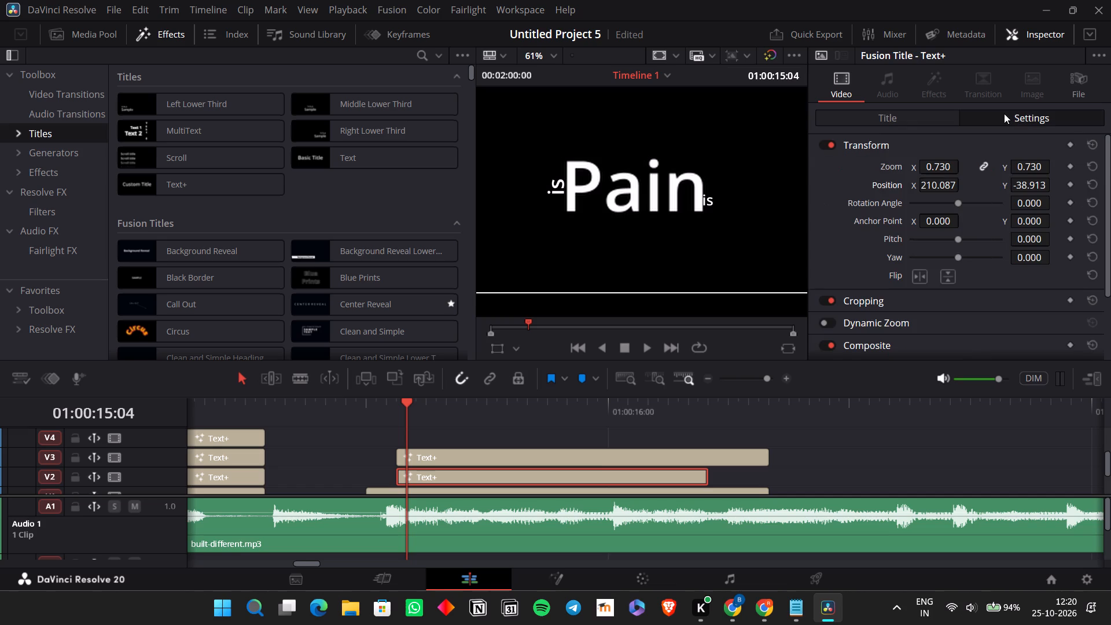
drag(940, 189, 952, 194)
drag(1033, 185, 1020, 196)
drag(1020, 196, 1022, 198)
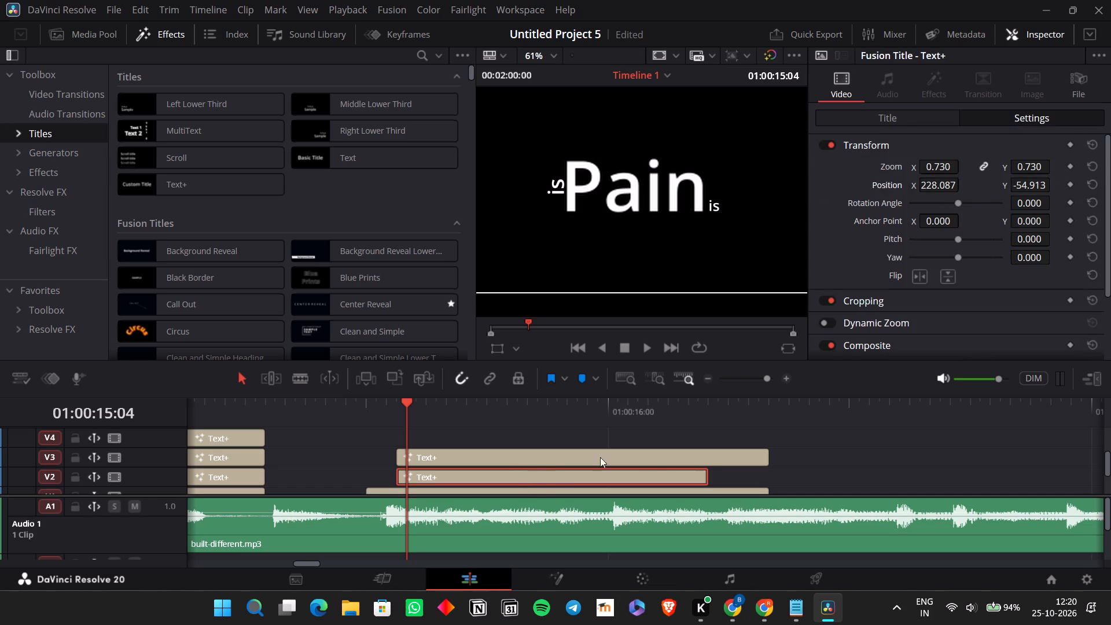
Extend the end of the V2 "is" title to line up with the end of the V3 title.
drag(707, 472, 768, 472)
Shift the rotated "is" title on V3 so it starts about 4 frames after the V2 title.
click(407, 452)
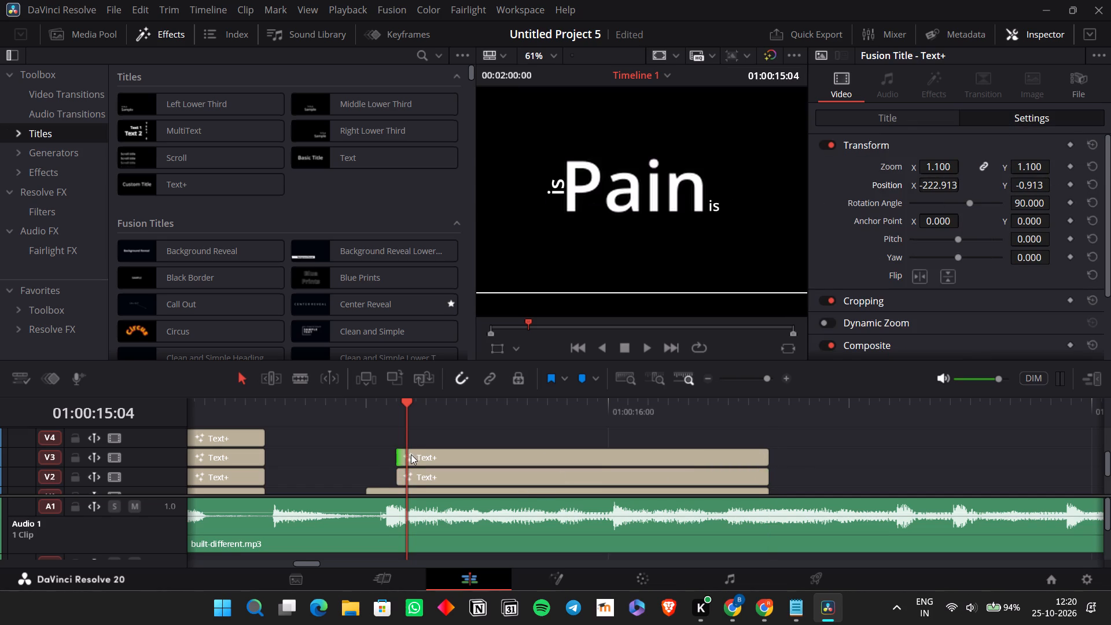
click(413, 454)
drag(418, 456, 463, 456)
click(463, 456)
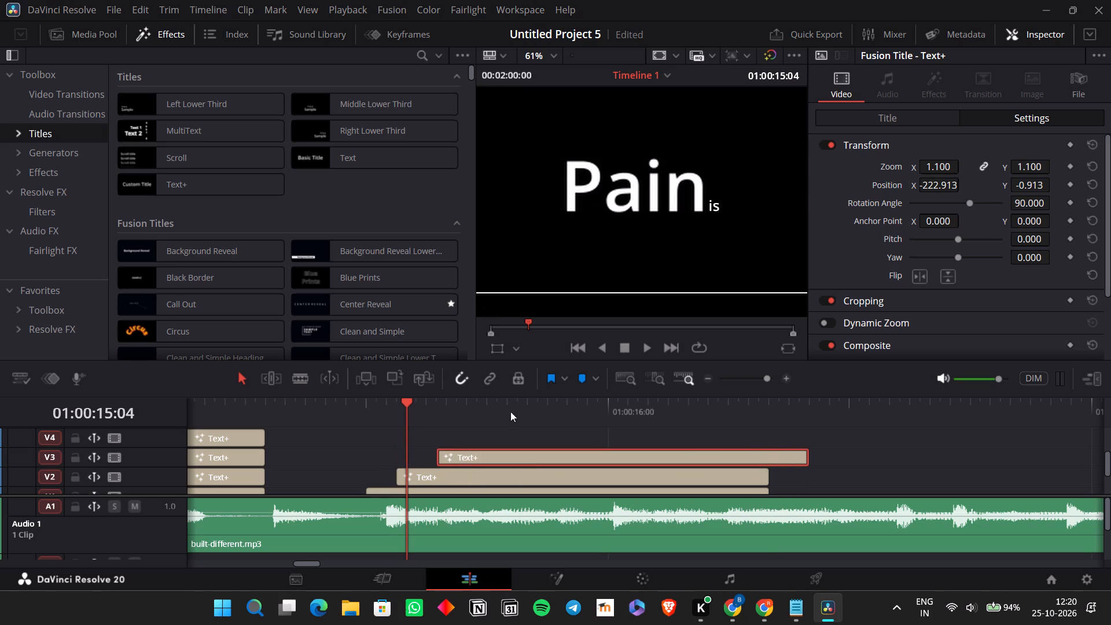
Replace the text of the rotated V3 title with "Price".
click(457, 414)
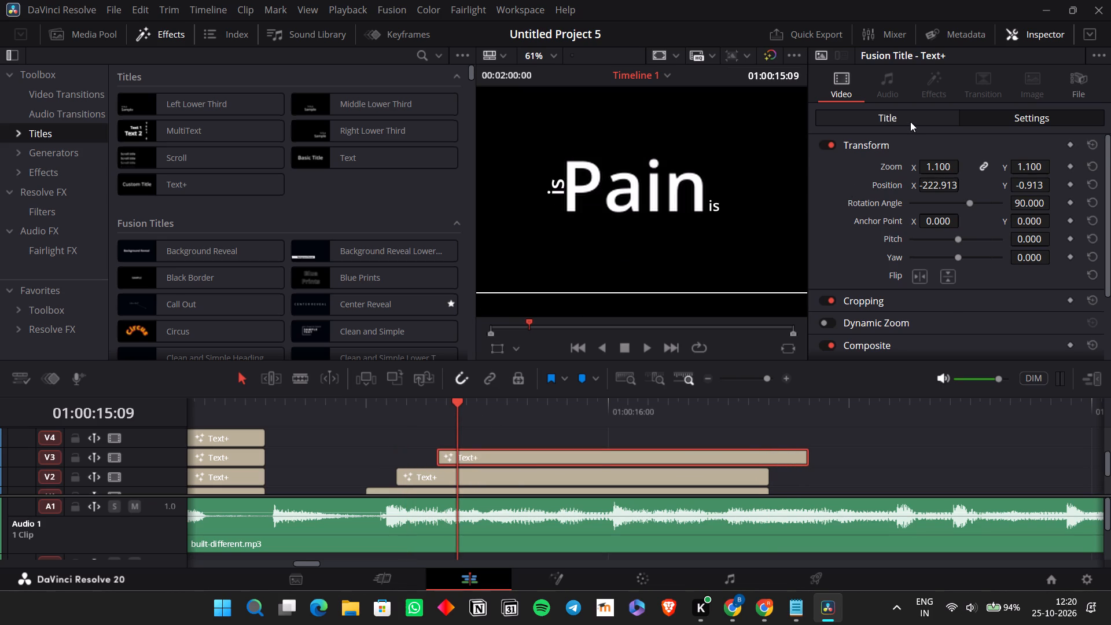
click(910, 122)
drag(876, 219, 776, 219)
key(BackSpace)
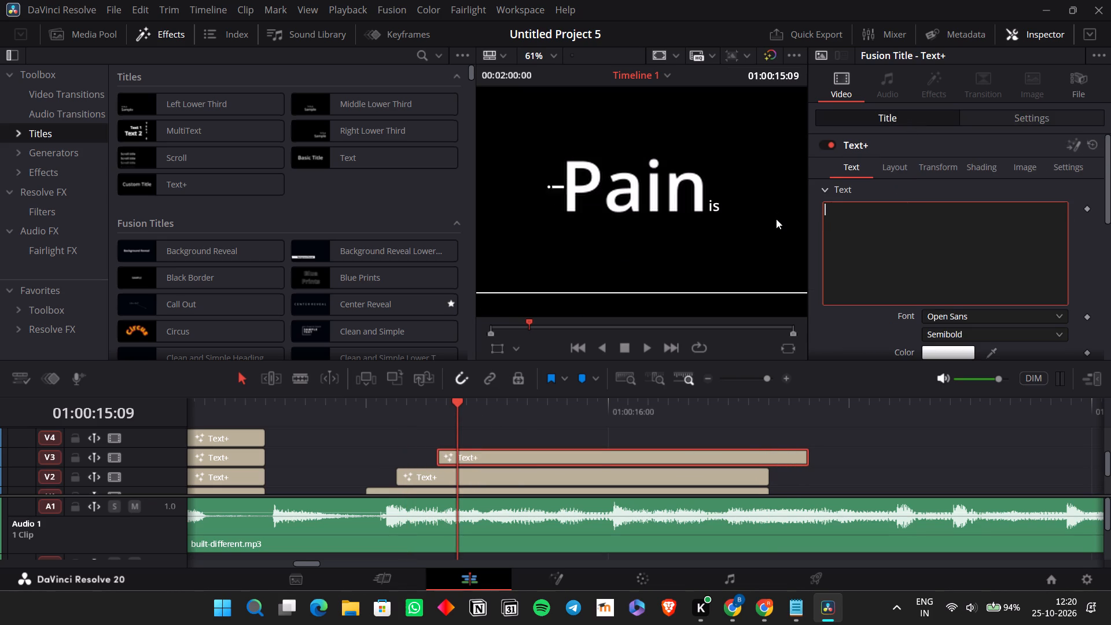
text(rice)
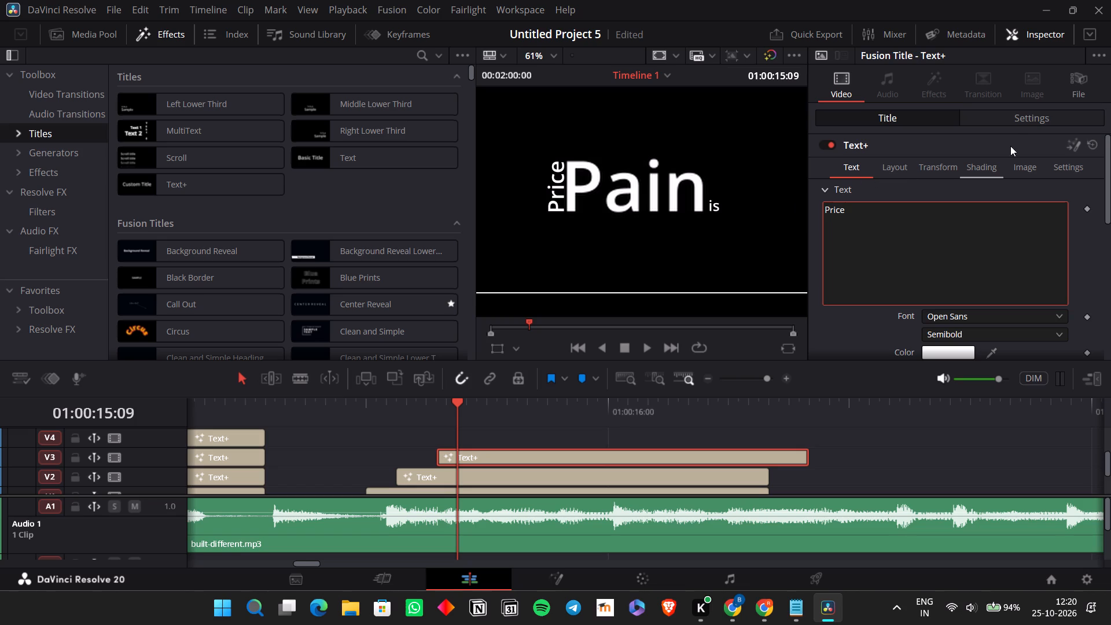
click(1005, 120)
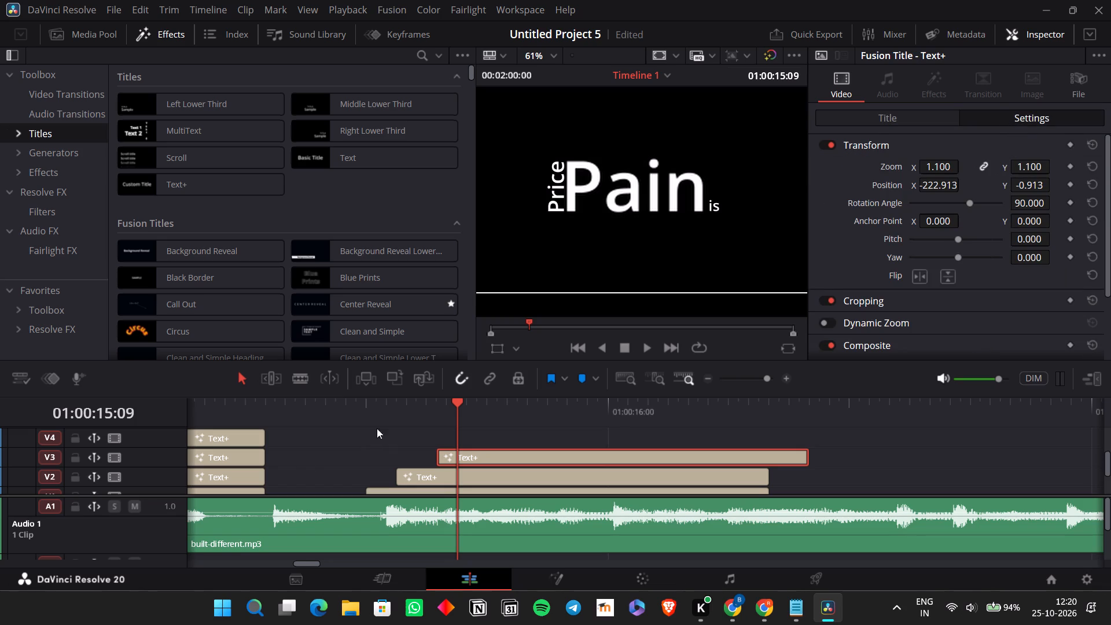
Play back the "Pain is" phrase repeatedly to check the words and their timing against the audio.
click(344, 413)
key(space)
key(space)
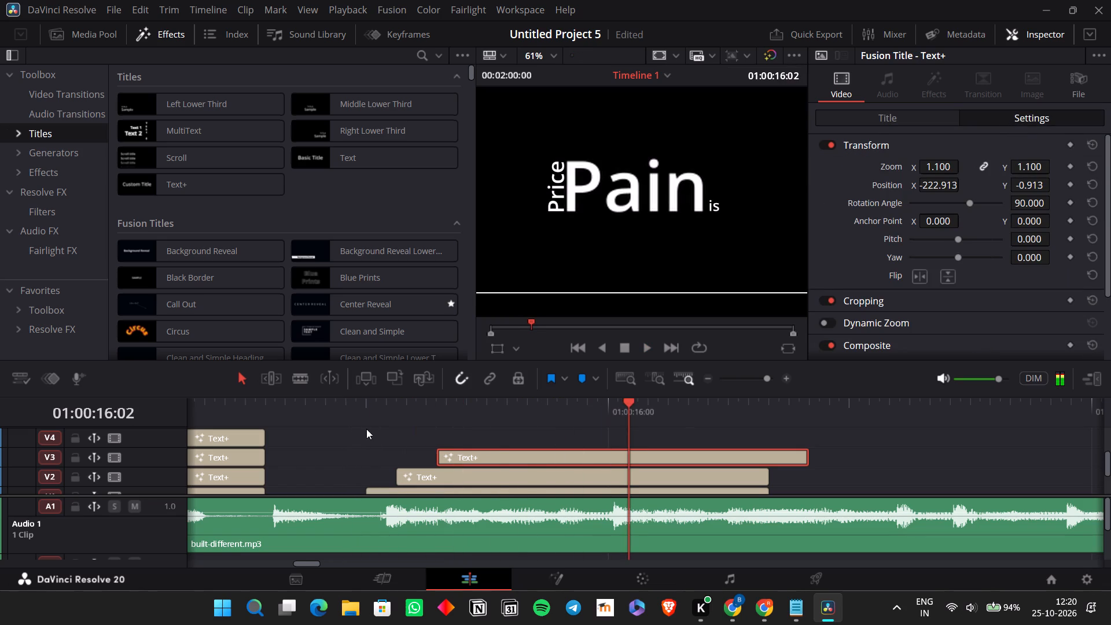
click(348, 429)
key(space)
click(356, 413)
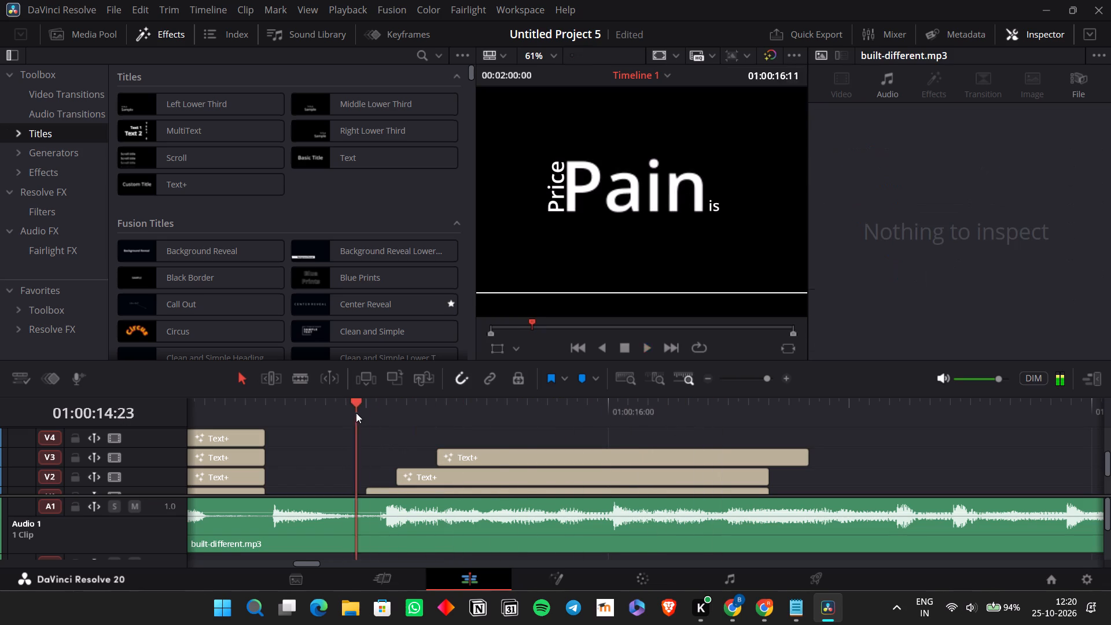
key(space)
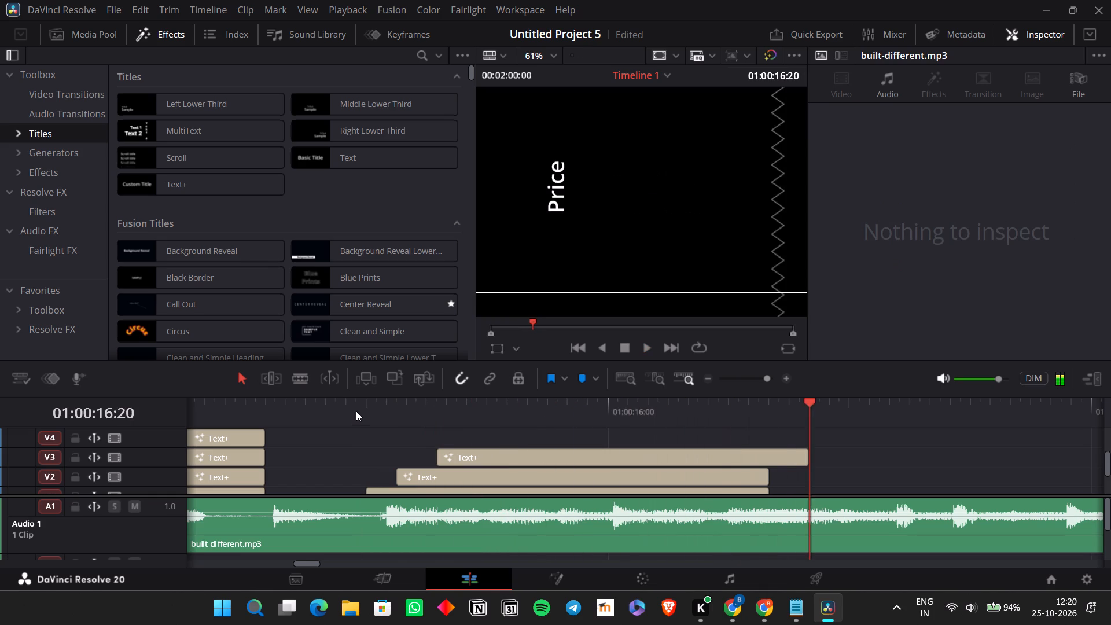
click(353, 406)
key(space)
key(space)
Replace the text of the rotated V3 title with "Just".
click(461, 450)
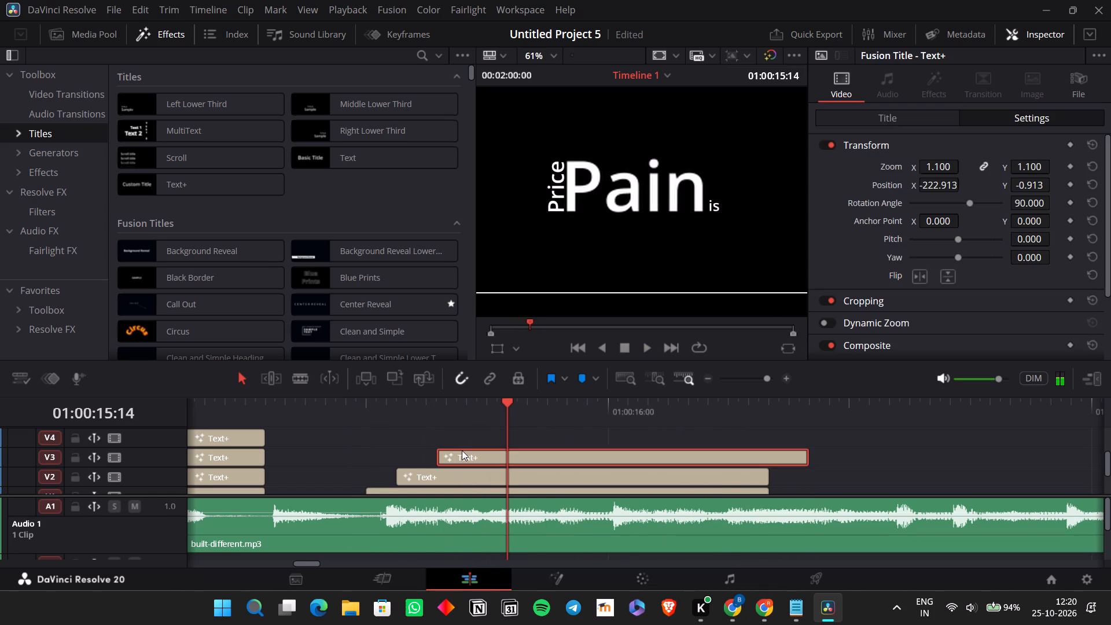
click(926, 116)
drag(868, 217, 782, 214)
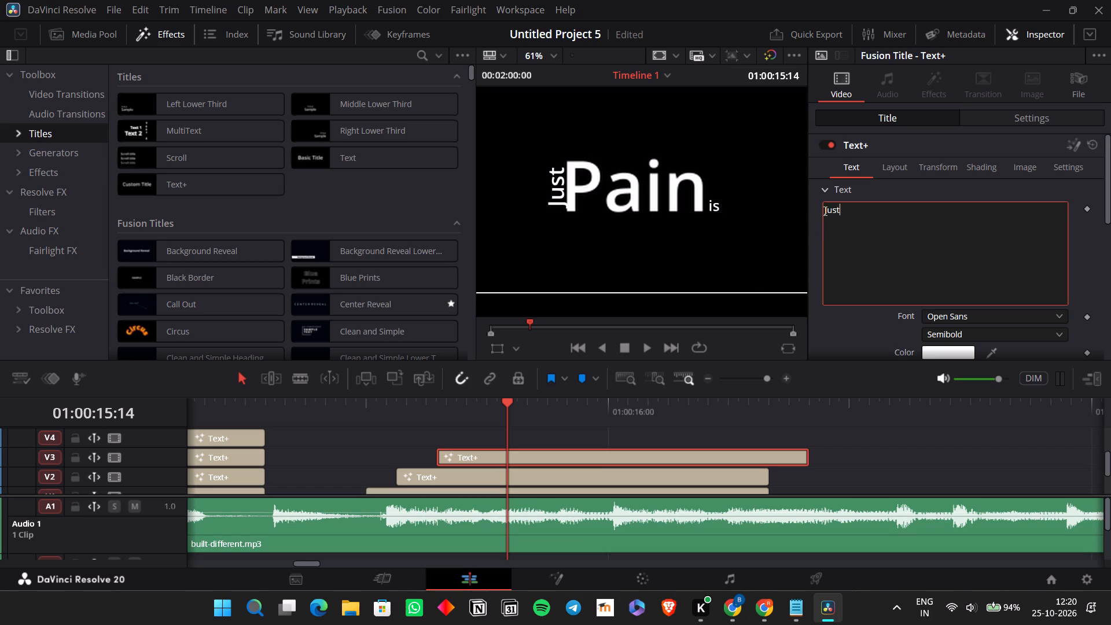
Change the text of the rotated V3 title back to "Price".
drag(843, 213, 789, 211)
text(ricw)
key(BackSpace)
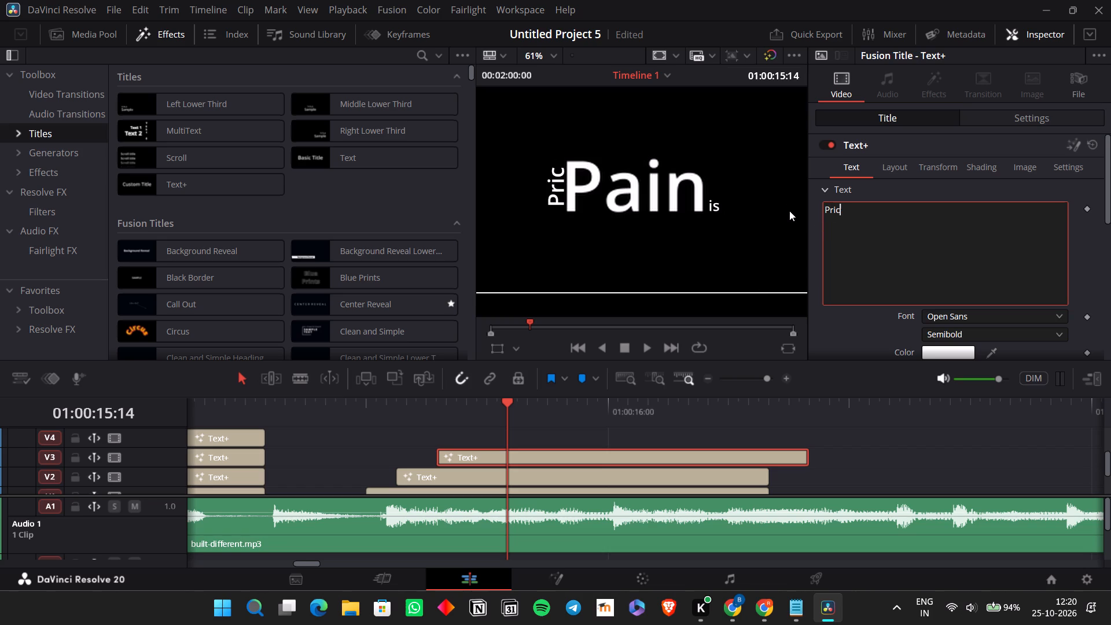
key(e)
key(space)
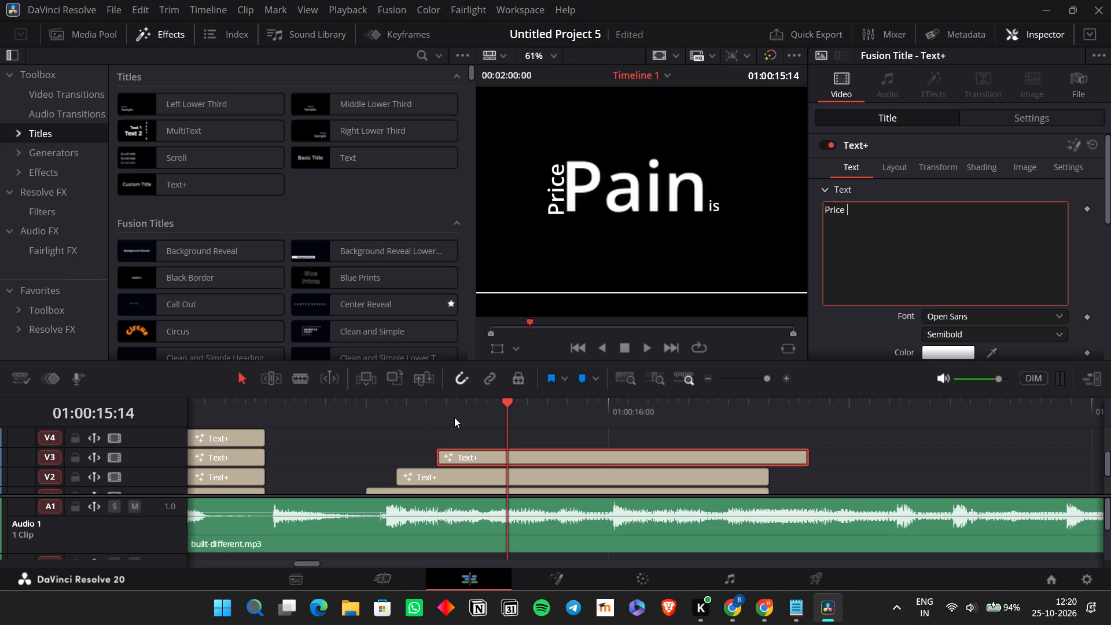
key(BackSpace)
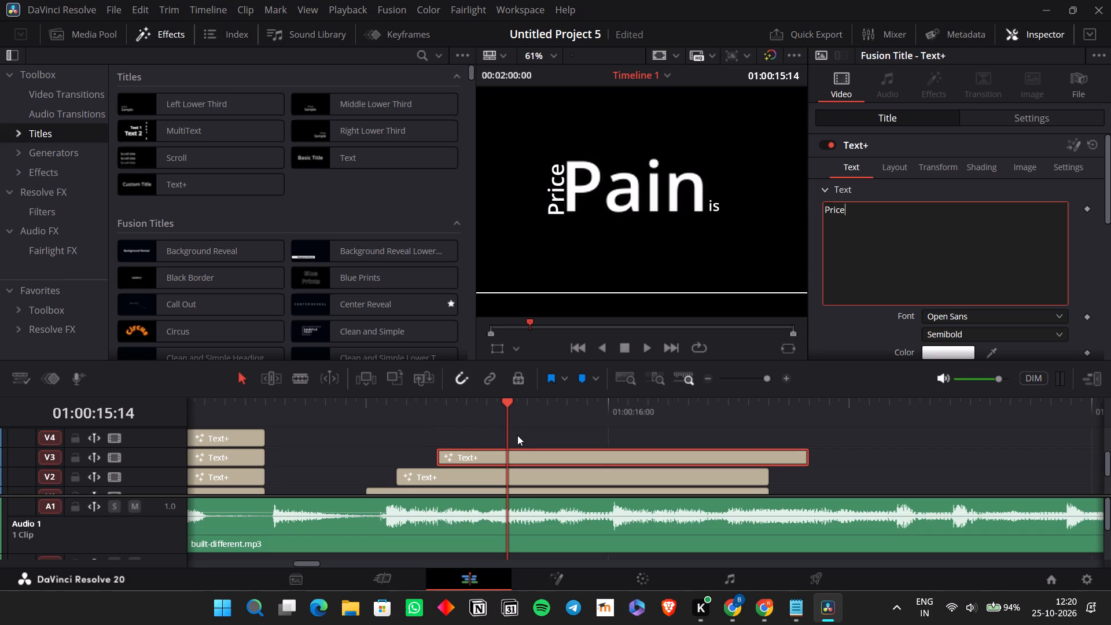
Find the matching beat in the audio and move the V3 "Price" title to start at 01:00:16:00.
click(523, 435)
key(space)
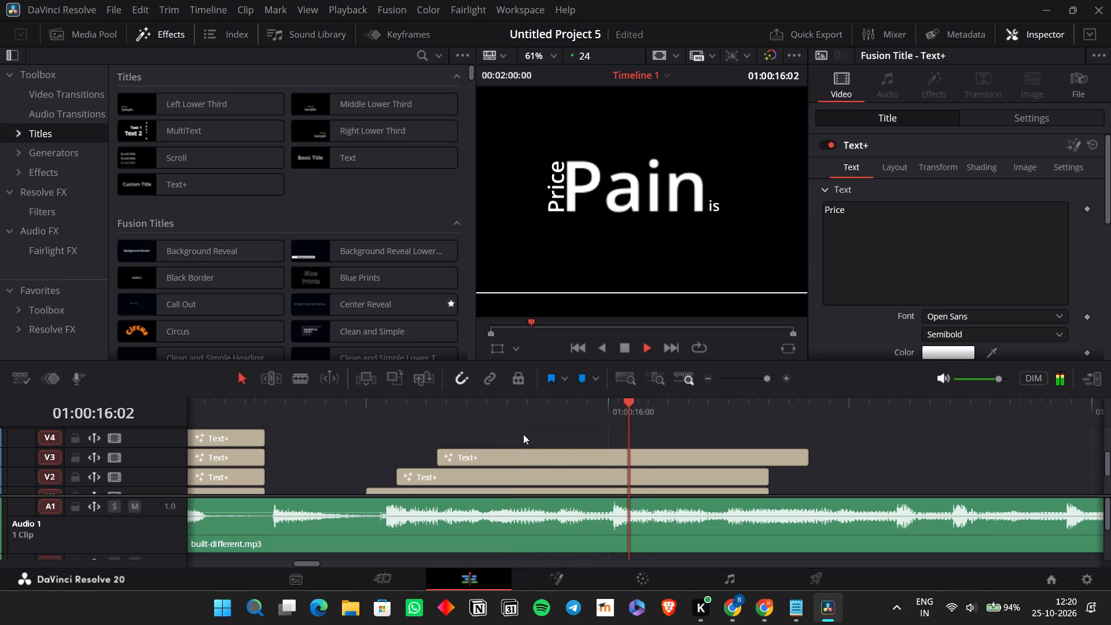
key(space)
click(618, 399)
key(space)
click(615, 403)
key(space)
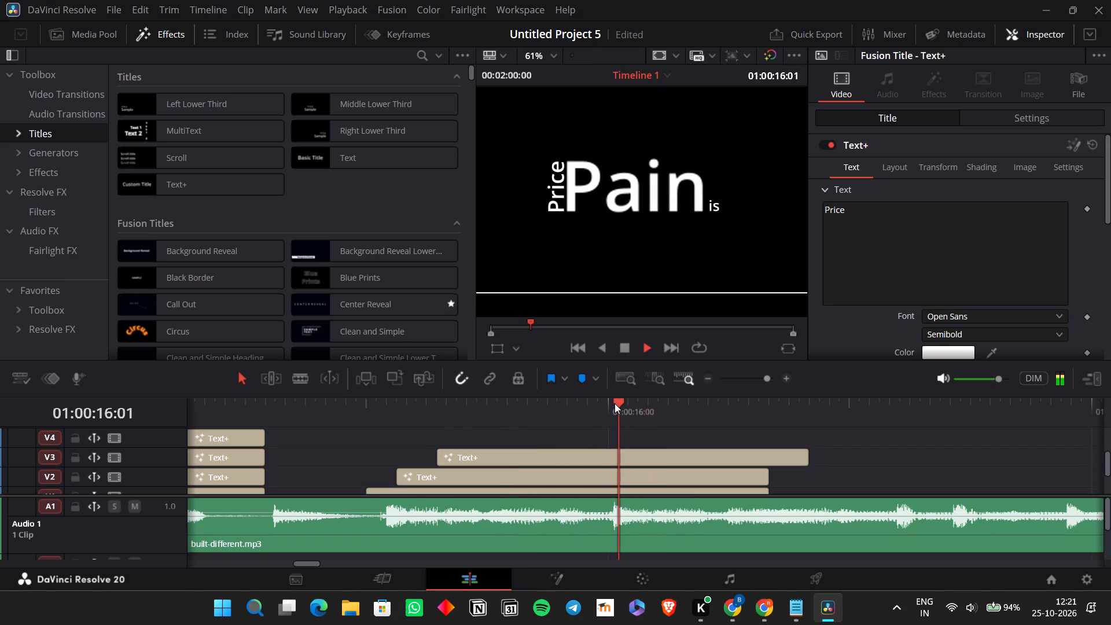
click(608, 413)
drag(599, 450, 664, 455)
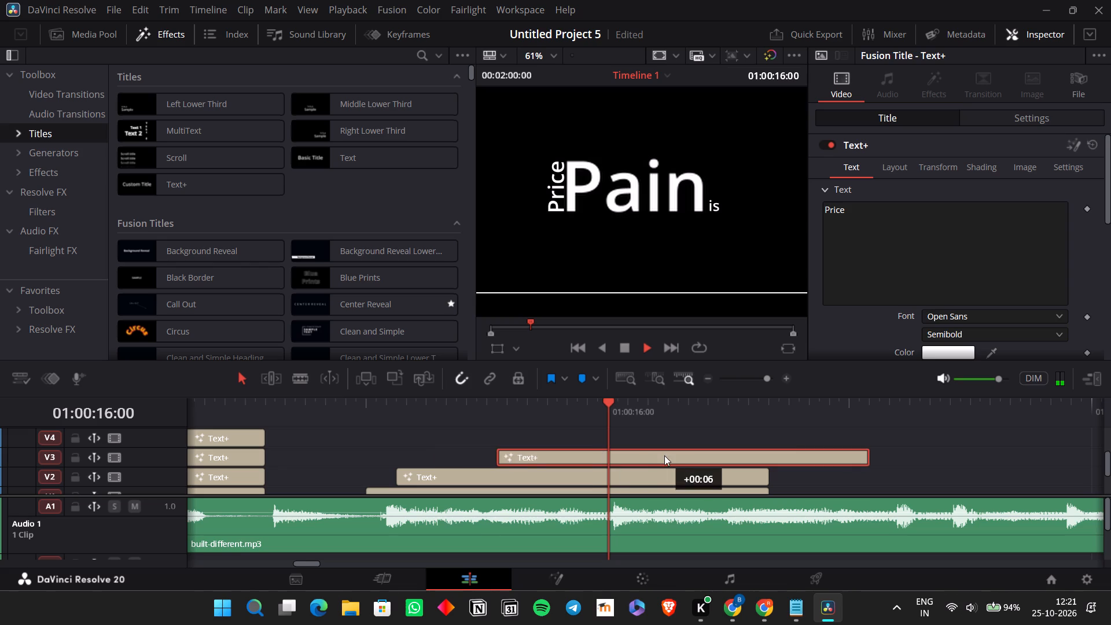
drag(664, 455, 779, 457)
Trim the end of the V3 "Price" title to match the end of the V2 title, and play the phrase to check.
drag(980, 461, 863, 461)
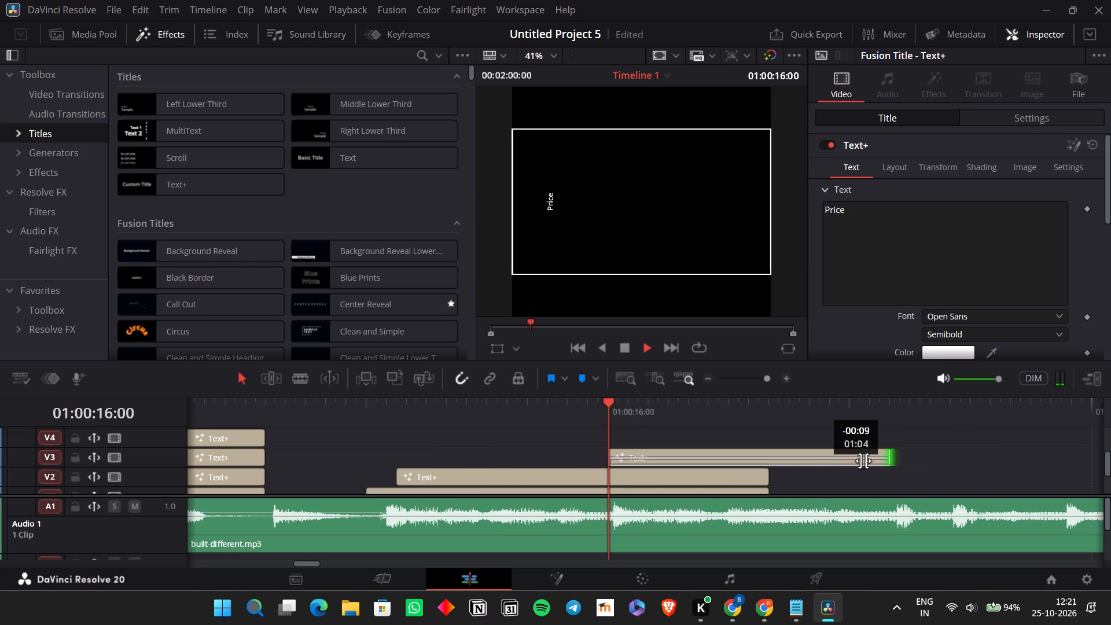
drag(863, 461, 764, 464)
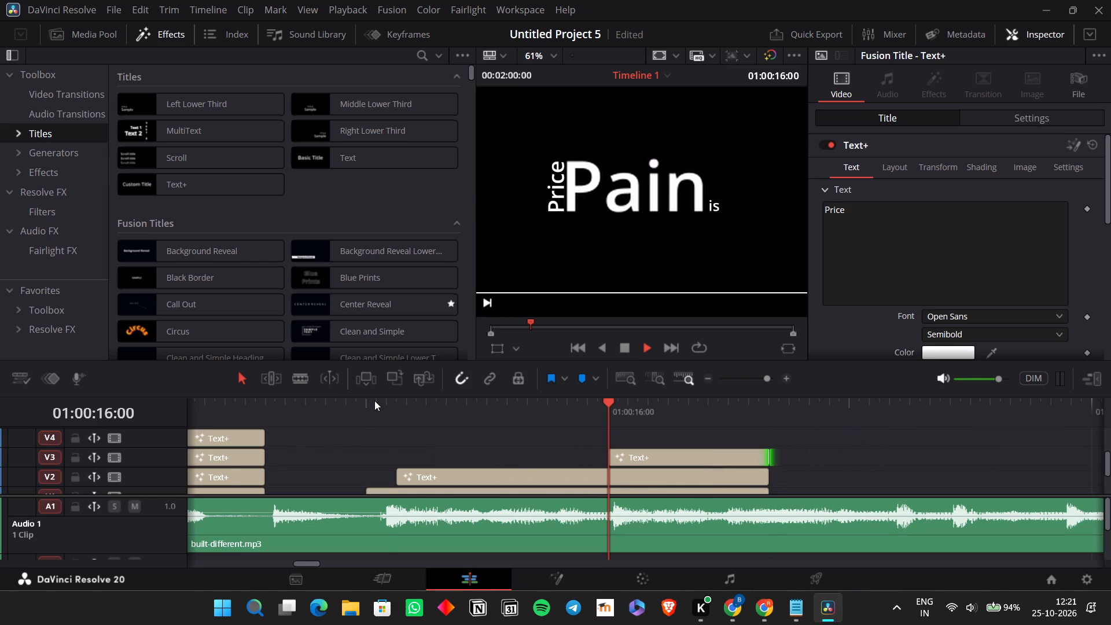
click(389, 399)
key(space)
key(space)
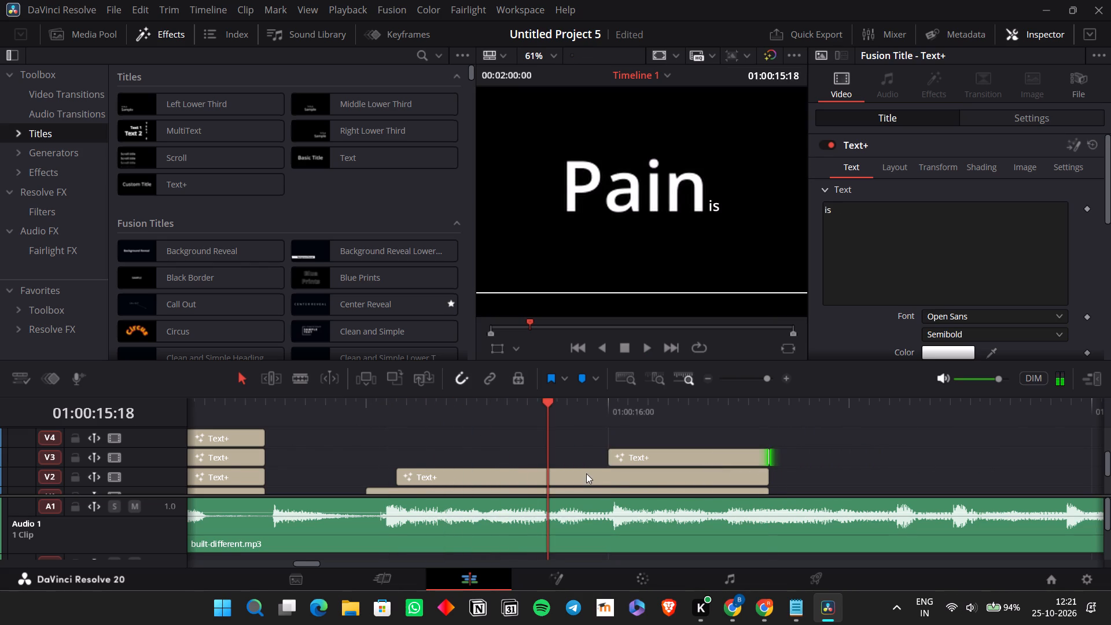
Copy the small "is" title on V2 and paste the copy on V2 shortly after the phrase ends.
click(586, 473)
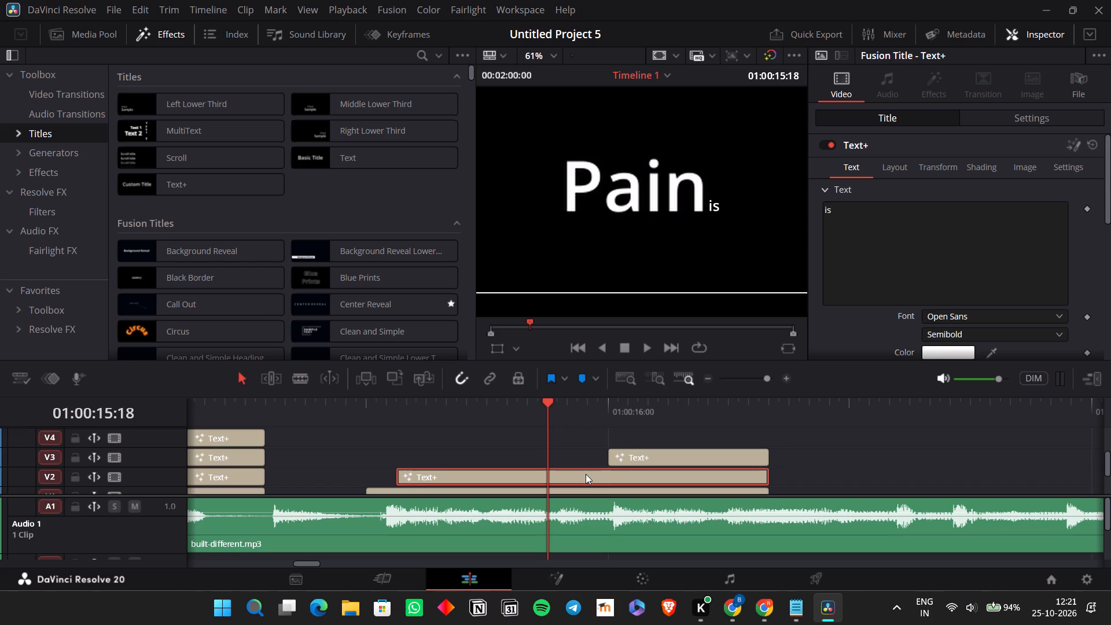
key(ctrl+c)
click(594, 410)
click(816, 411)
key(ctrl+v)
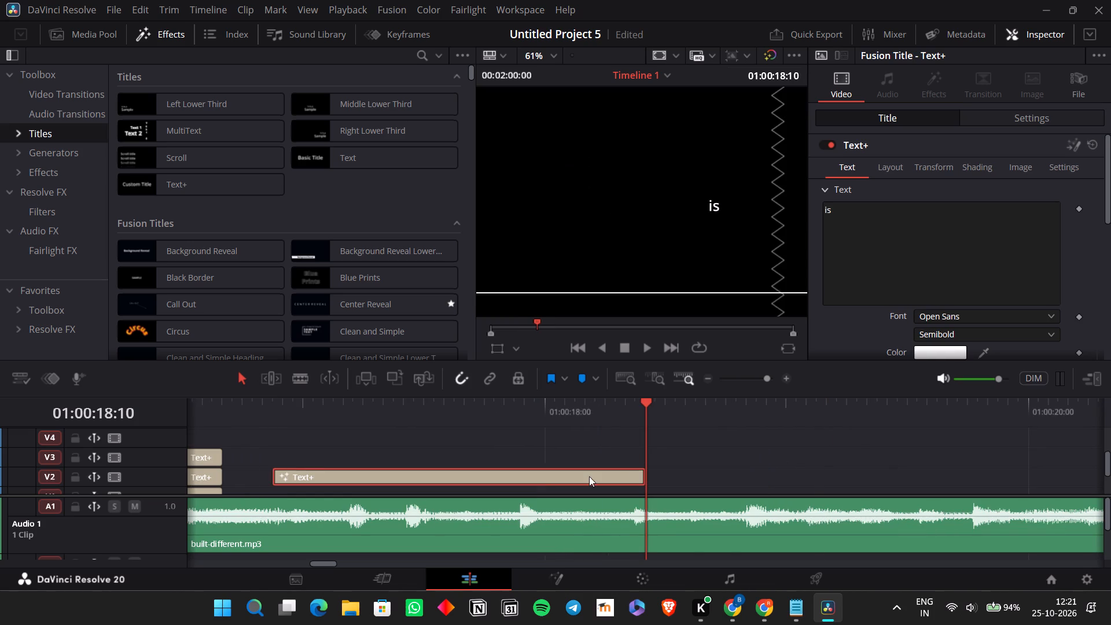
Move the "Price" title from V3 up to V4, keeping its timing.
scroll(609, 473, right, 2)
click(550, 455)
click(580, 453)
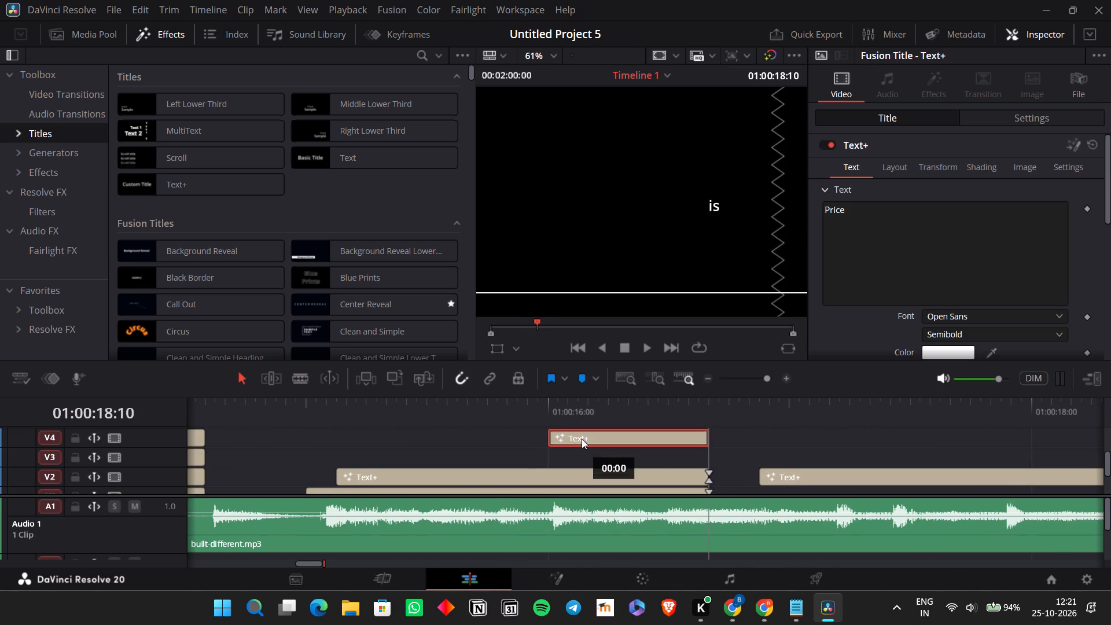
scroll(609, 455, down, 1)
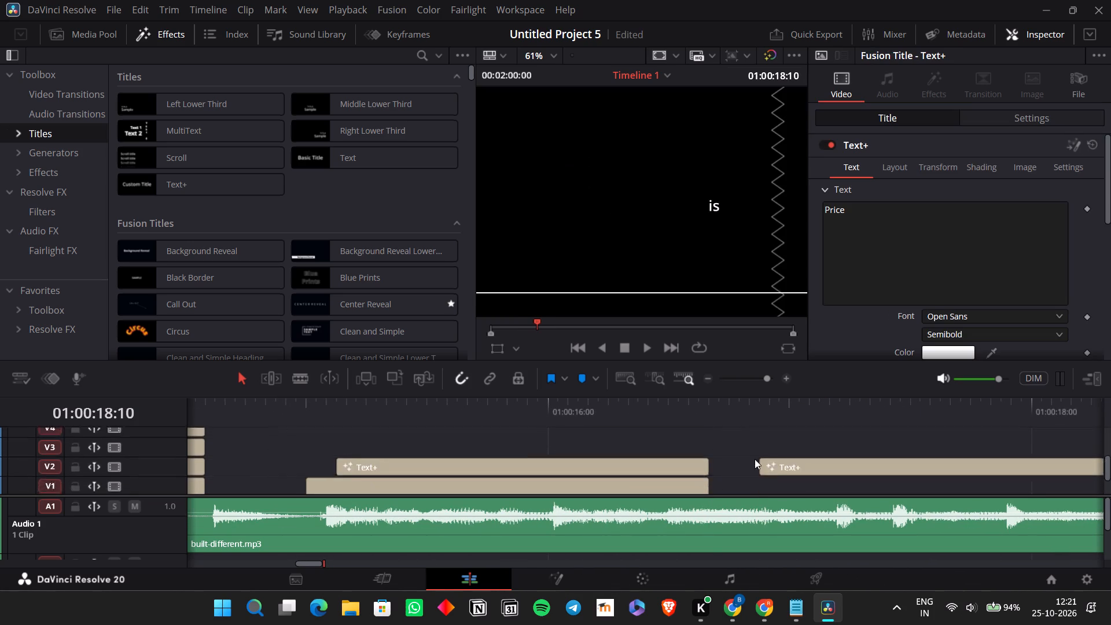
Move the pasted "is" title from V2 up to V3 so that it starts at 01:00:15:06.
scroll(755, 459, down, 1)
drag(773, 453, 378, 459)
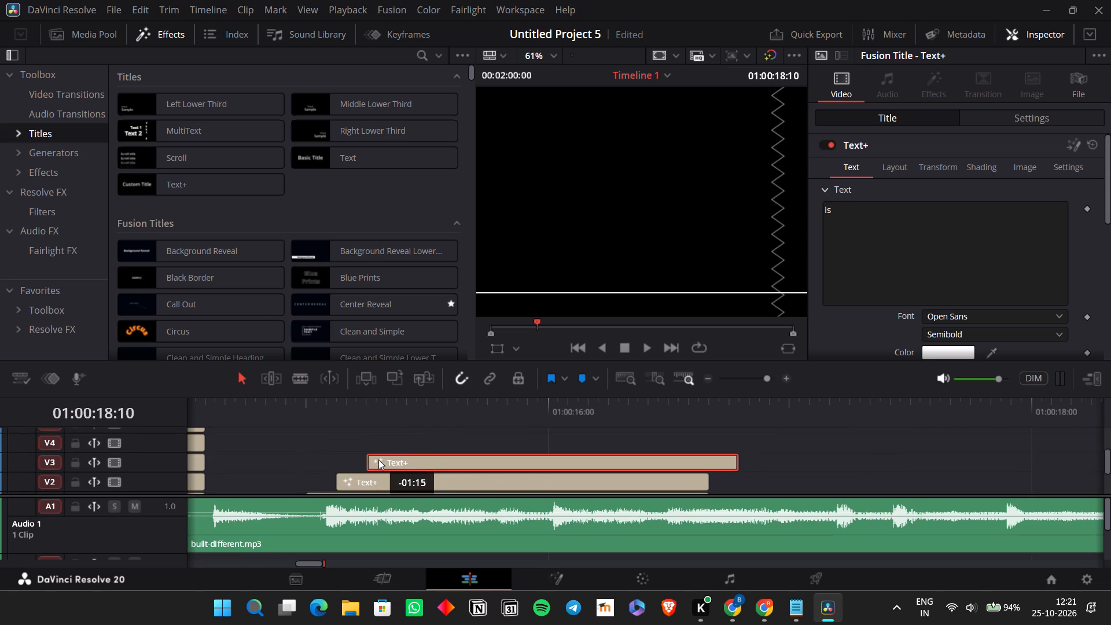
drag(378, 459, 376, 461)
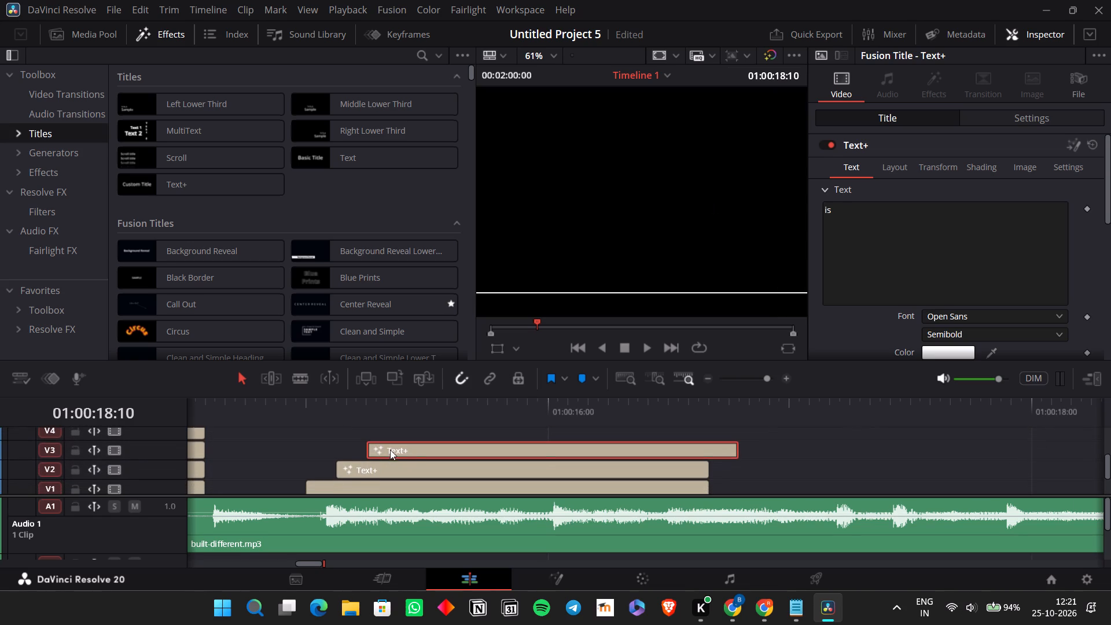
click(390, 449)
click(370, 413)
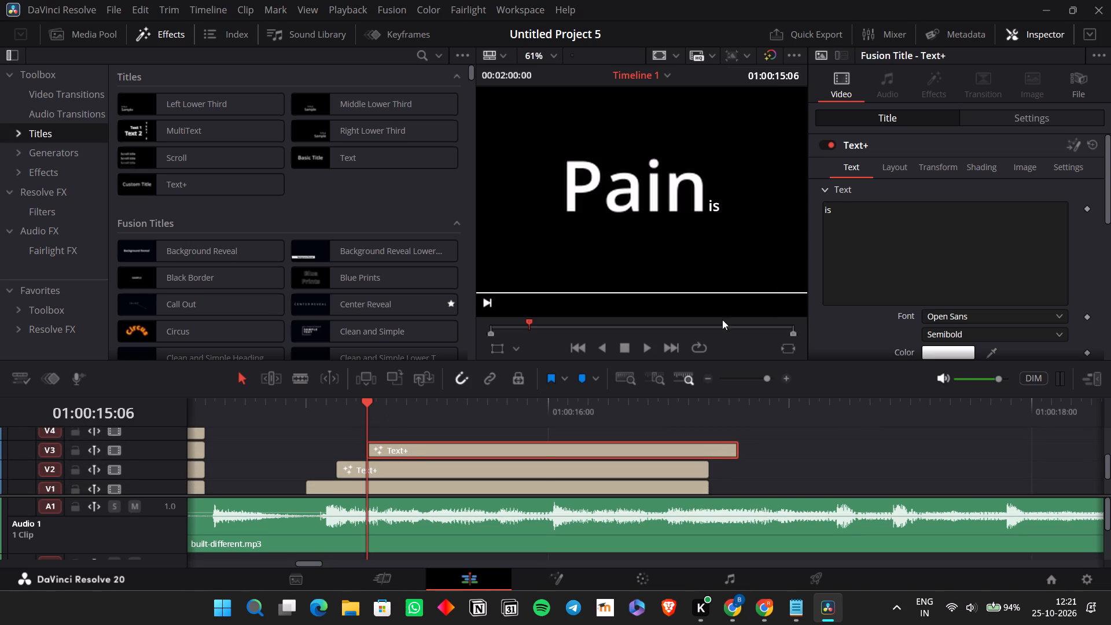
Replace the text of the V3 title with "just".
drag(838, 221, 797, 212)
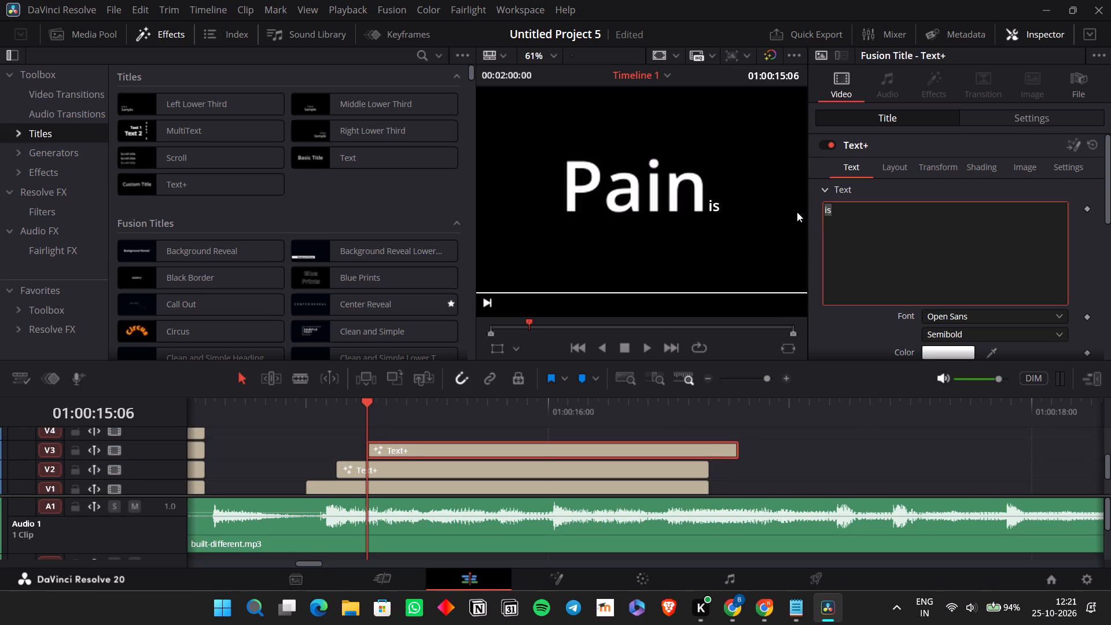
key(j)
key(BackSpace)
key(BackSpace)
text(just)
Place "just" above the middle of "Pain" with zoom 0.580, position X -31.913 and Y 61.087.
click(1016, 117)
drag(948, 186, 768, 200)
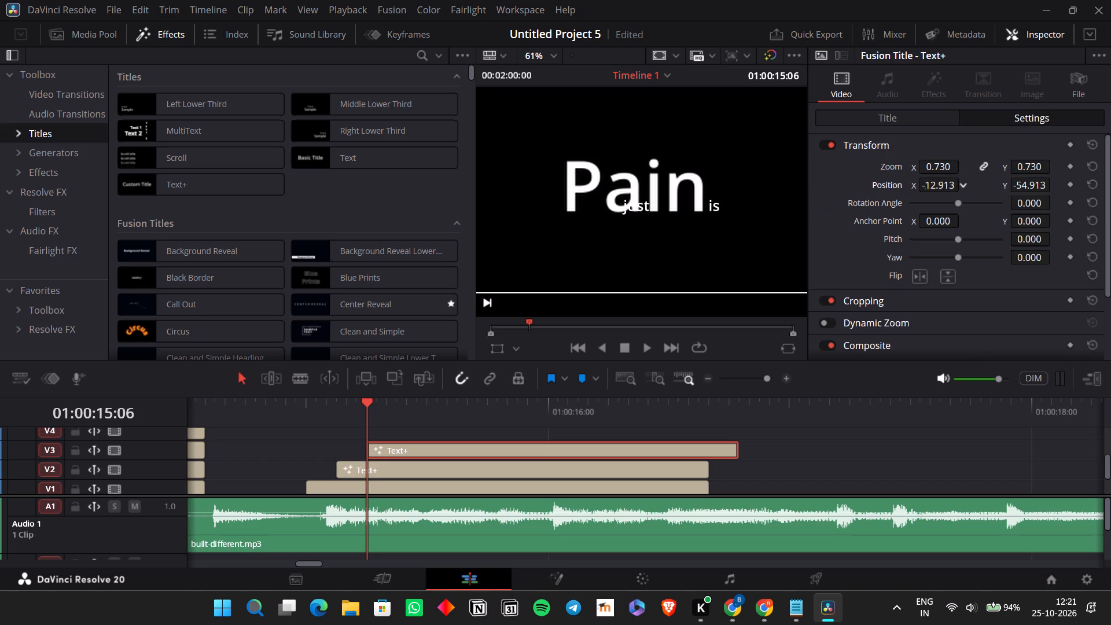
drag(768, 200, 671, 232)
drag(1031, 188, 1081, 189)
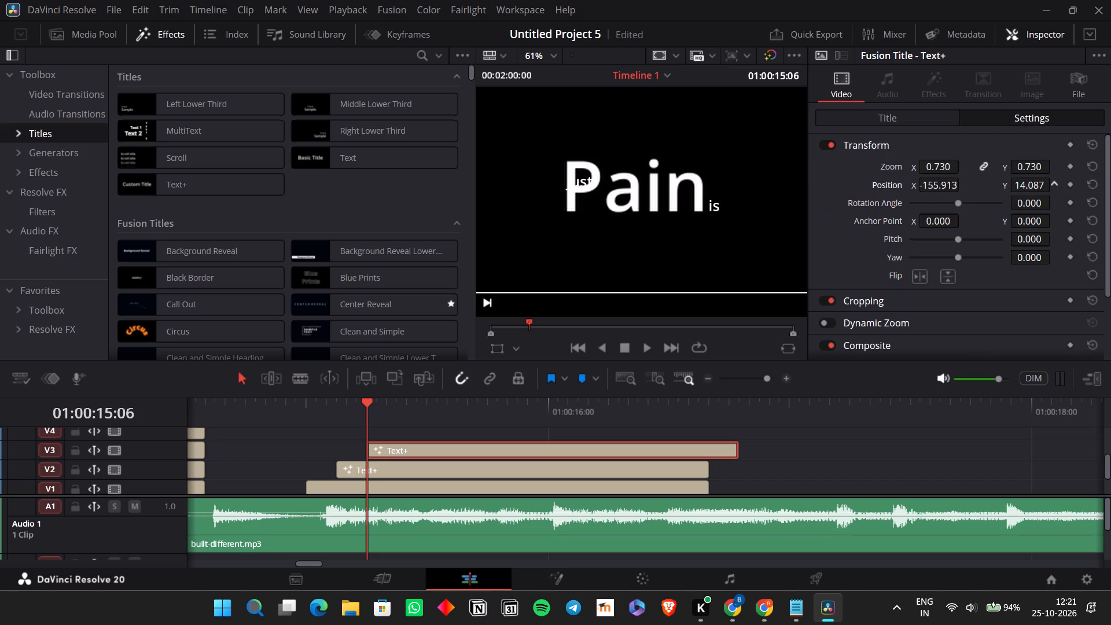
drag(1081, 189, 597, 322)
drag(943, 167, 938, 177)
drag(941, 190, 1039, 204)
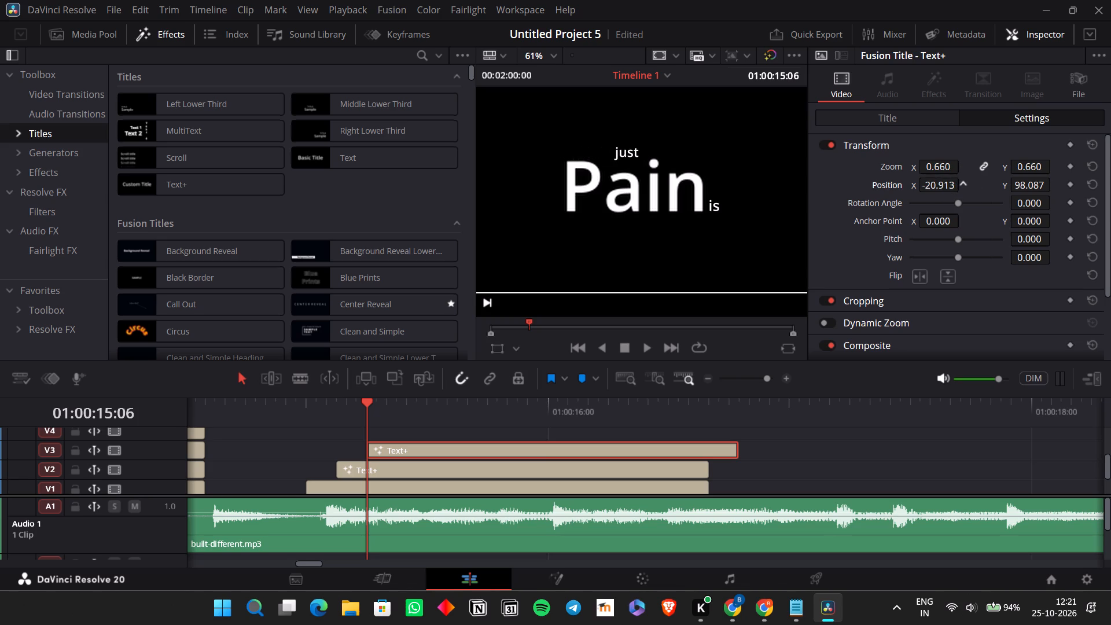
drag(1039, 204, 1031, 210)
drag(940, 174, 931, 178)
drag(935, 166, 929, 168)
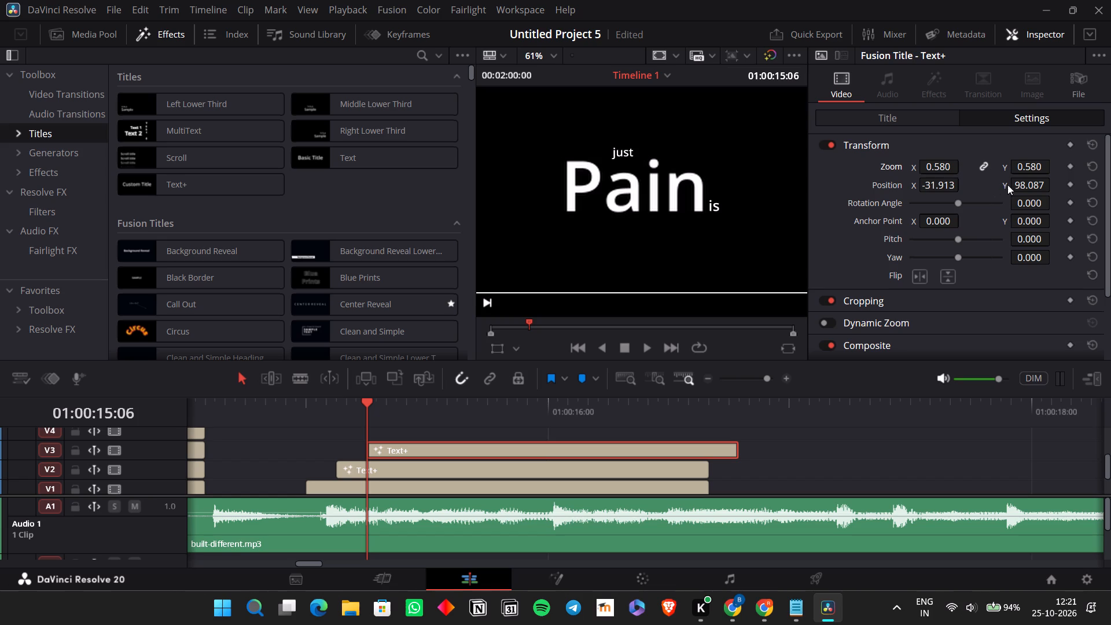
drag(1021, 186, 995, 208)
Find "just" in the audio, start the V3 title at about 01:00:15:12, and trim its end to match the V2 title.
click(285, 416)
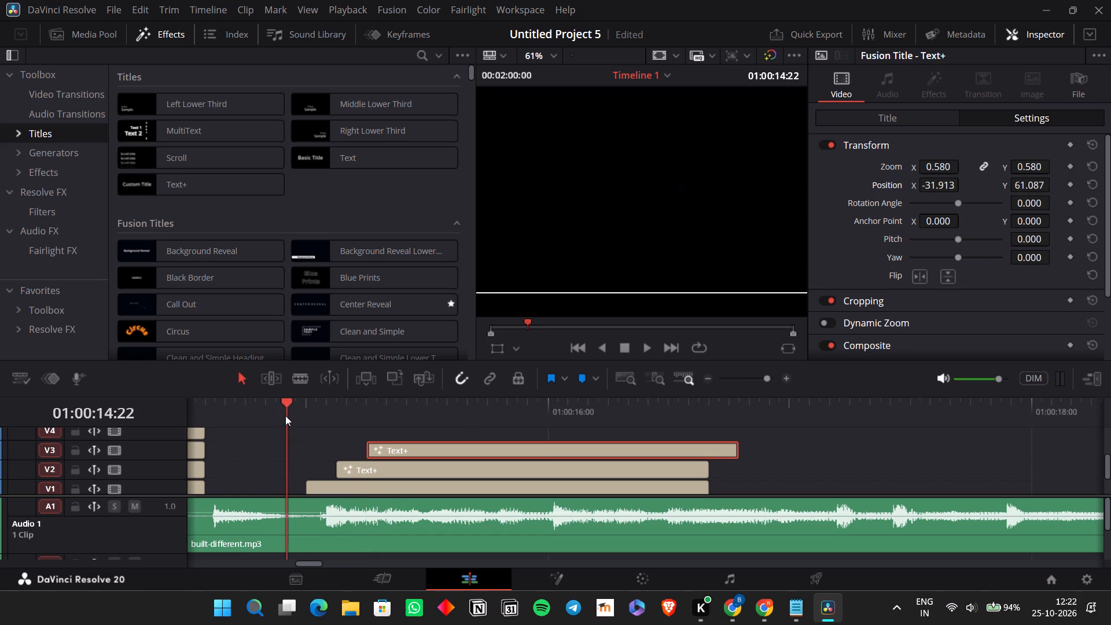
key(space)
key(space)
click(286, 412)
key(space)
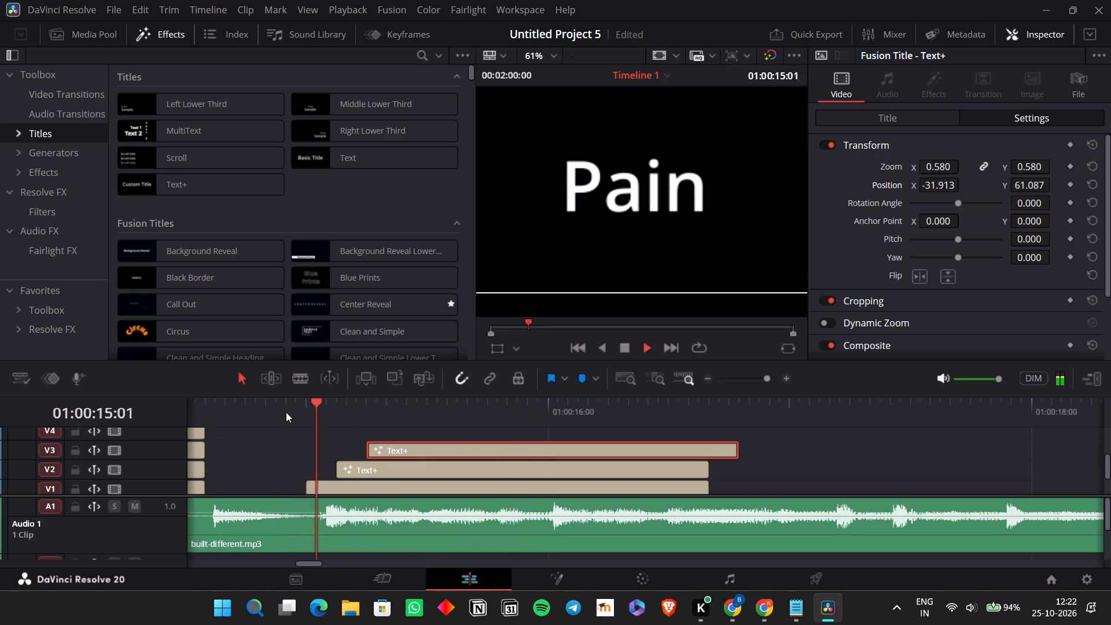
key(space)
drag(384, 445, 414, 444)
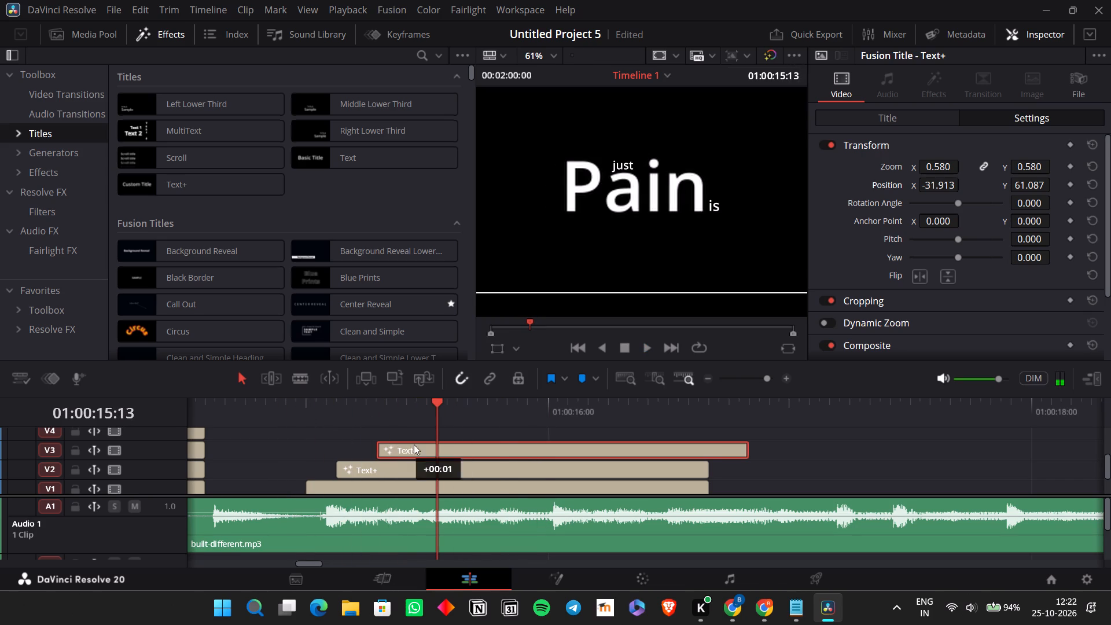
drag(414, 444, 451, 443)
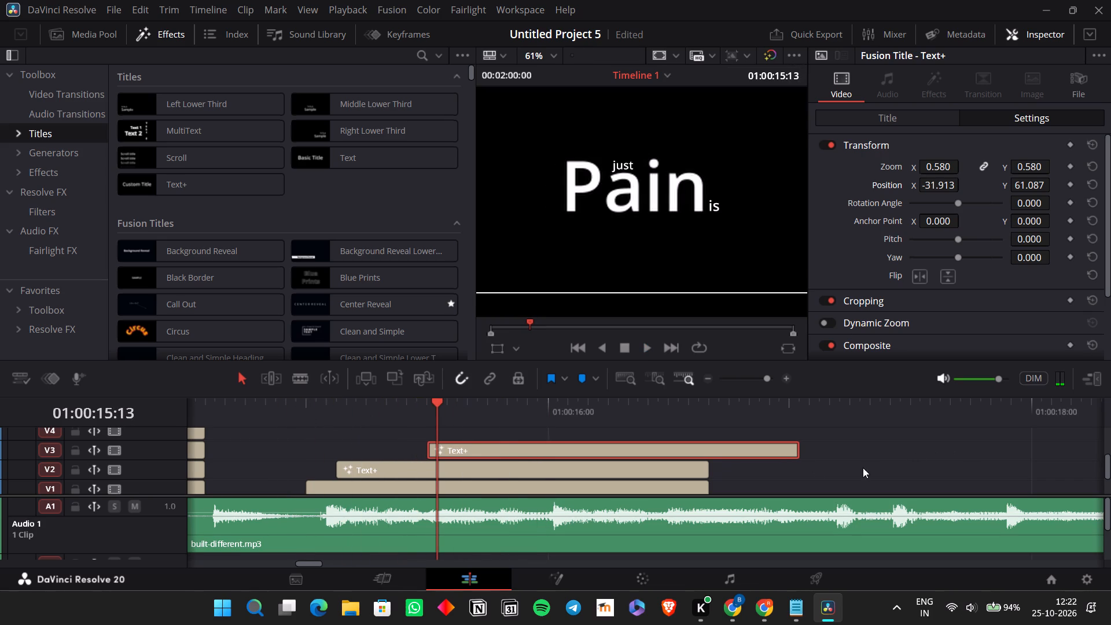
drag(795, 448, 702, 461)
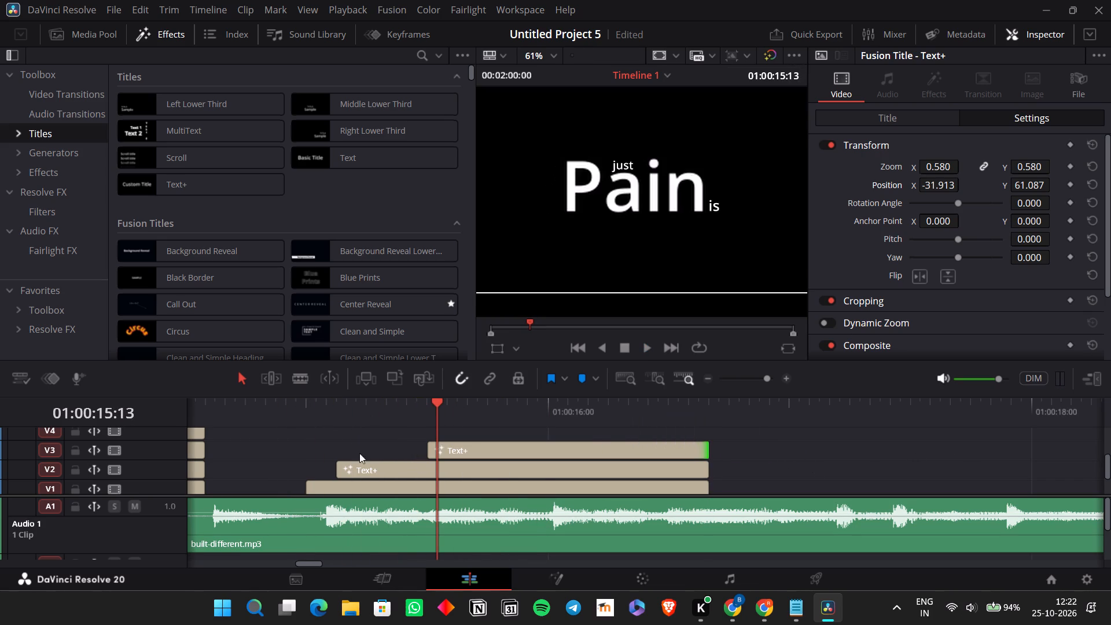
Play the phrase to check the "just" timing, and consult the lyrics in Notepad for the following word.
click(279, 411)
key(space)
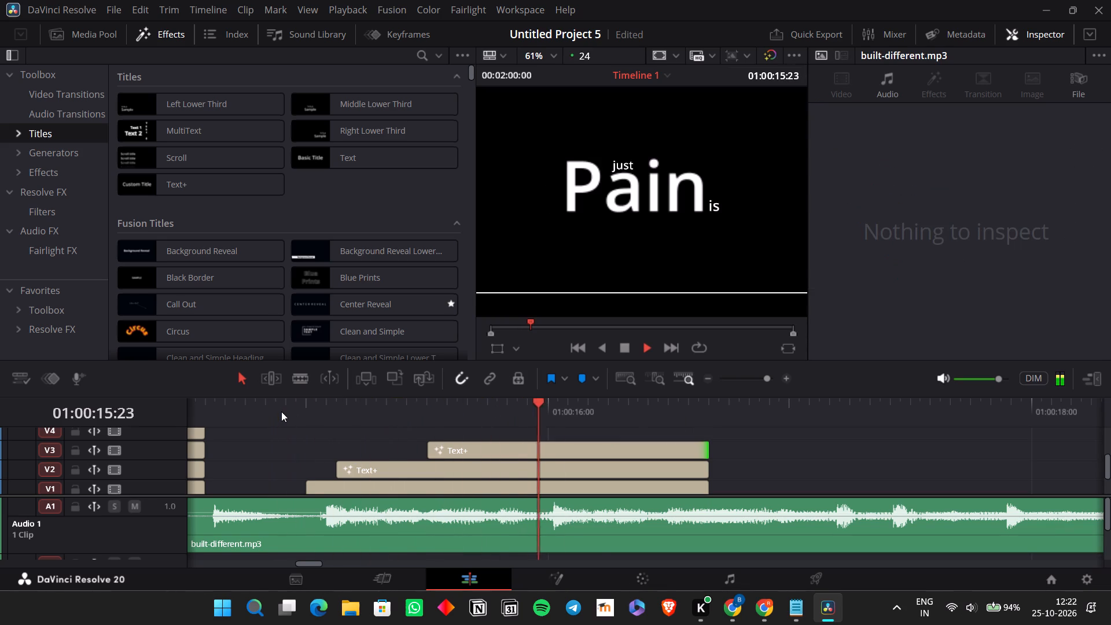
key(space)
key(Tab)
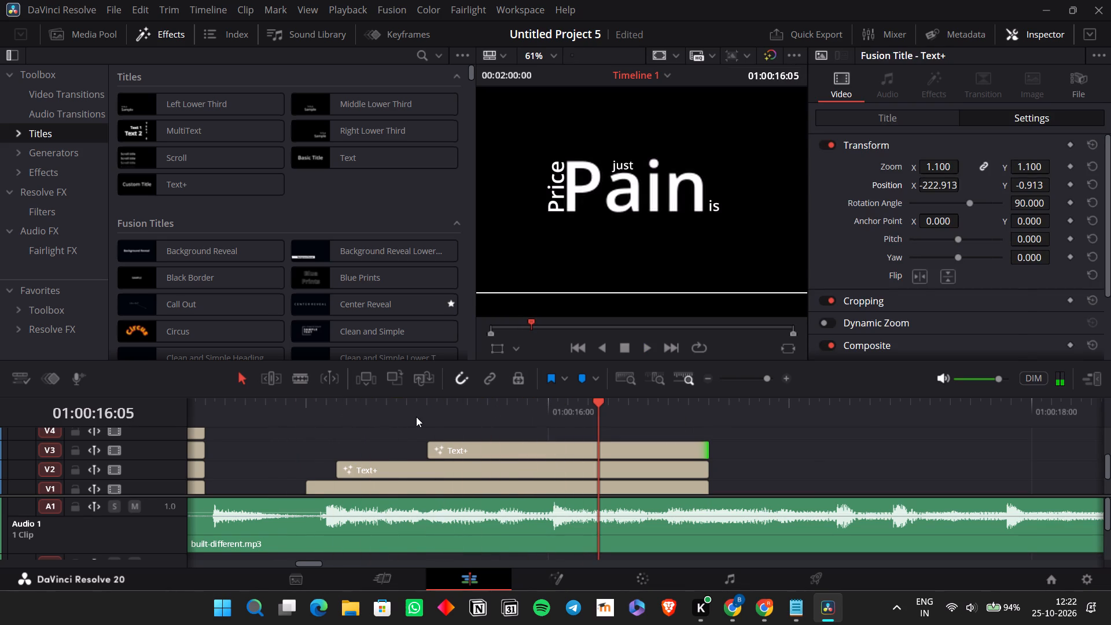
key(alt+Tab)
key(alt+Tab)
click(457, 413)
click(420, 416)
click(439, 411)
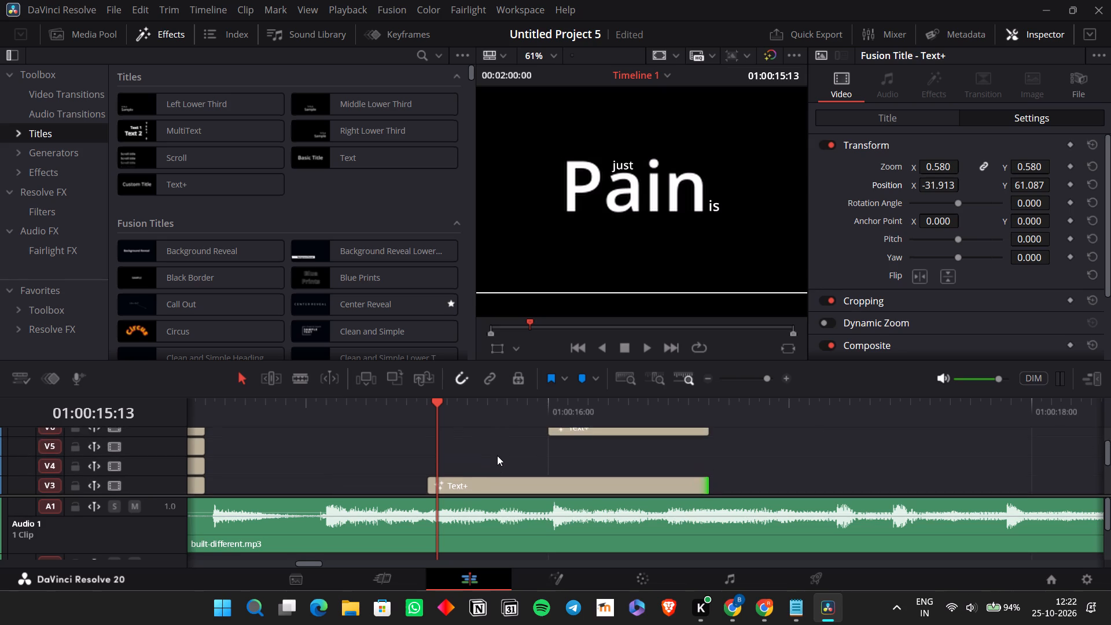
Copy the "just" title and place the copy on V4, starting at 01:00:15:14.
click(500, 466)
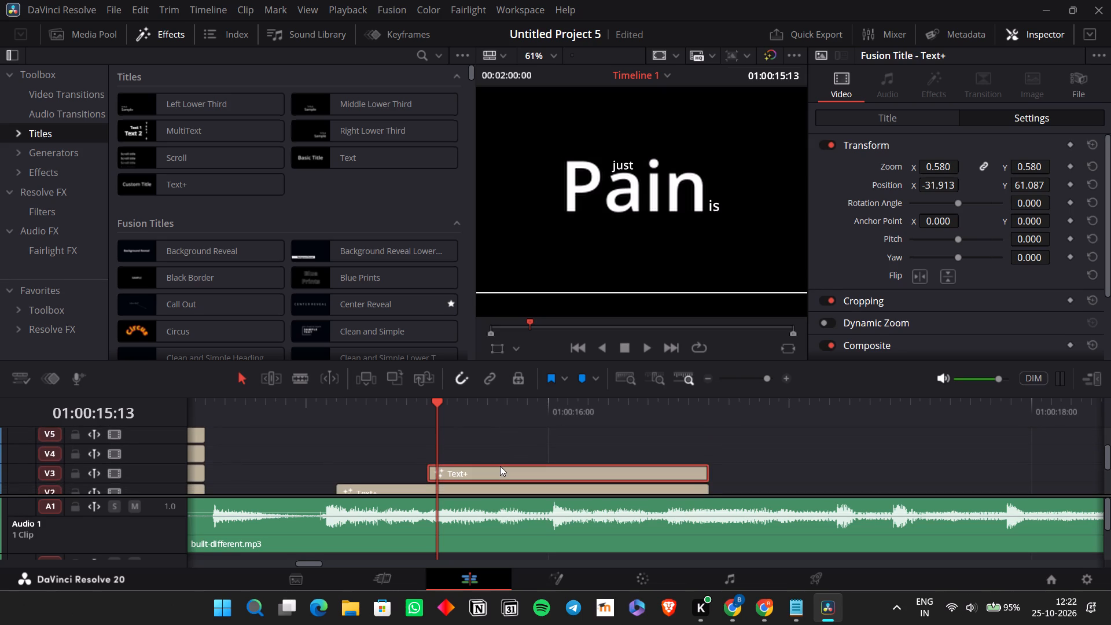
key(ctrl+c)
key(ctrl+c)
click(721, 401)
key(ctrl+v)
drag(752, 475, 609, 449)
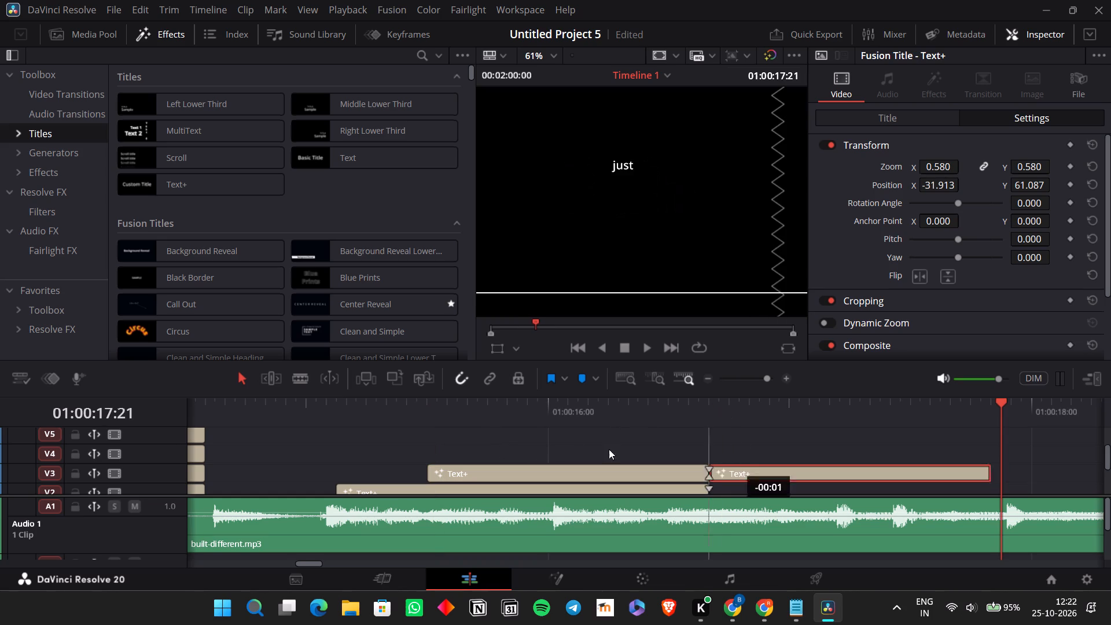
drag(609, 449, 470, 457)
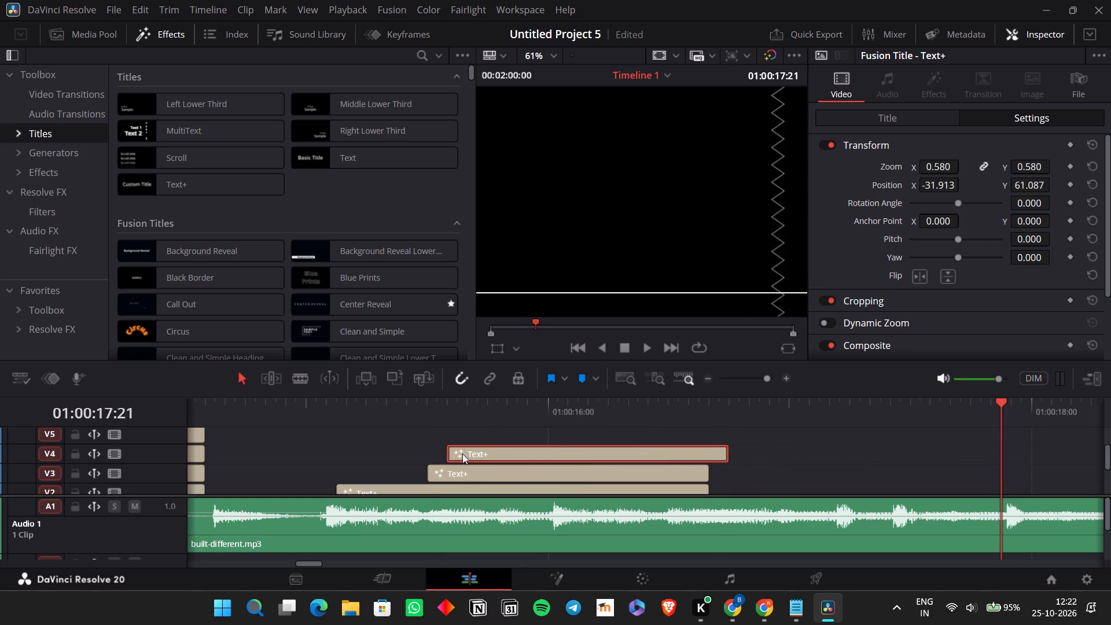
click(444, 420)
Trim the end of the V4 title to match the end of the V3 title.
drag(722, 453, 705, 452)
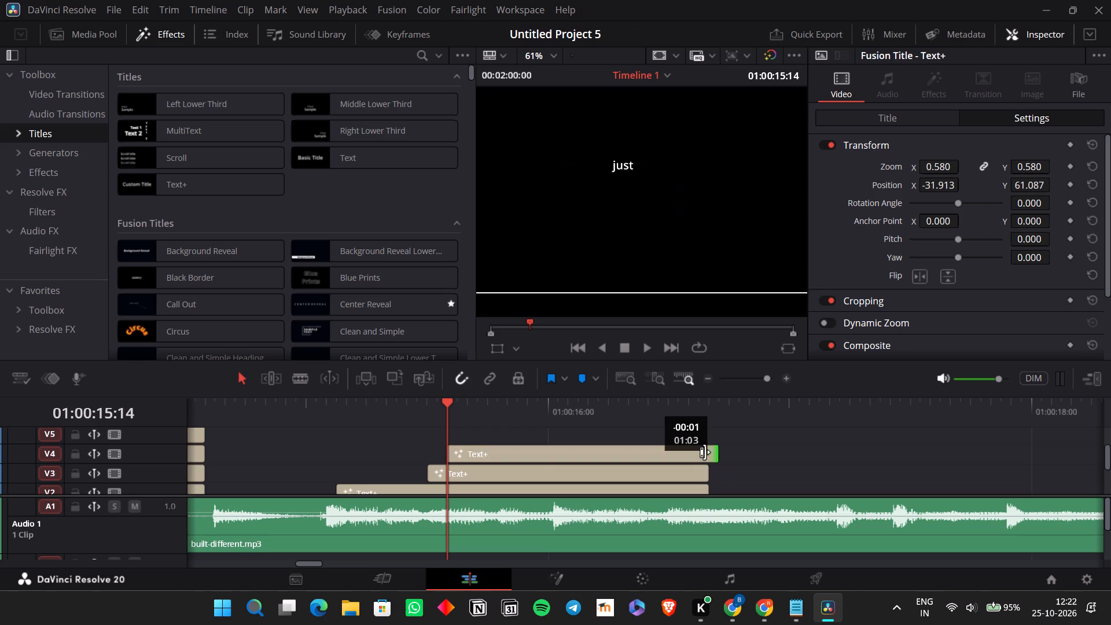
drag(705, 452, 697, 455)
Replace the text of the V4 title with "a".
click(914, 109)
click(913, 120)
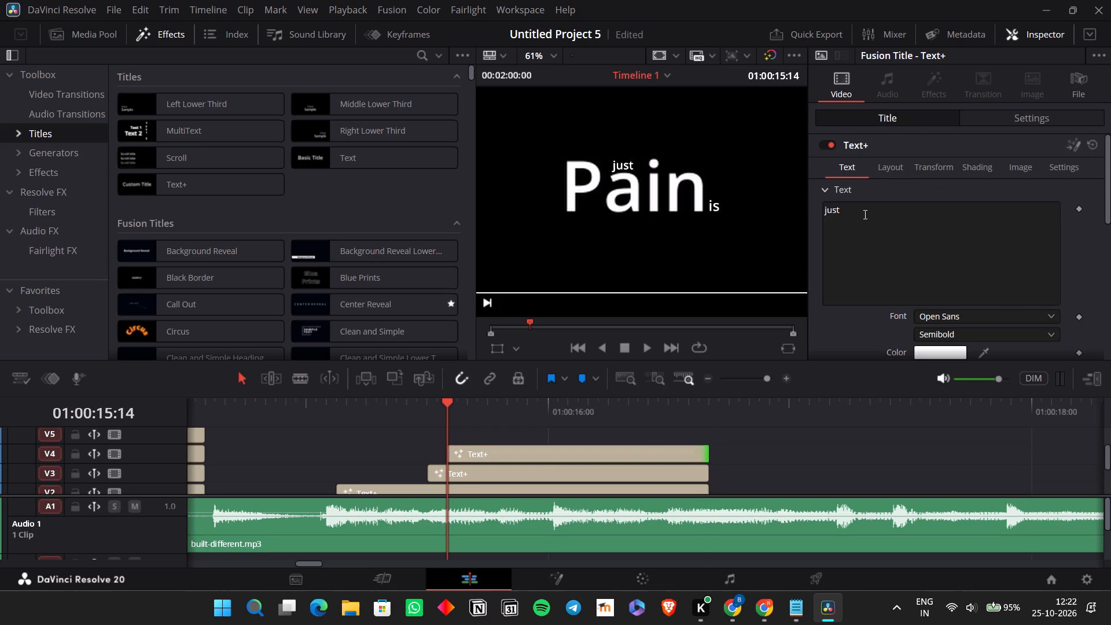
drag(861, 216, 787, 216)
drag(841, 209, 815, 211)
key(a)
Set the "a" title's position X to 14.087 so it follows "just", and play the phrase to check.
click(1003, 120)
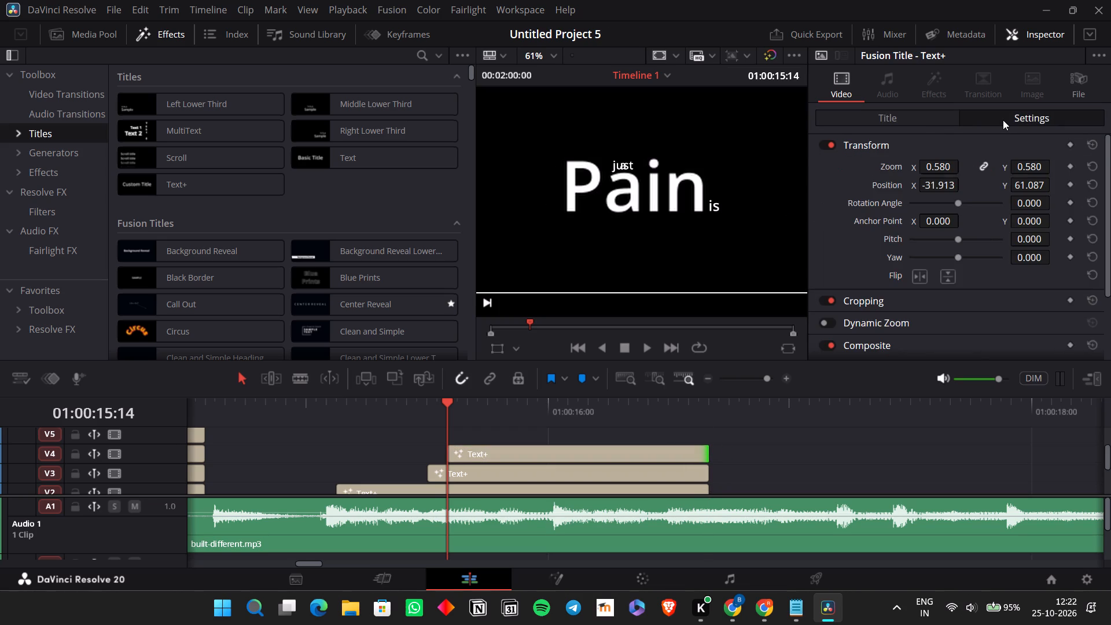
click(933, 126)
click(991, 115)
drag(942, 187, 975, 193)
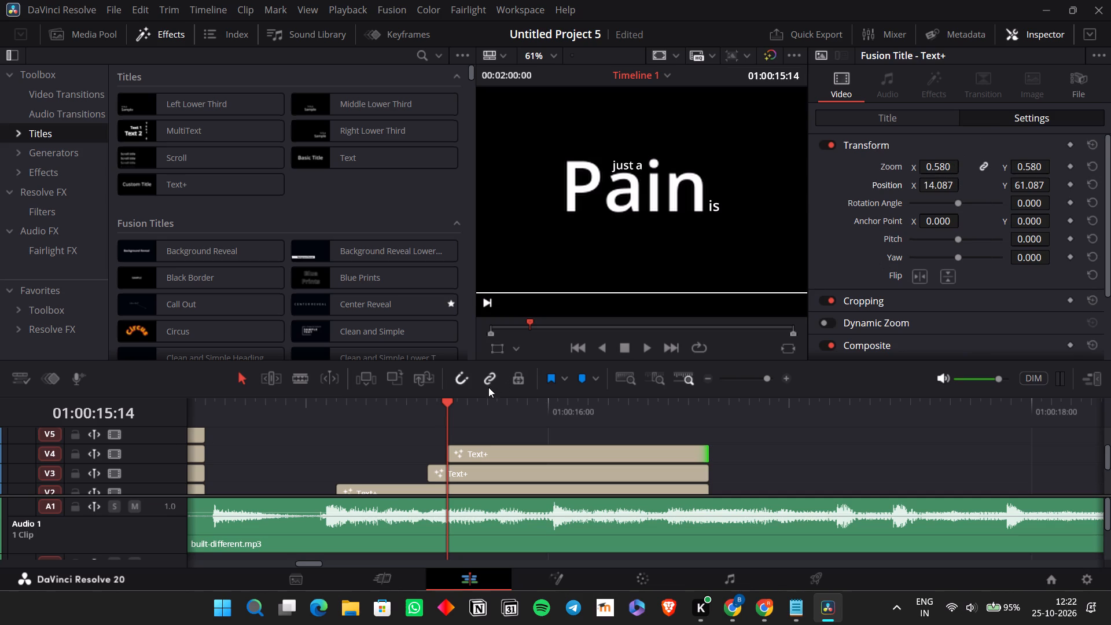
click(330, 403)
key(space)
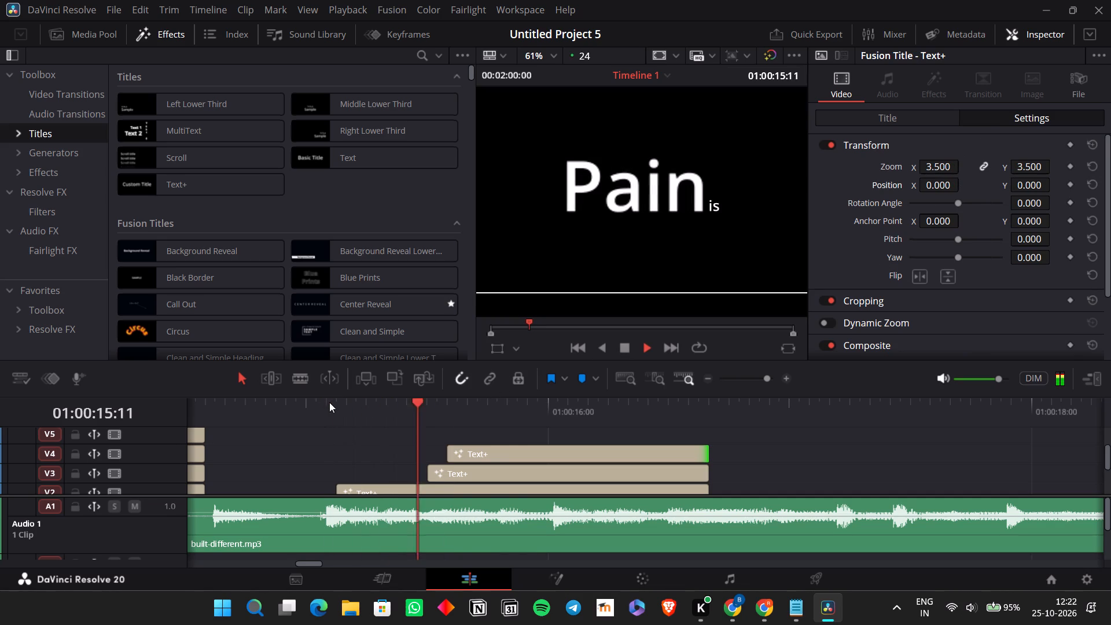
key(space)
key(space)
key(space)
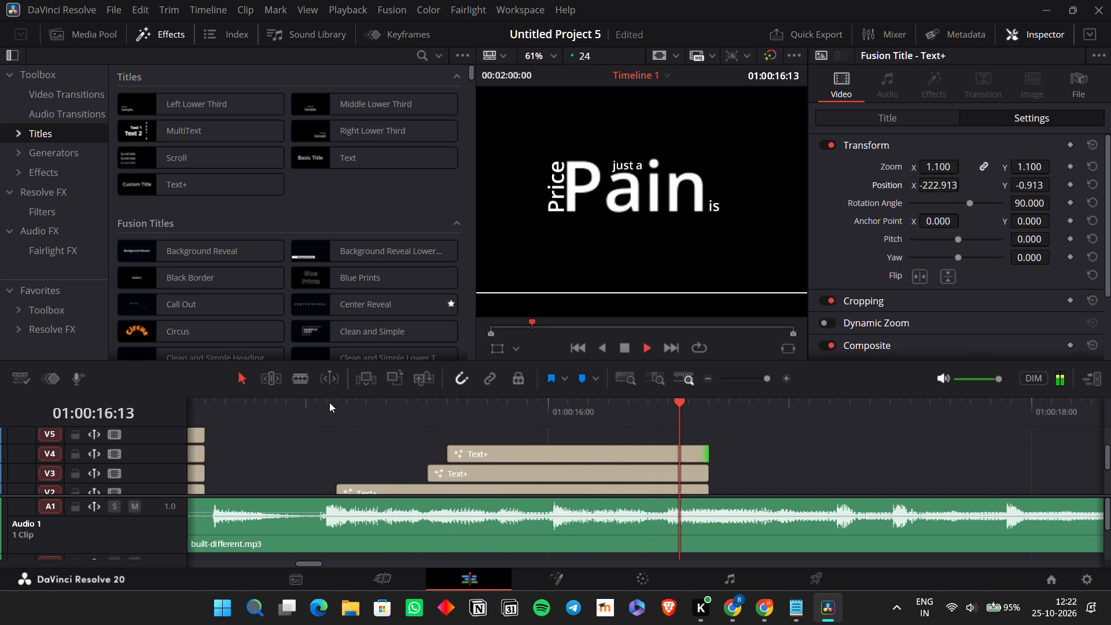
Move the "Price" title from V6 down to V5, keeping its 01:00:16:00 start, and replay that part of the phrase.
scroll(540, 446, up, 1)
drag(568, 451, 568, 466)
click(531, 413)
key(space)
key(space)
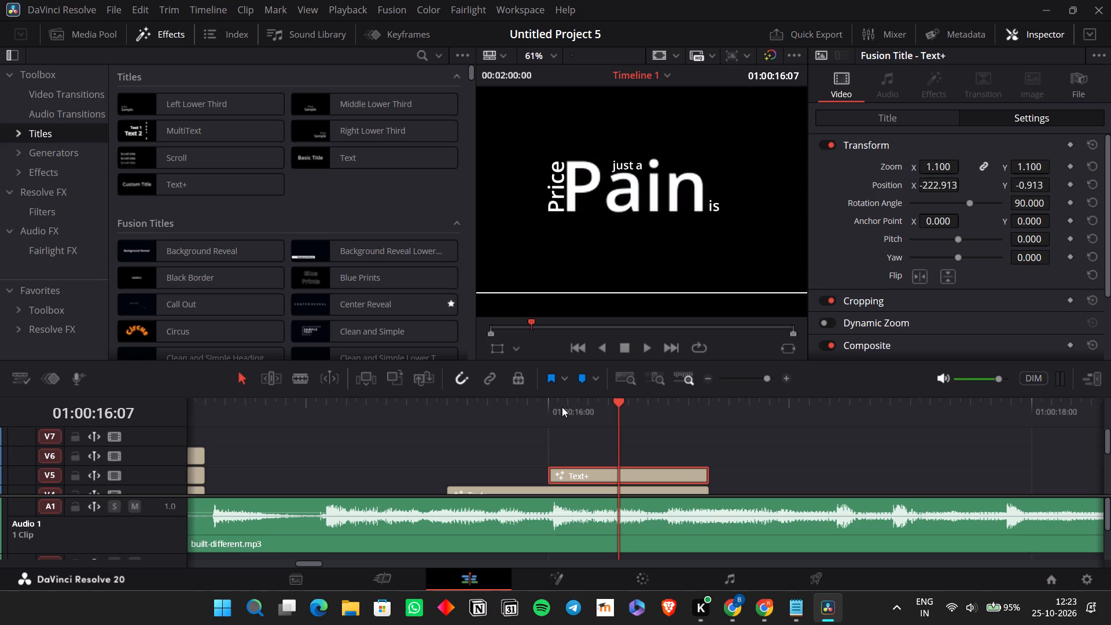
click(546, 408)
key(space)
key(space)
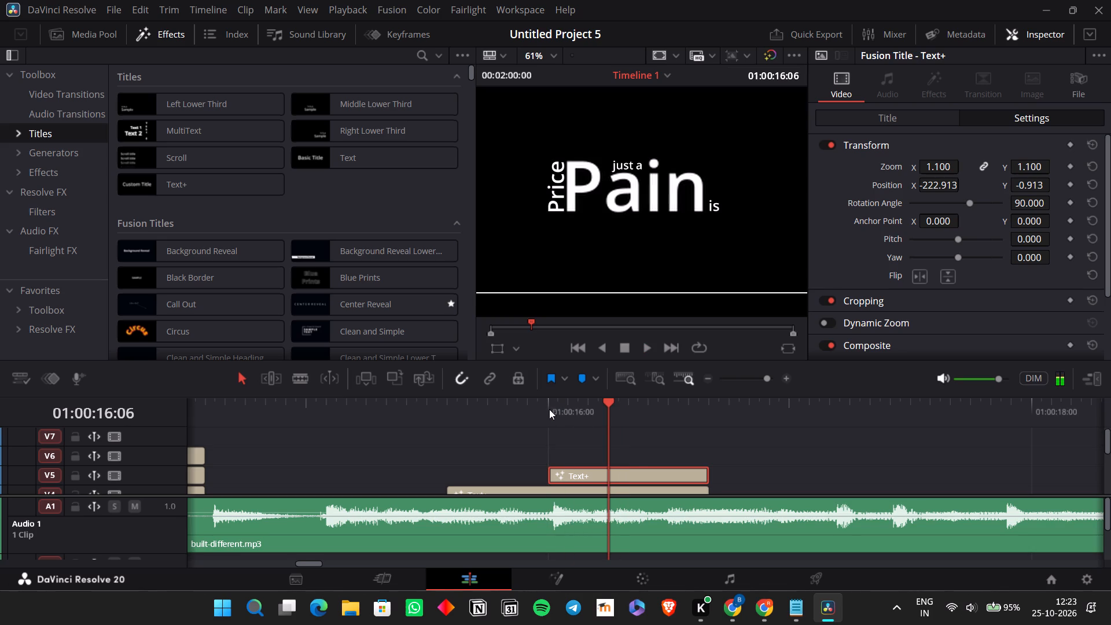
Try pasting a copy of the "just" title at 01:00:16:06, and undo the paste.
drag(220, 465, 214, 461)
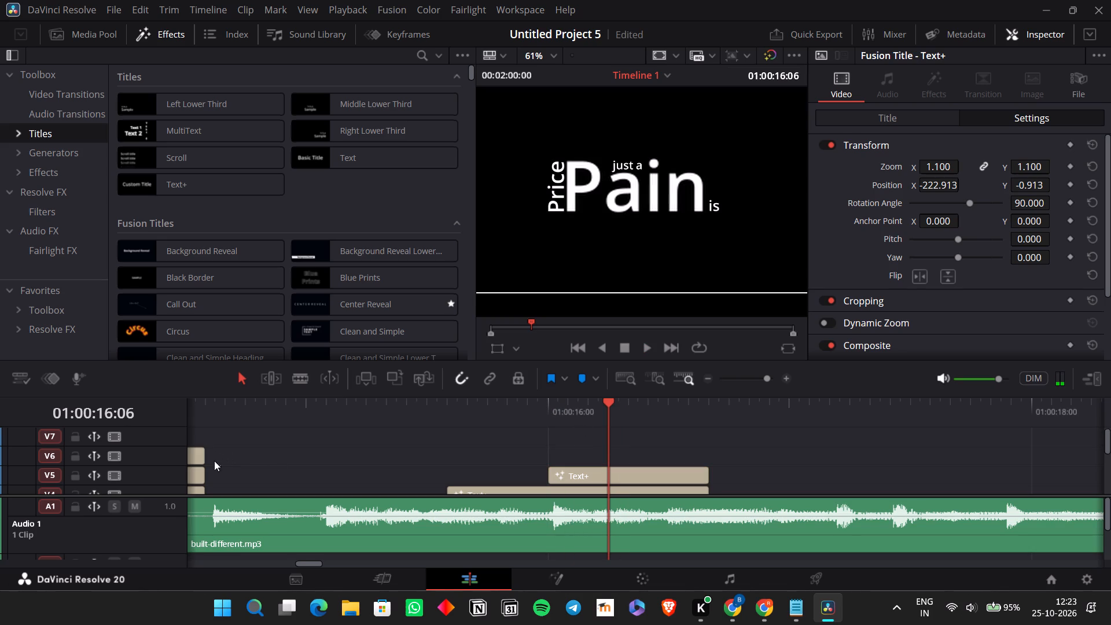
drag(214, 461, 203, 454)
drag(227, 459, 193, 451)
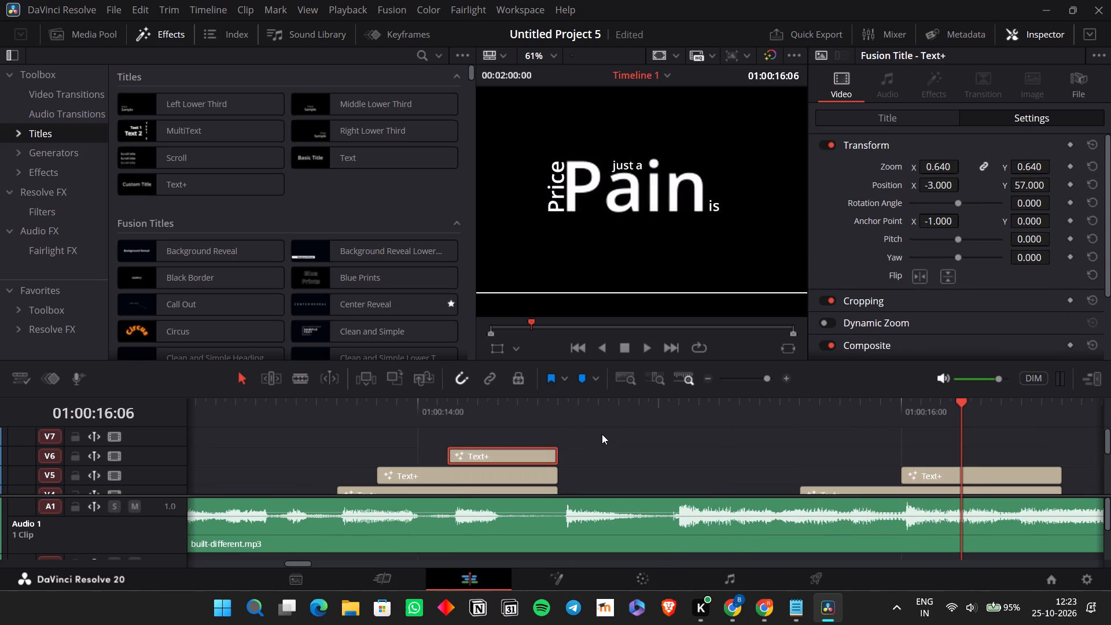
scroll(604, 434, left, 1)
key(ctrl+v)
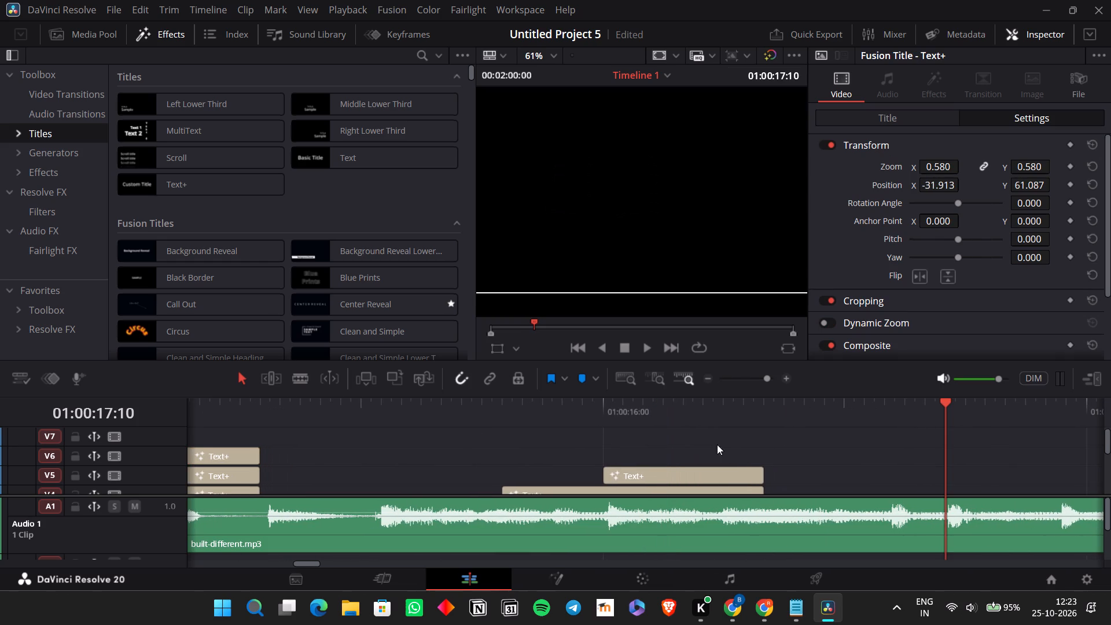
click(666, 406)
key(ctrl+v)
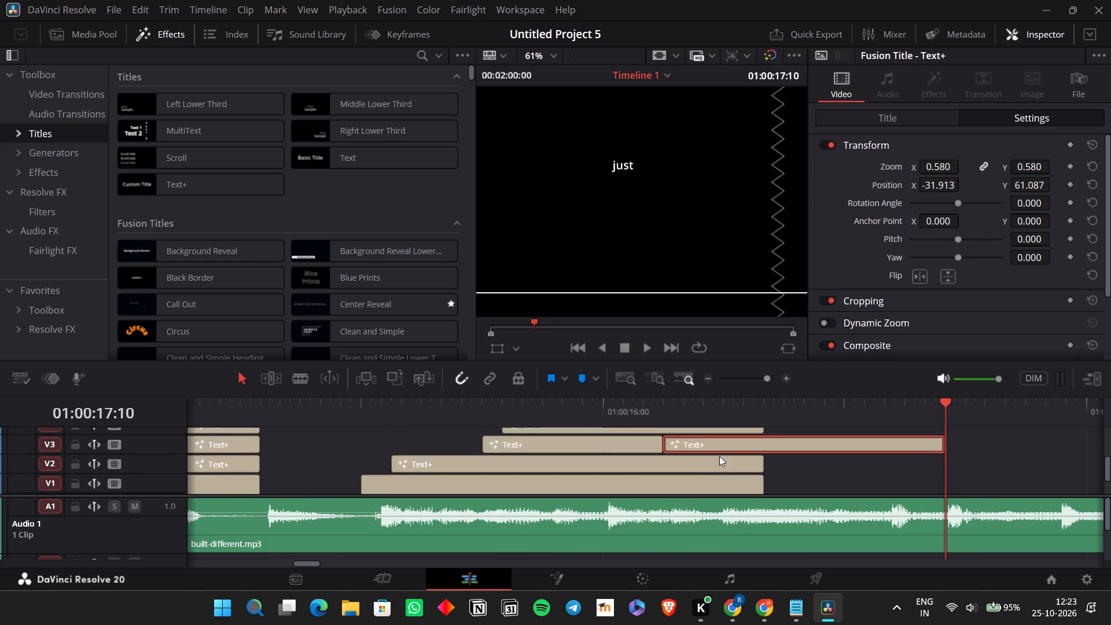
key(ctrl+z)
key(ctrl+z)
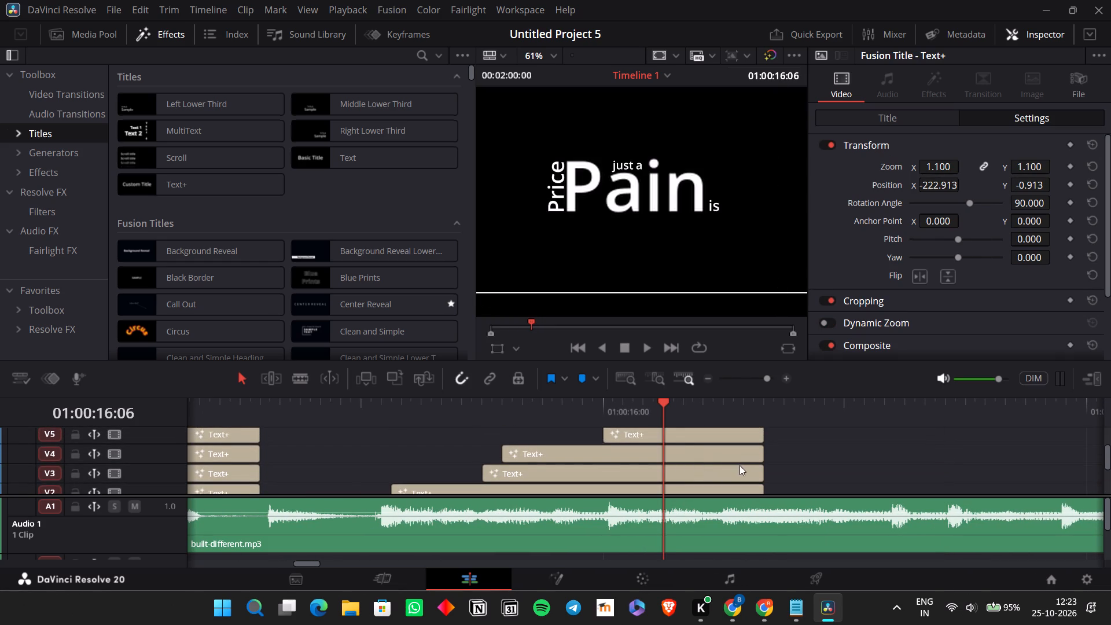
Duplicate the "a" title from V4 onto V6, starting at about 01:00:16:05, above the "Price" title.
click(685, 448)
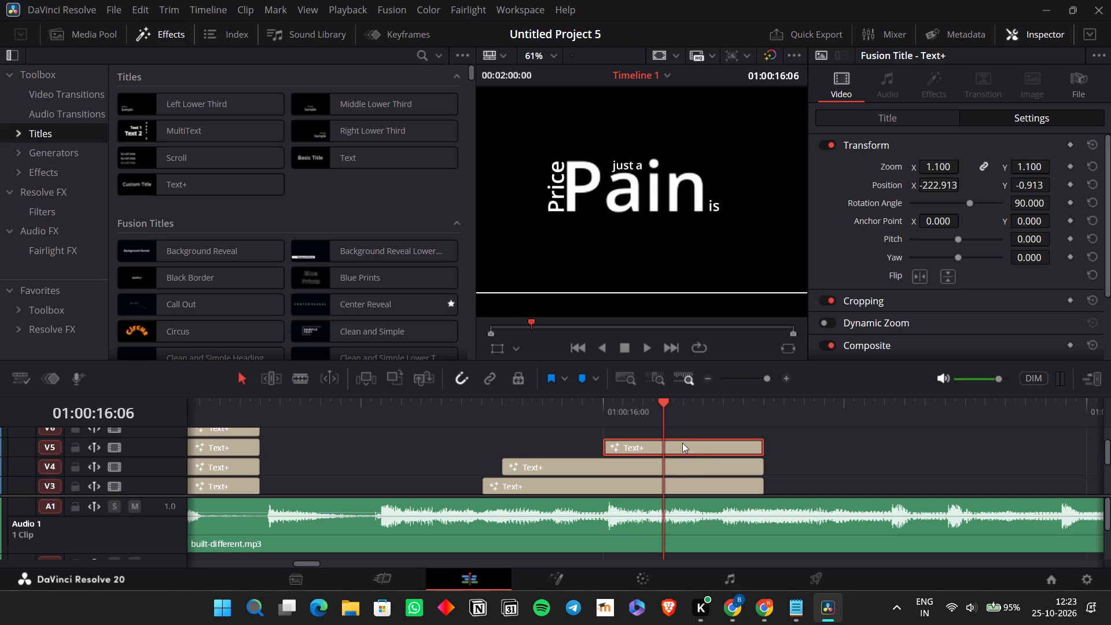
click(682, 468)
key(ctrl+c)
click(786, 403)
key(ctrl+v)
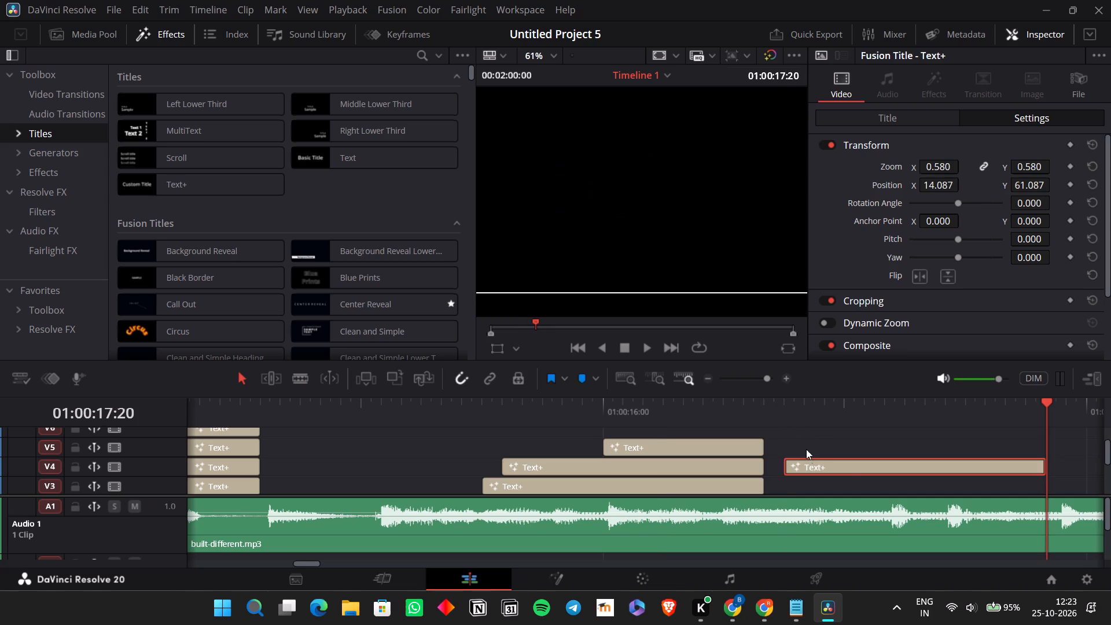
drag(812, 461, 674, 459)
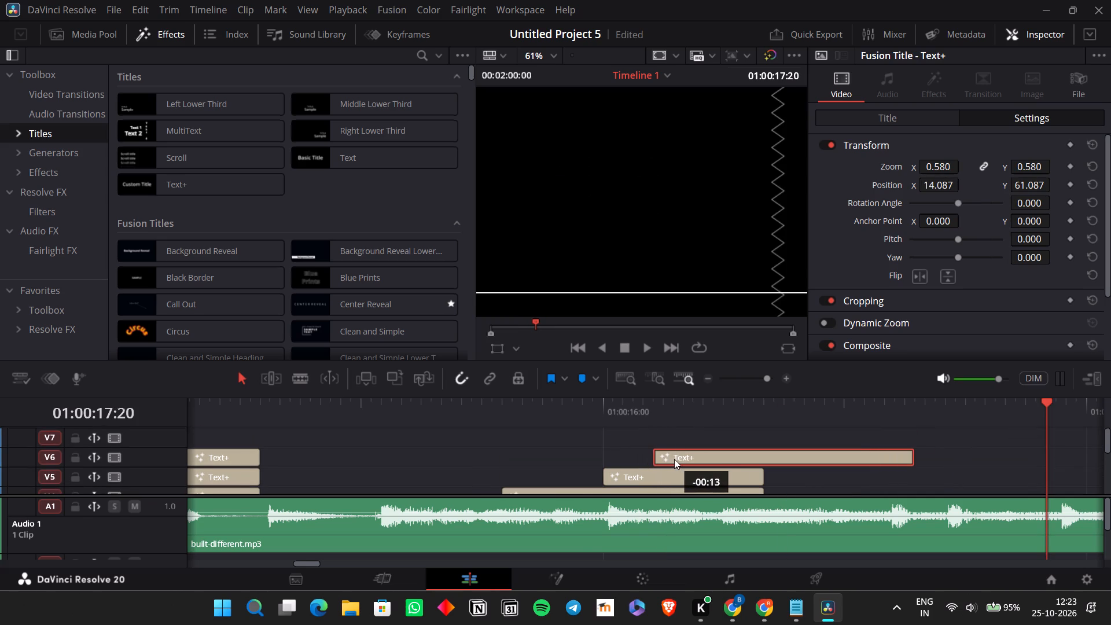
drag(674, 459, 675, 459)
Replay the audio around 01:00:16:00 to 01:00:16:13 repeatedly to check when the word after "Price" is sung.
click(577, 420)
key(space)
key(space)
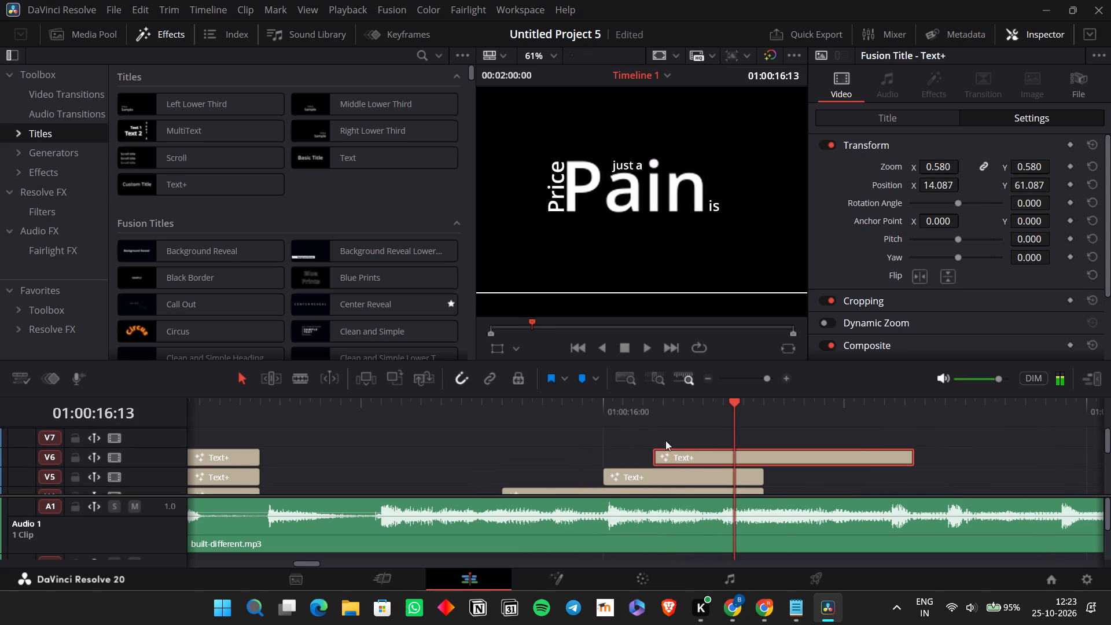
click(660, 413)
key(space)
key(space)
click(654, 405)
key(space)
key(space)
click(718, 403)
key(space)
key(space)
click(720, 403)
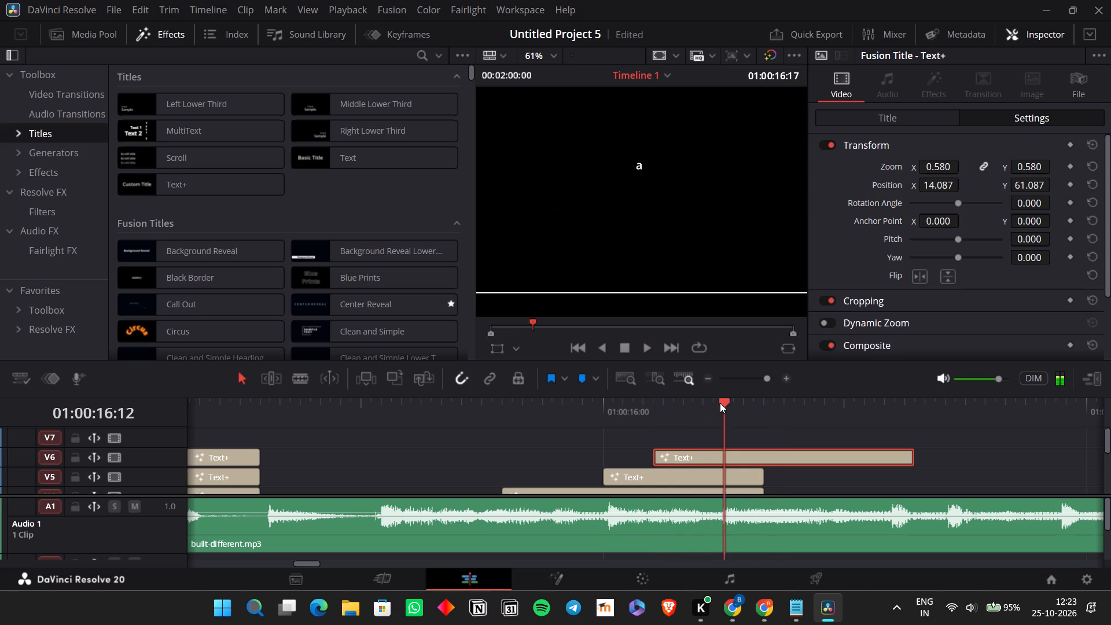
key(space)
key(space)
click(676, 408)
key(space)
key(space)
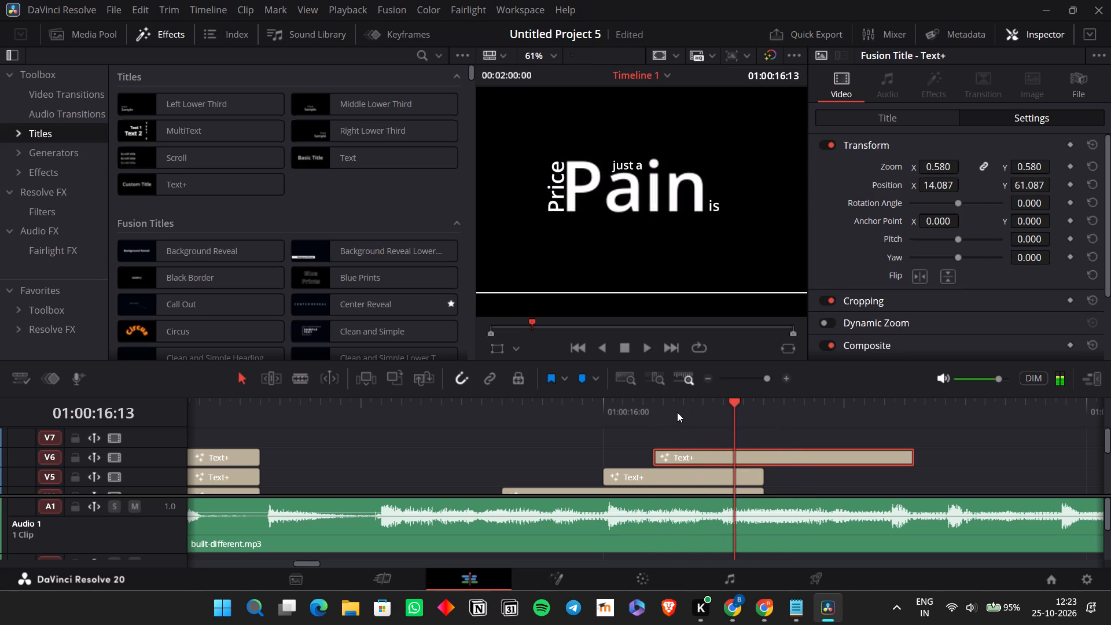
click(677, 412)
click(667, 412)
click(612, 404)
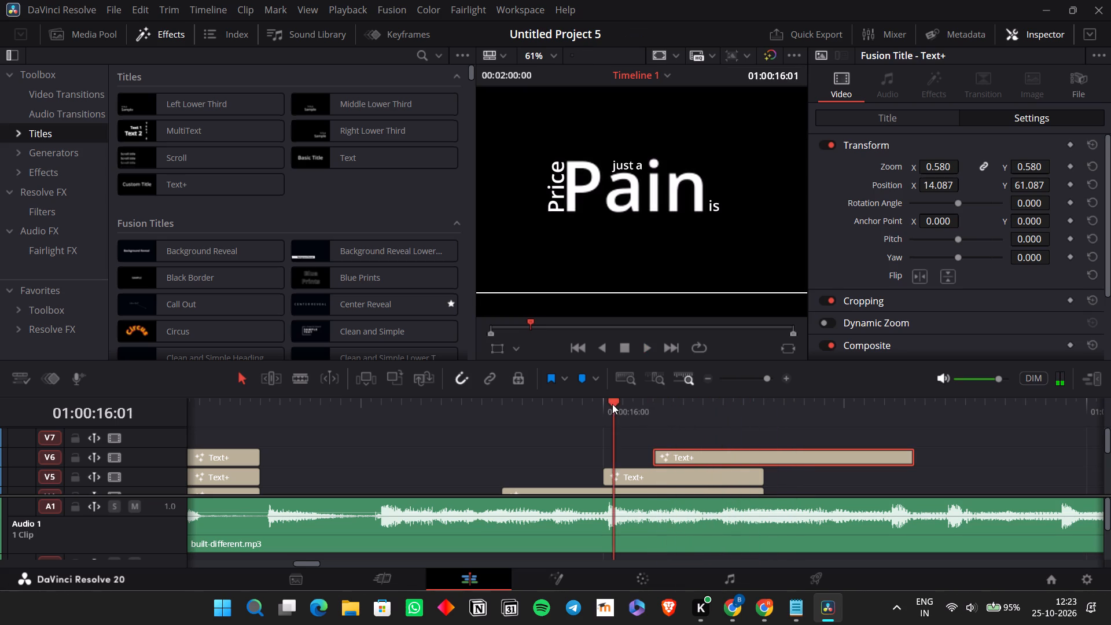
key(space)
key(space)
Replace the text of the V6 title with "I".
click(661, 409)
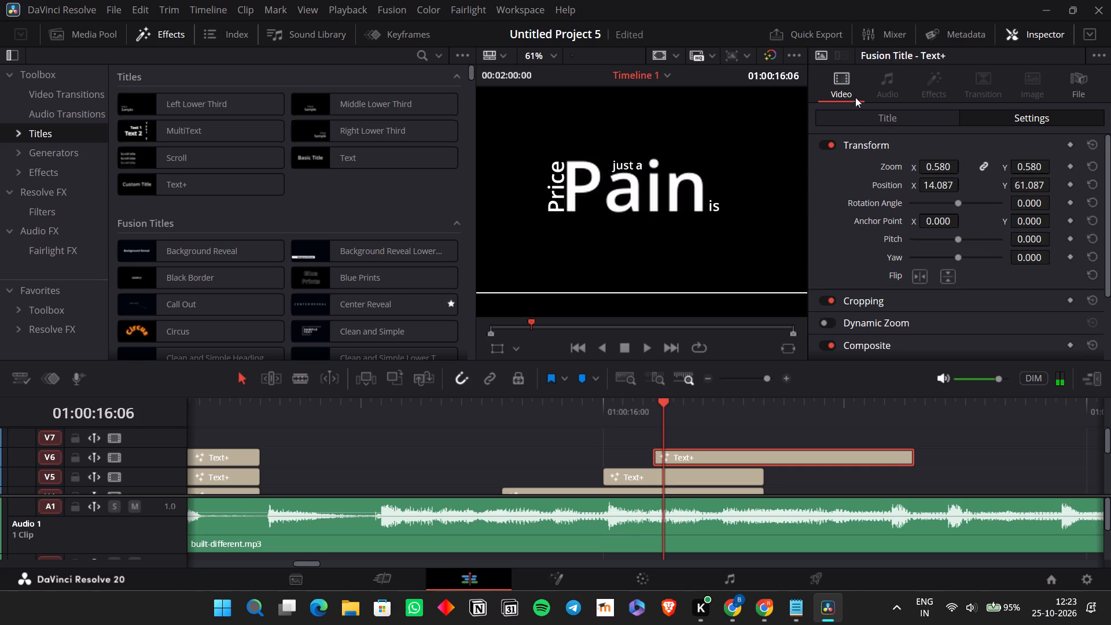
click(859, 117)
drag(830, 225, 771, 216)
key(BackSpace)
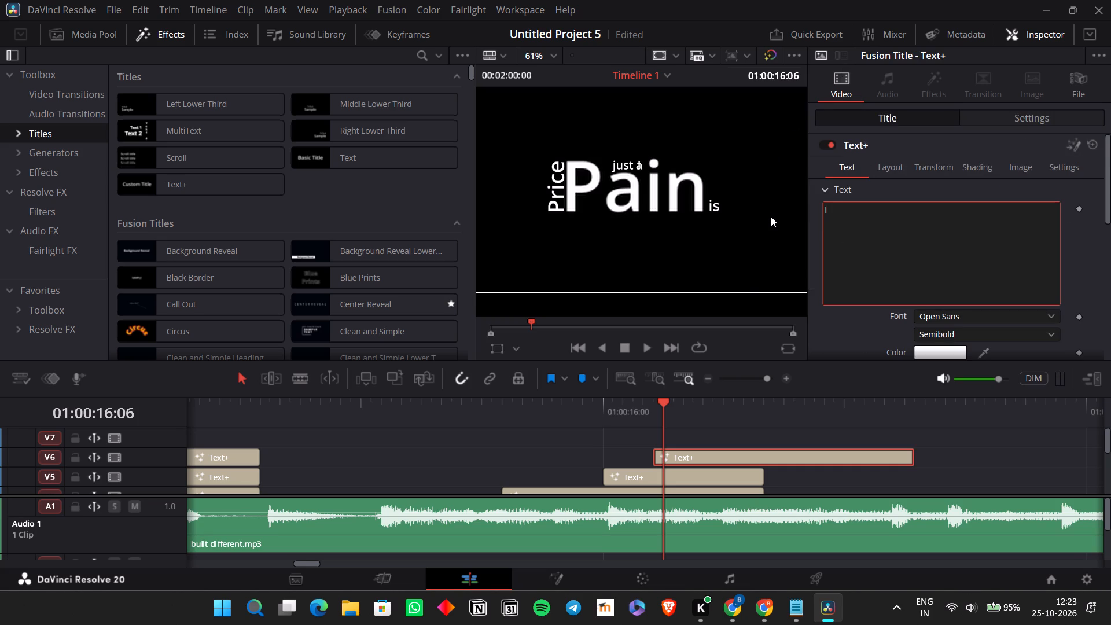
Set the "I" title's position to X -186.913 and Y -92.913, just below the start of "Pain".
click(969, 119)
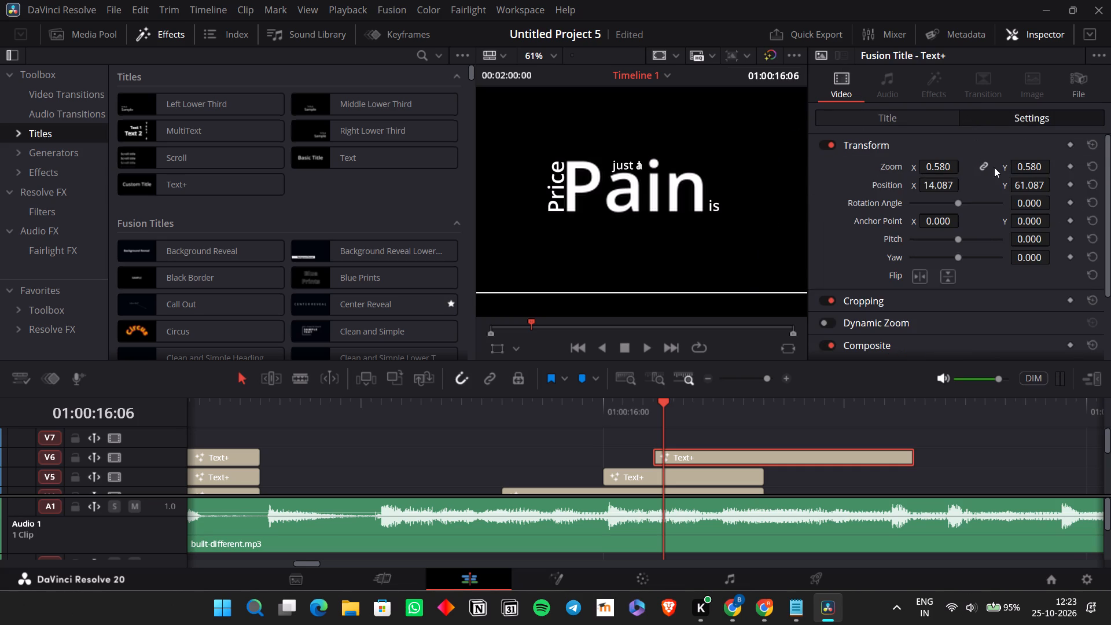
drag(1031, 183, 919, 239)
drag(953, 186, 981, 192)
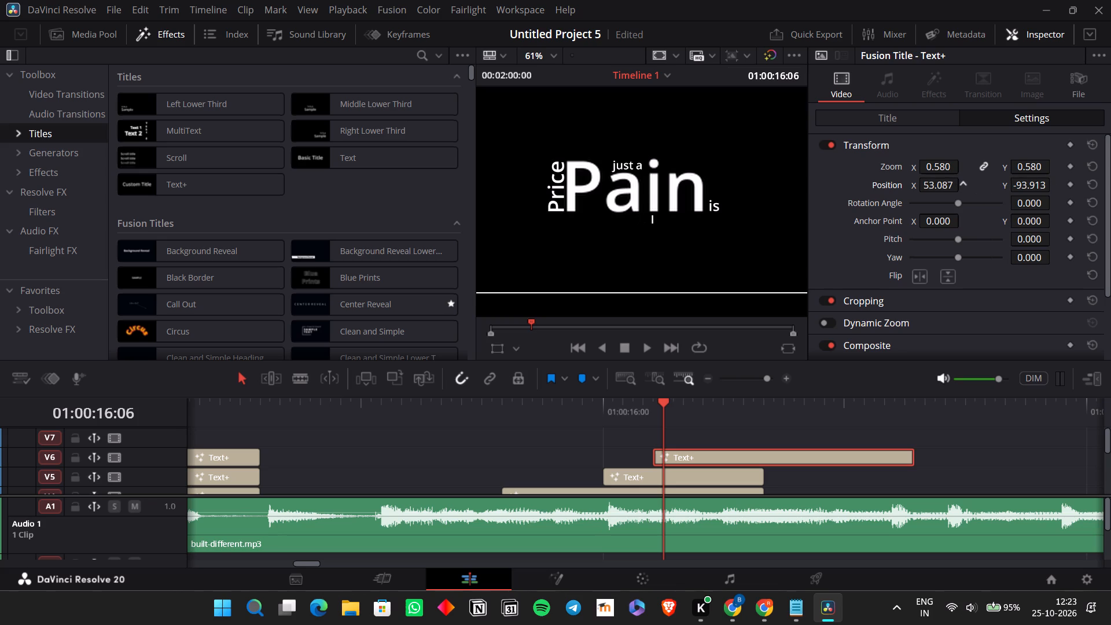
drag(981, 192, 827, 202)
drag(827, 202, 823, 201)
click(1008, 185)
drag(1016, 186, 1018, 190)
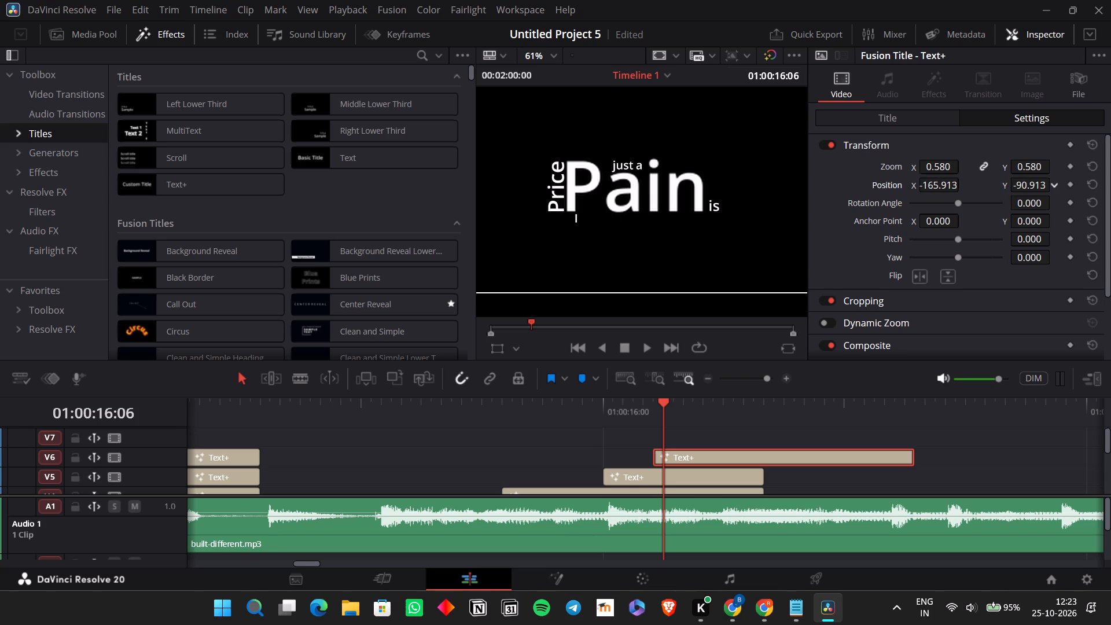
drag(1018, 190, 1016, 190)
drag(1016, 190, 1016, 191)
drag(1016, 191, 1017, 192)
drag(1017, 192, 1017, 192)
drag(954, 183, 936, 184)
drag(936, 184, 938, 185)
Trim the end of the V6 "I" title to match the end of the V5 title.
drag(909, 460, 759, 457)
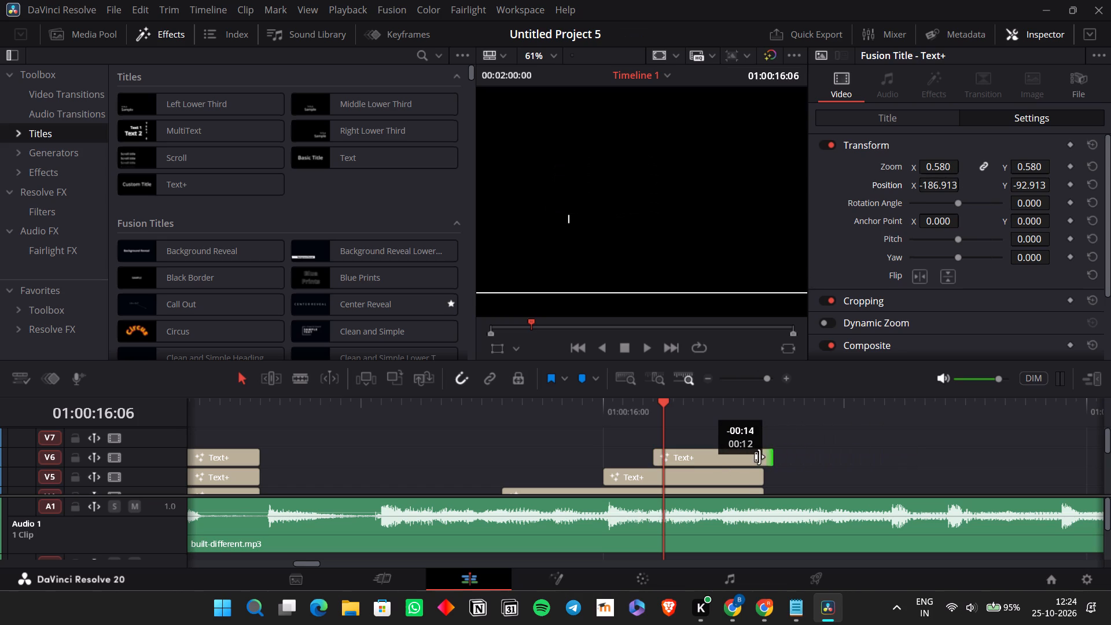
drag(759, 457, 753, 459)
Duplicate the trimmed "I" title onto V7, starting at about 01:00:16:06.
click(747, 459)
key(ctrl+c)
click(792, 405)
key(ctrl+v)
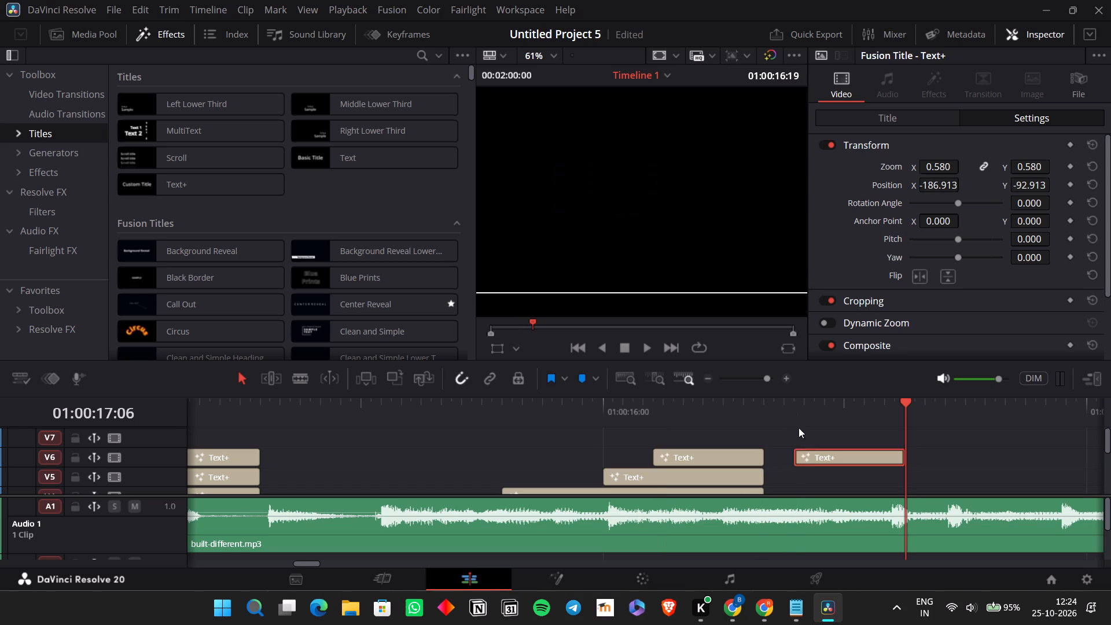
drag(807, 460, 676, 439)
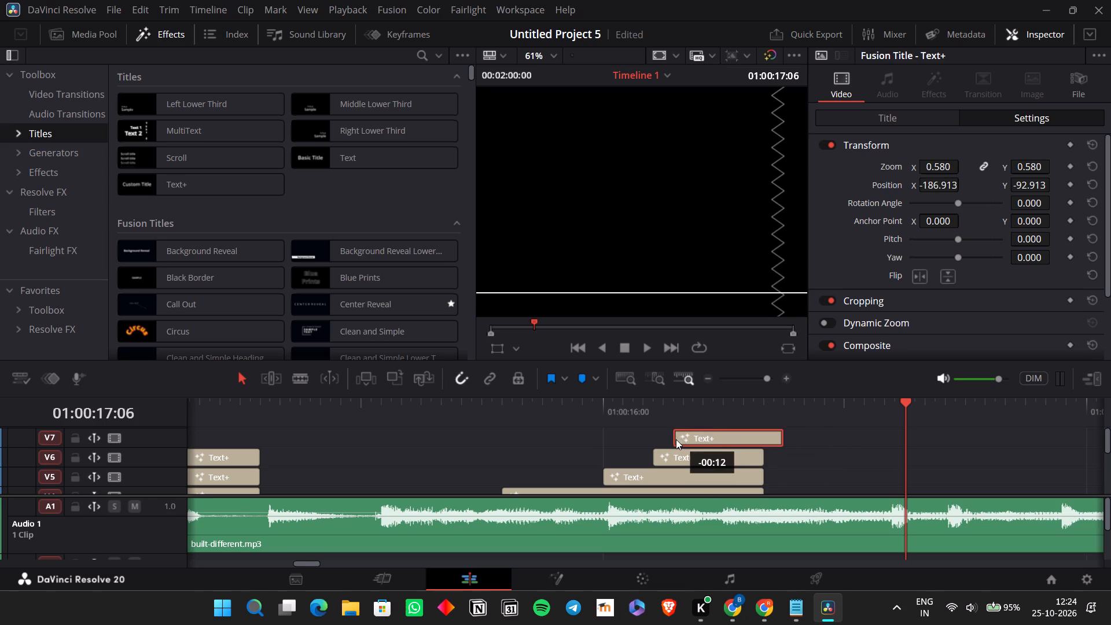
drag(676, 439, 672, 439)
Replace the text of the V7 title with "ay".
click(666, 409)
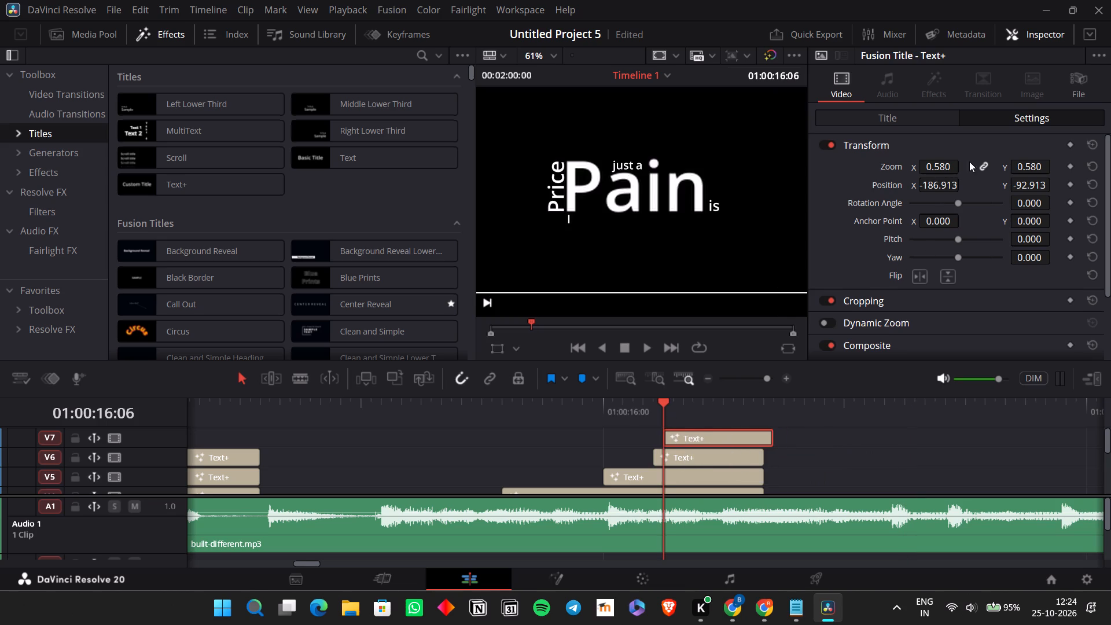
click(929, 112)
drag(846, 215, 796, 216)
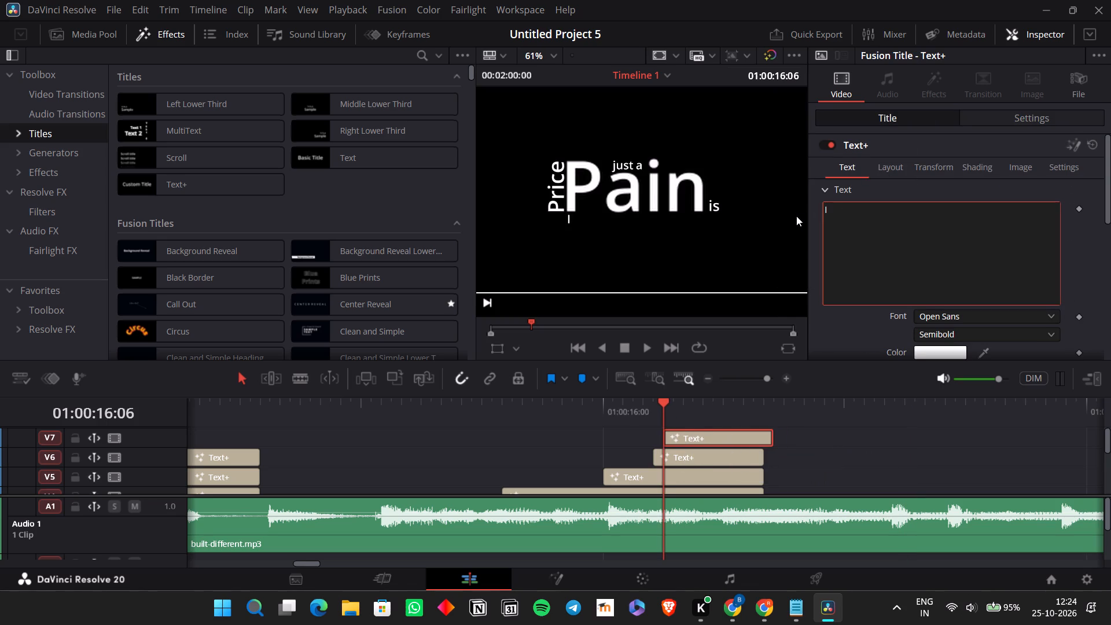
text(ay)
key(BackSpace)
key(BackSpace)
key(BackSpace)
key(BackSpace)
text(ay)
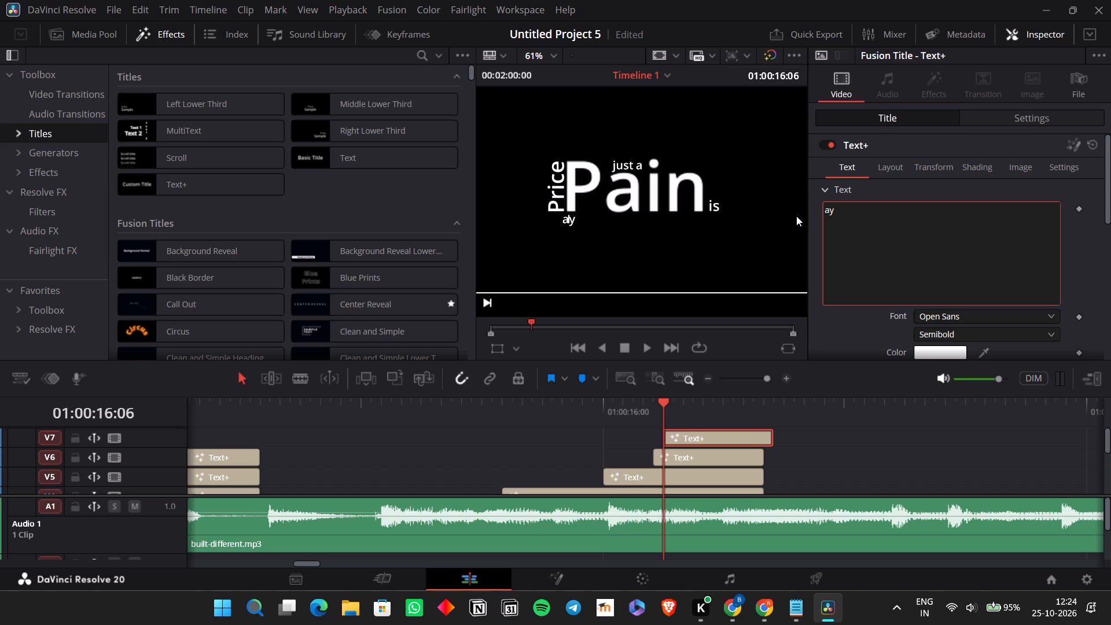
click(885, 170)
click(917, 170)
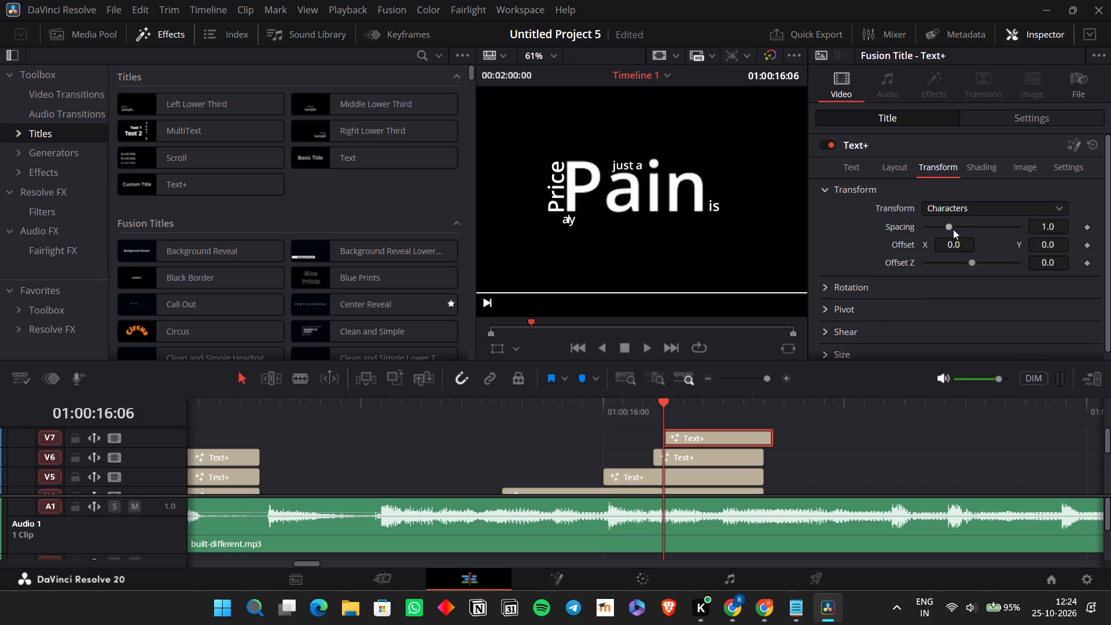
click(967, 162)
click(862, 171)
Set the V7 "ay" title's position to X -146.913 and Y -58.913, tucking it beside the "I" under "Pain".
click(1016, 119)
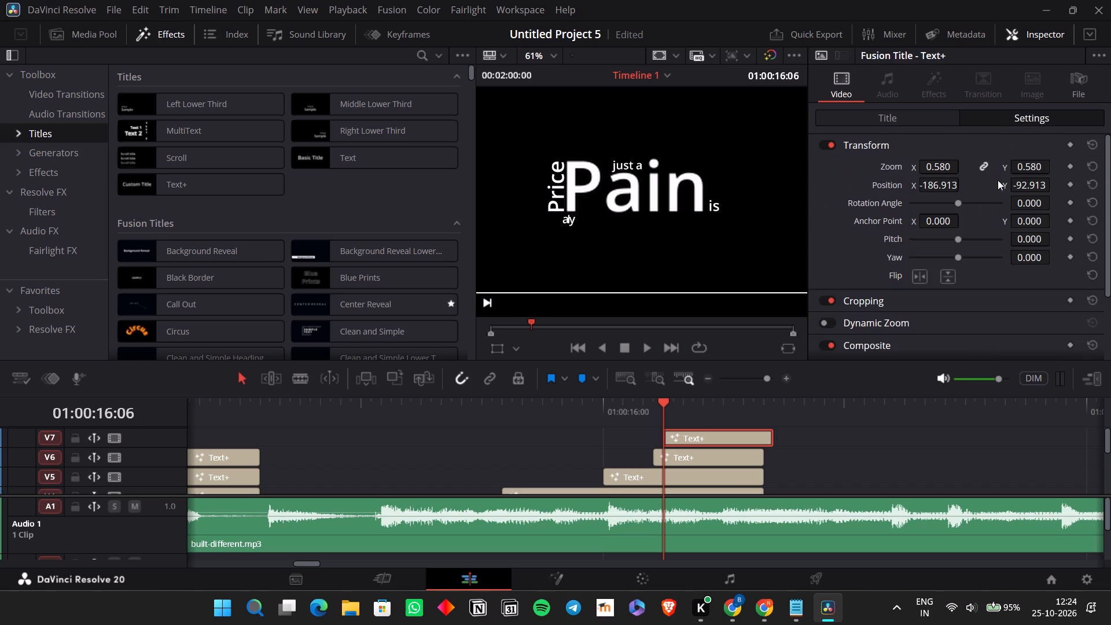
drag(940, 190, 972, 198)
drag(1027, 192, 1031, 183)
drag(1031, 179, 1046, 184)
drag(1046, 184, 1055, 188)
drag(947, 183, 947, 186)
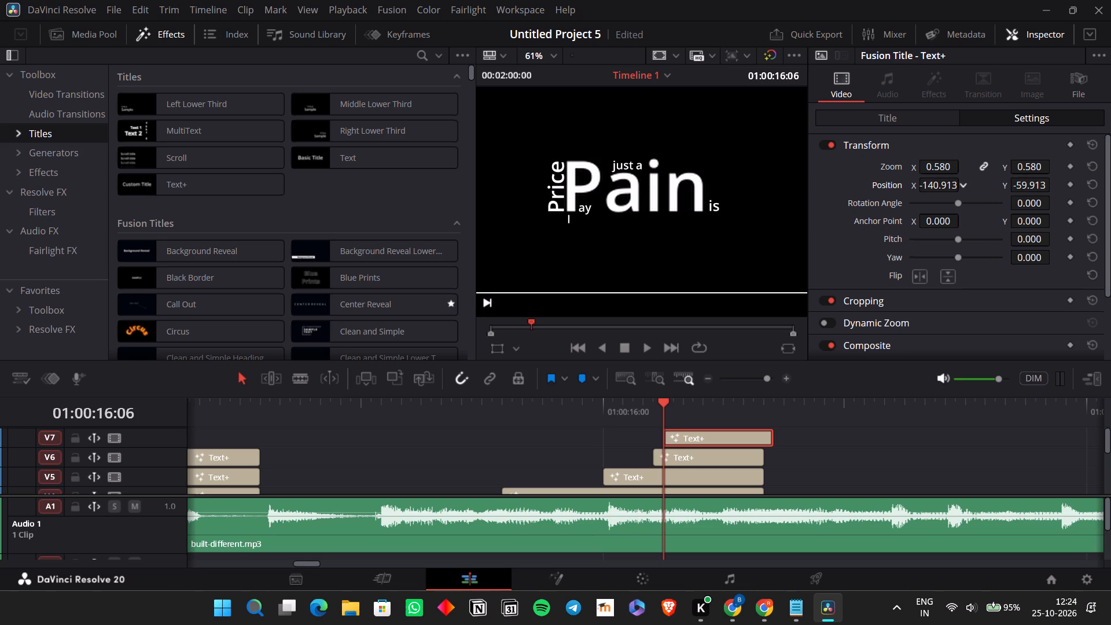
drag(947, 186, 943, 188)
scroll(598, 211, up, 14)
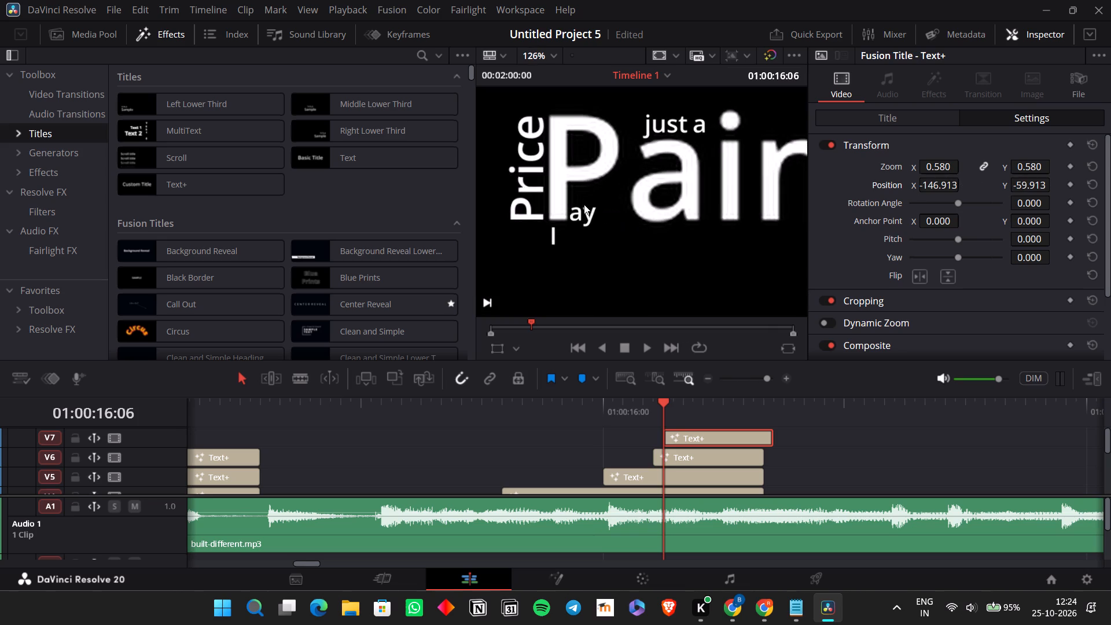
scroll(584, 204, up, 5)
click(925, 189)
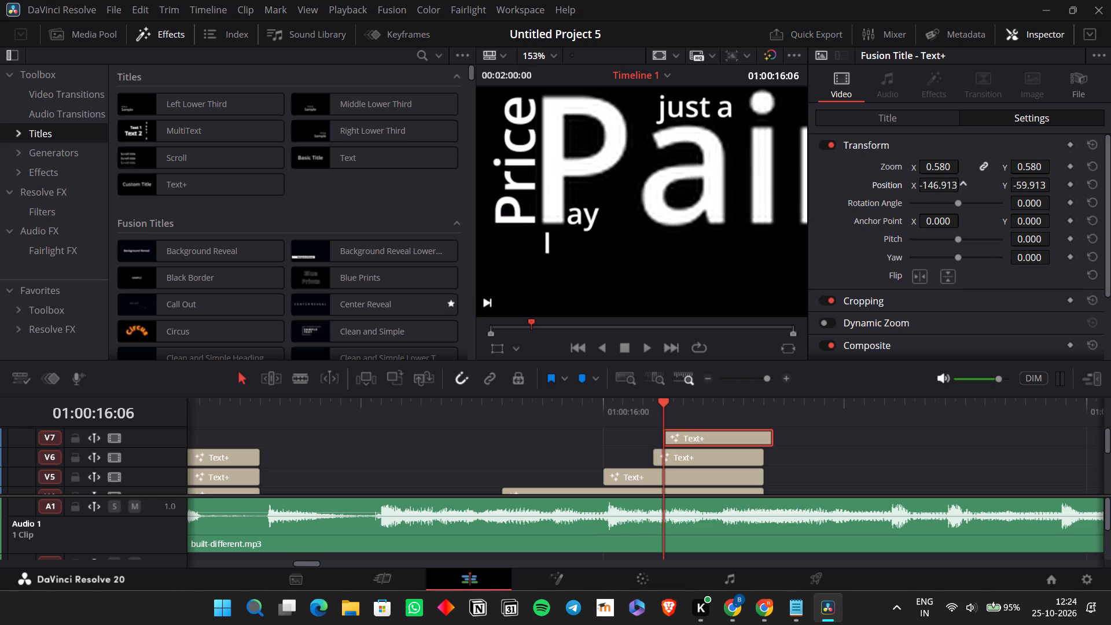
click(1017, 185)
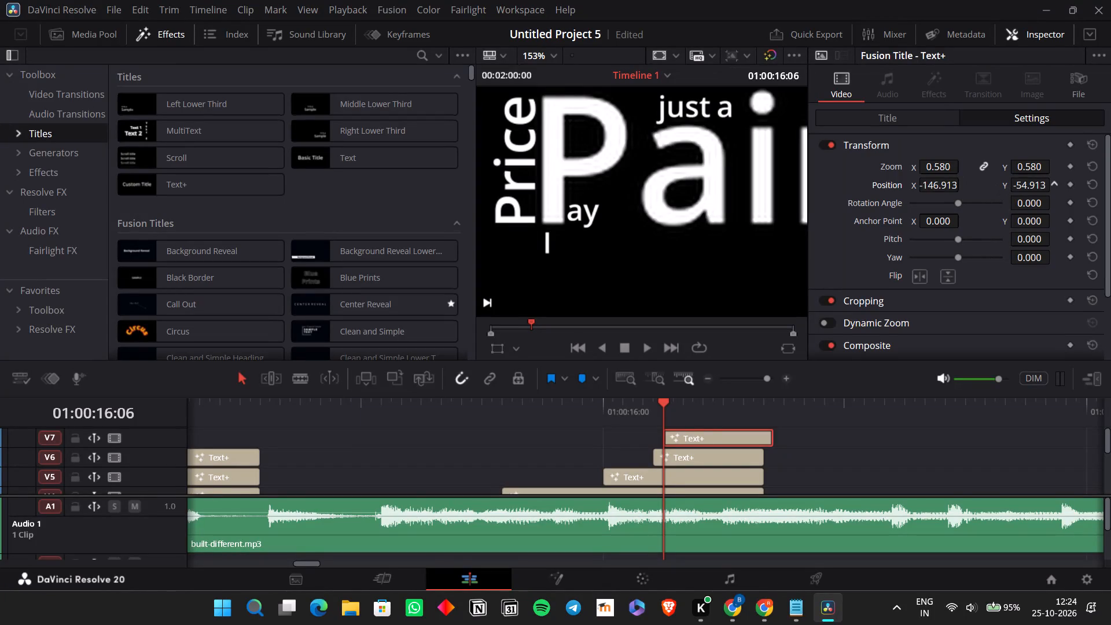
scroll(703, 189, down, 5)
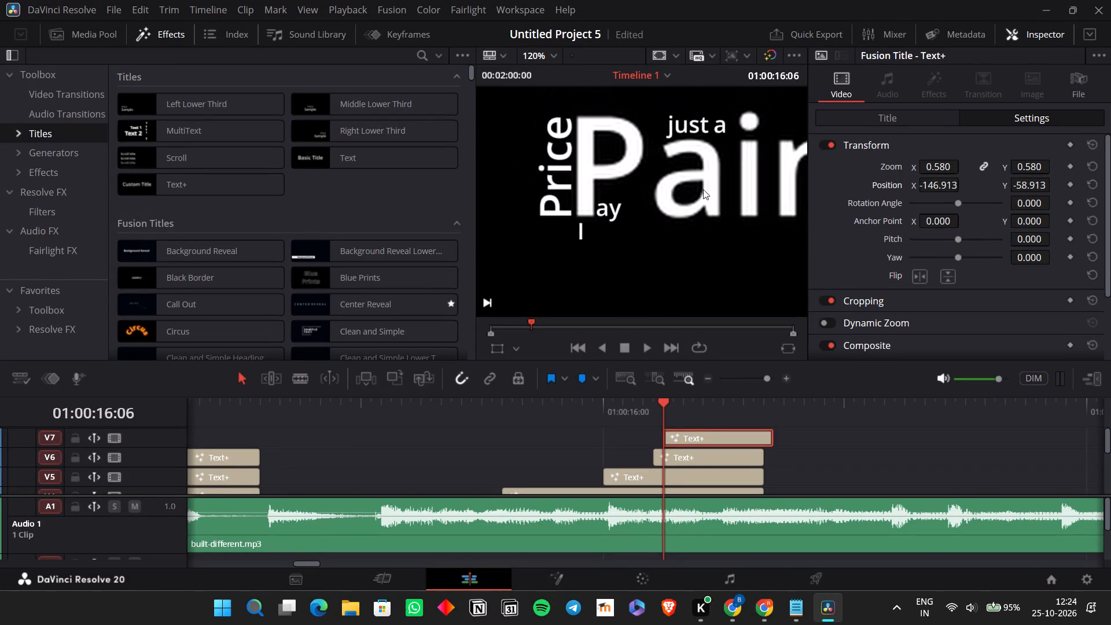
scroll(703, 189, down, 19)
scroll(587, 212, down, 5)
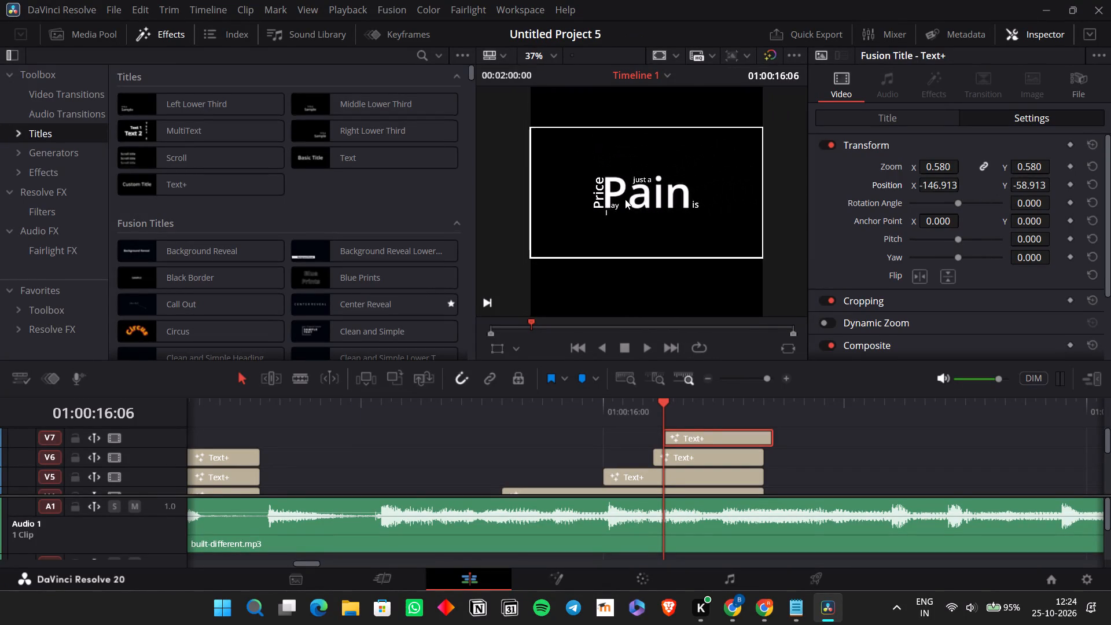
scroll(643, 190, up, 5)
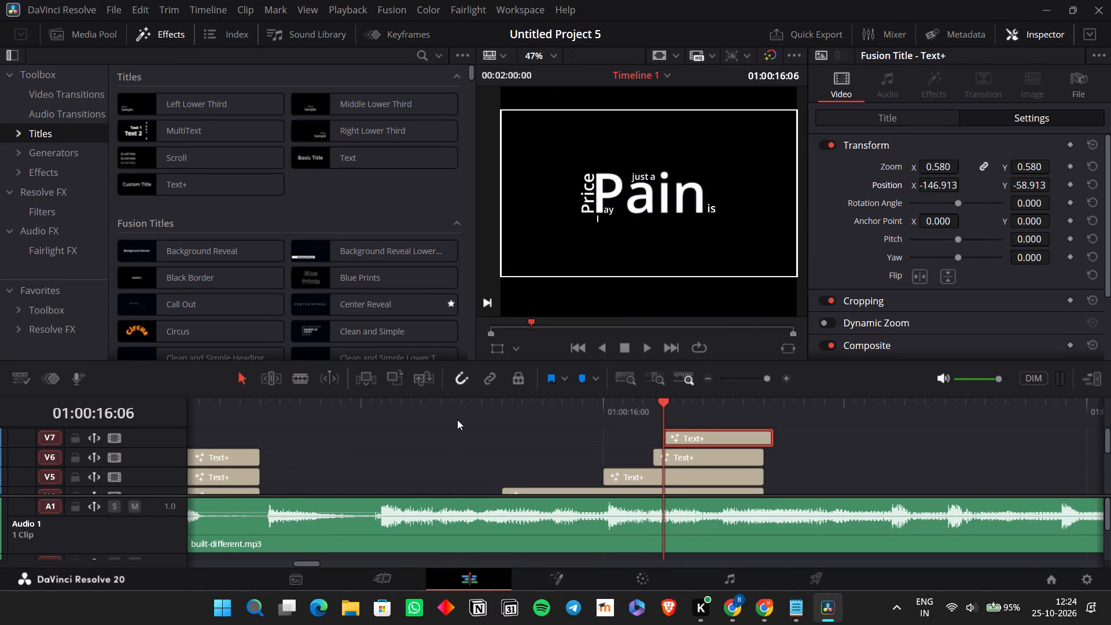
Play the end of the line, and extend the start of the V6 "I" title back to about 01:00:16:03.
click(452, 405)
key(space)
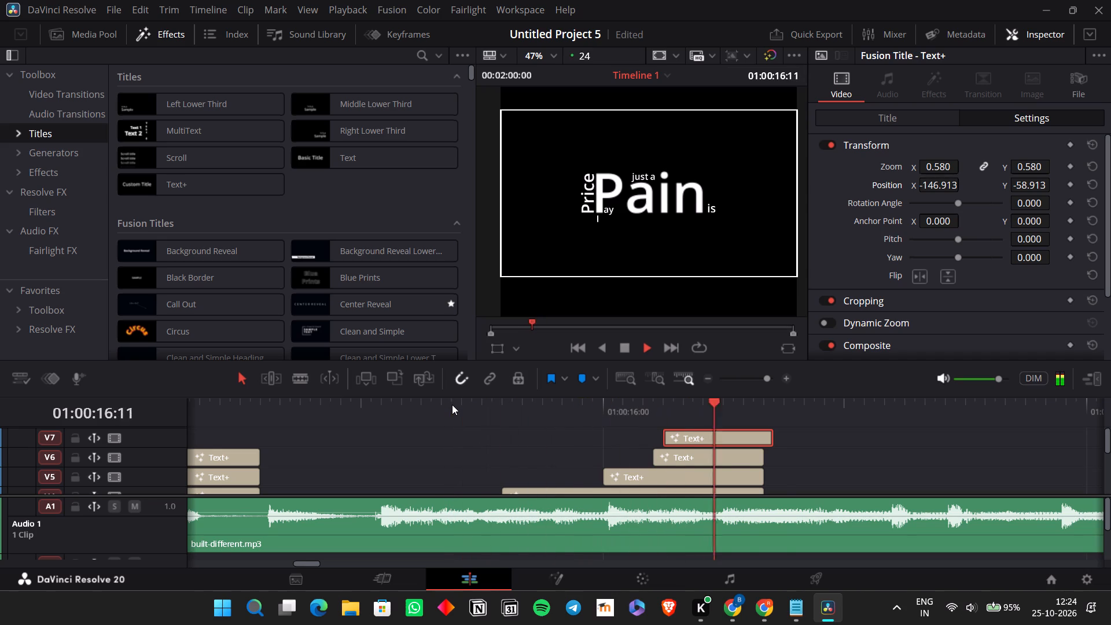
key(space)
click(612, 391)
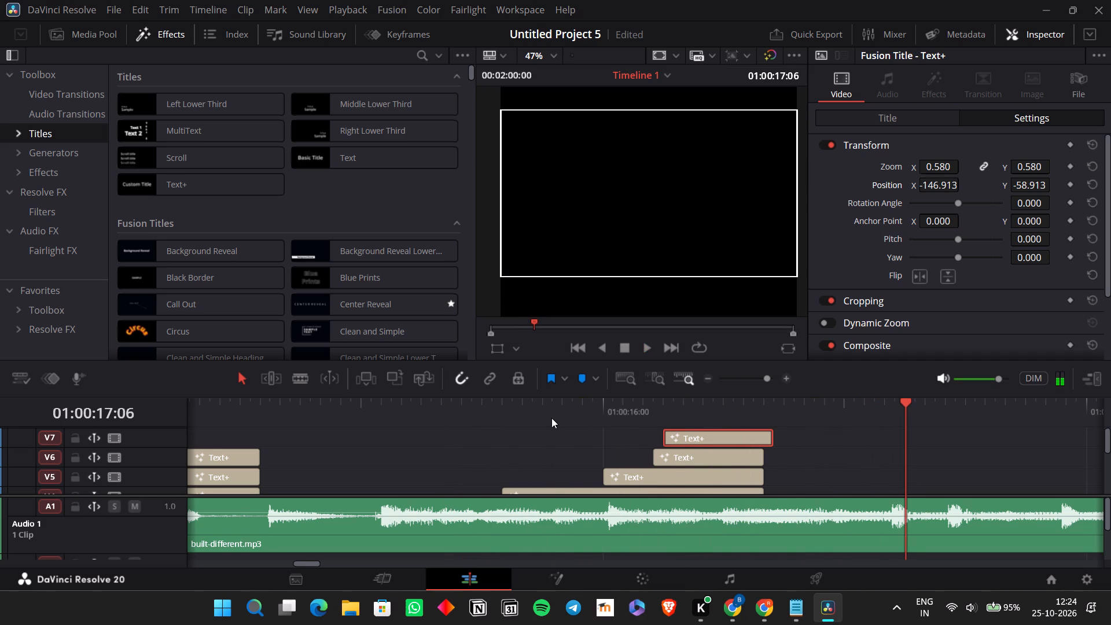
click(551, 418)
key(space)
key(space)
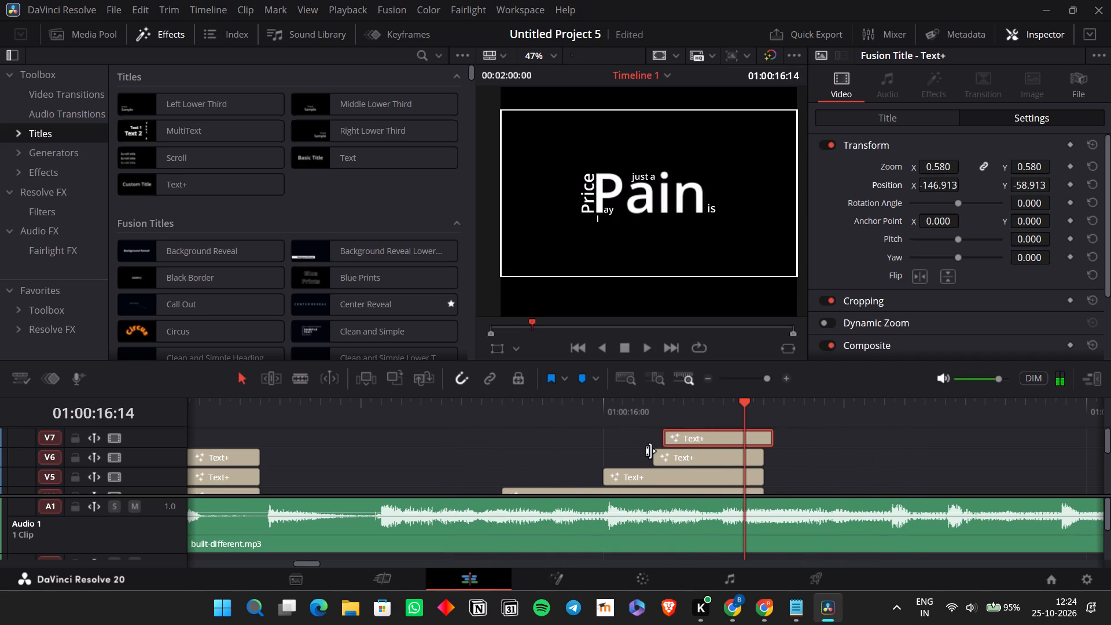
drag(652, 453, 632, 456)
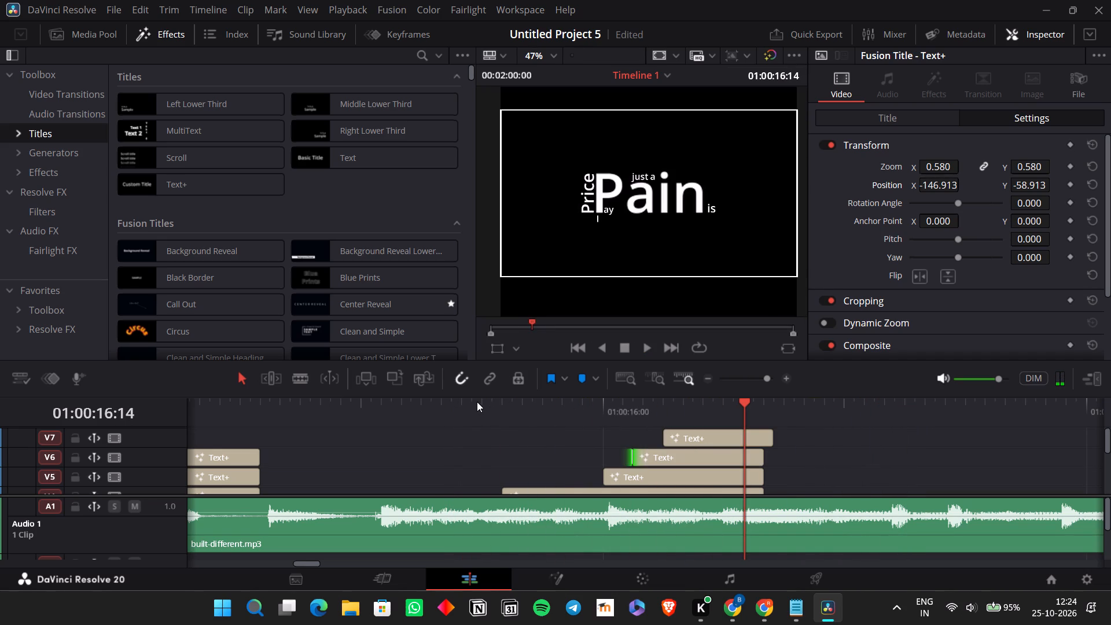
Play the line again and trim the end of the V7 "ay" title to match the end of the V6 title.
click(477, 402)
key(space)
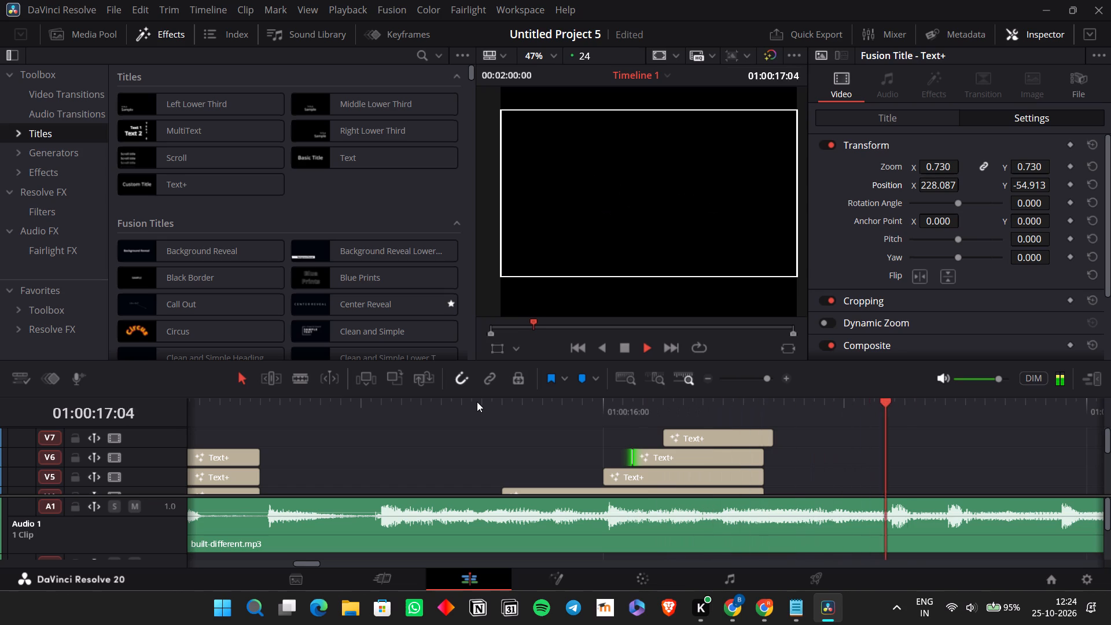
key(space)
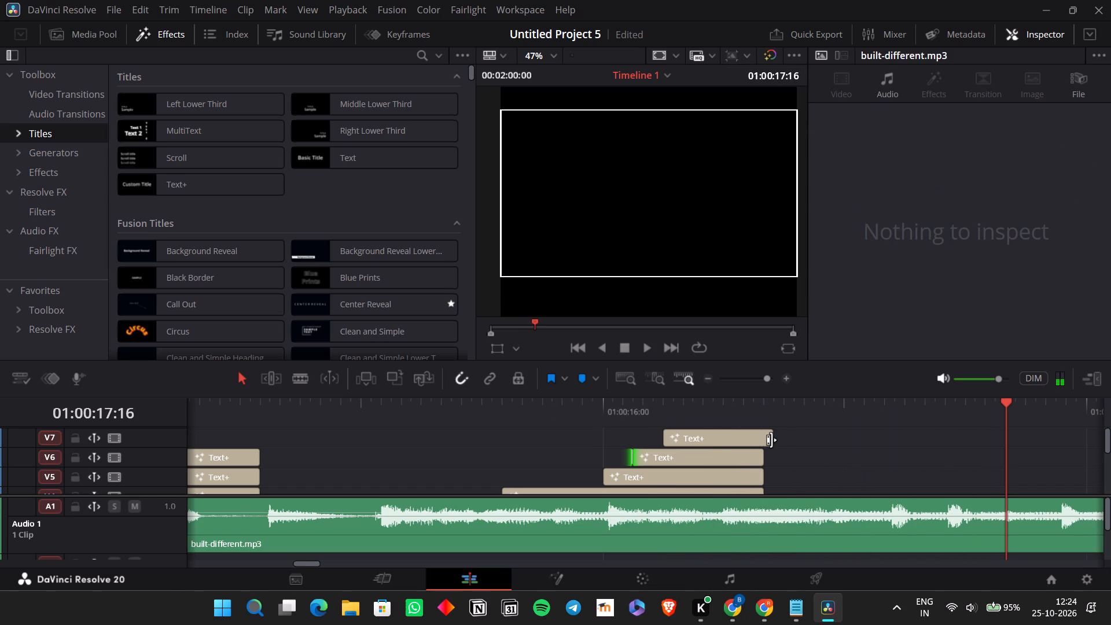
drag(771, 440, 757, 439)
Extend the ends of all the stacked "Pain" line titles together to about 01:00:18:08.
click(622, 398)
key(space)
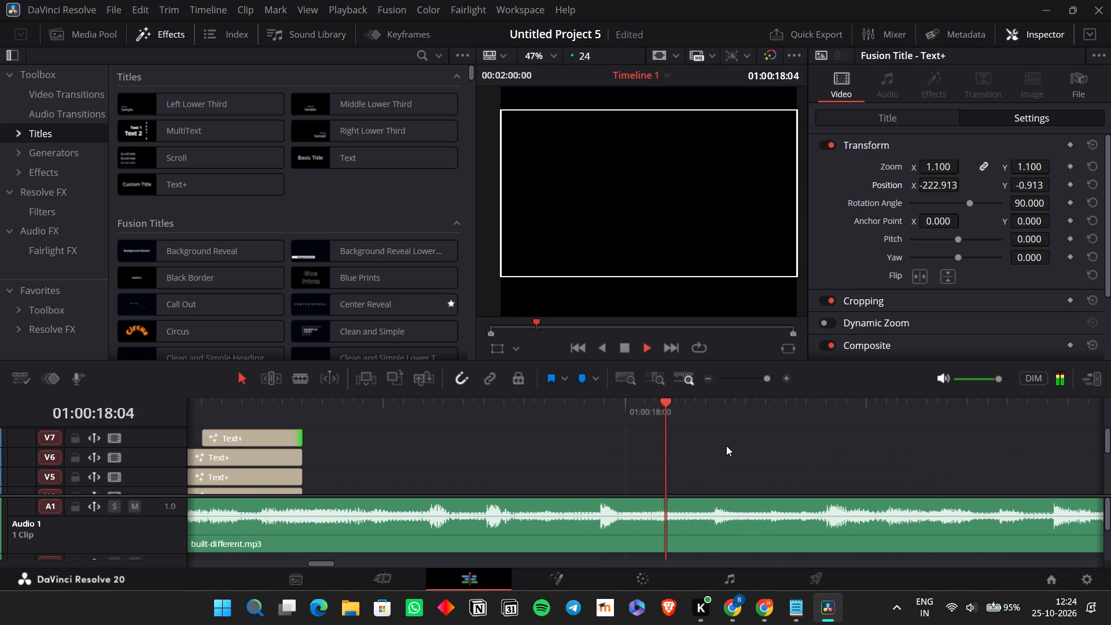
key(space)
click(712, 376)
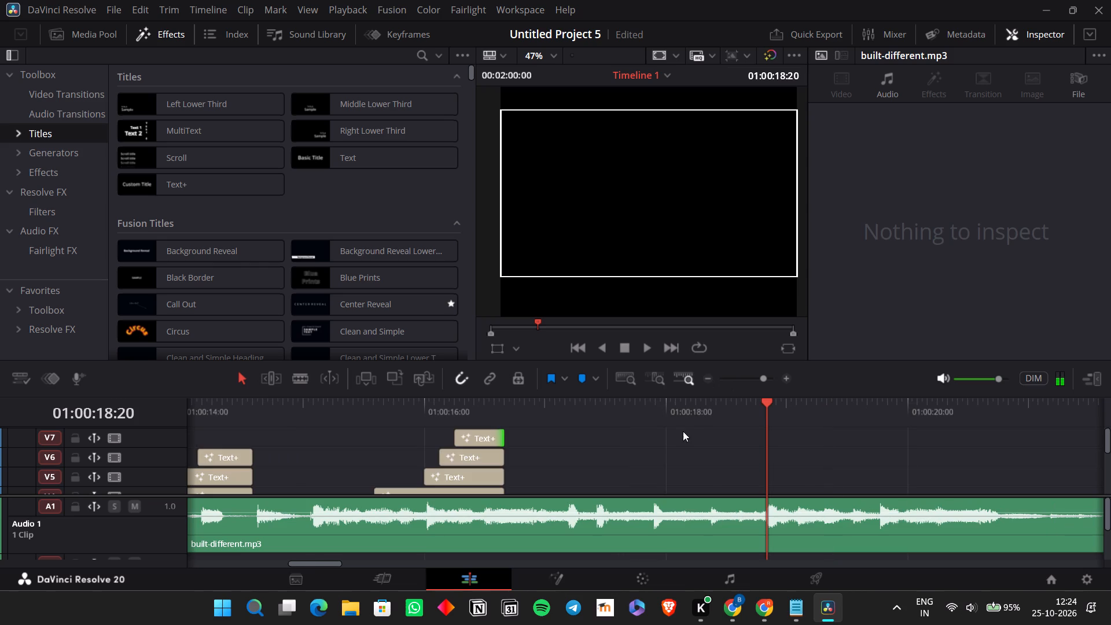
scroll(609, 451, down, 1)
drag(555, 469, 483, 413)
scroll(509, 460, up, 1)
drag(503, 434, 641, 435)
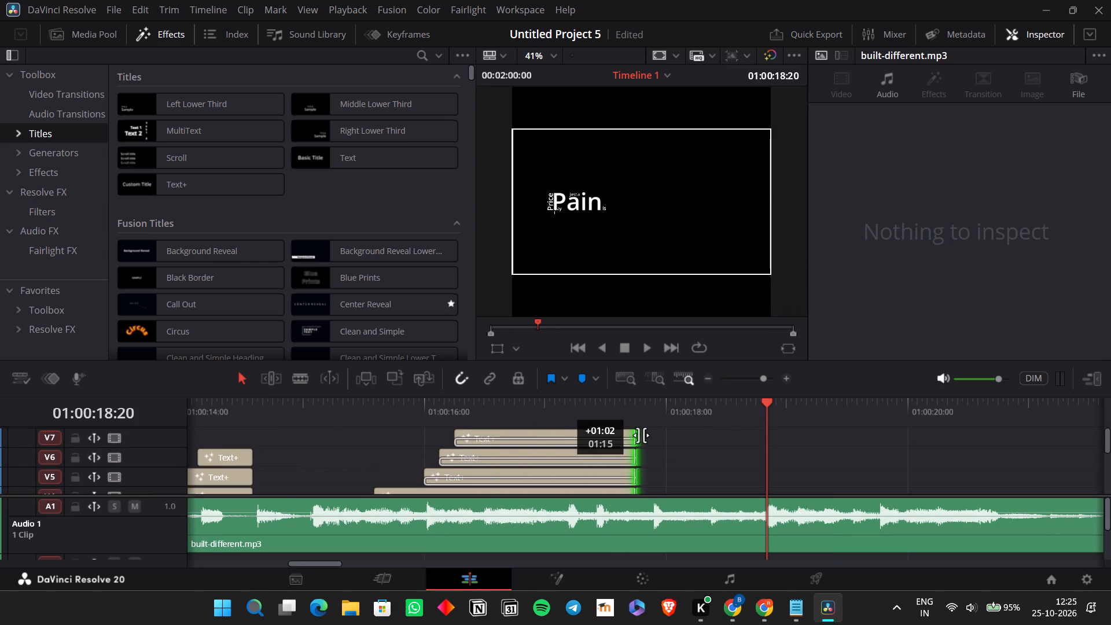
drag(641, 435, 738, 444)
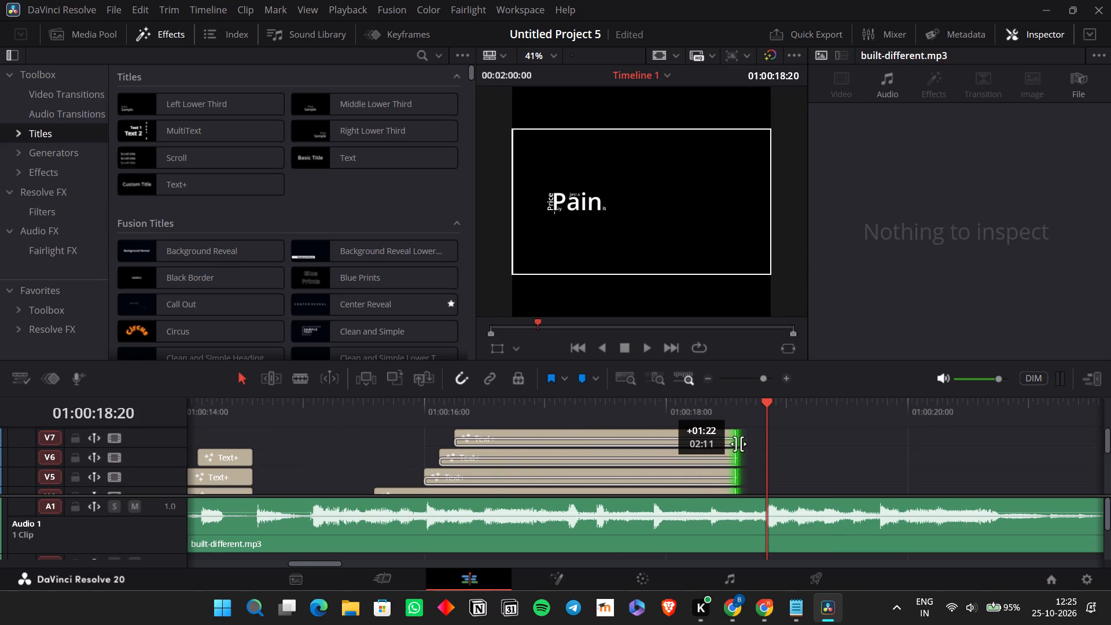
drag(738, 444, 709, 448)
Adjust the ends of all the stacked "Pain" line titles together to about 01:00:17:21, checking against the music by playback.
click(608, 414)
key(space)
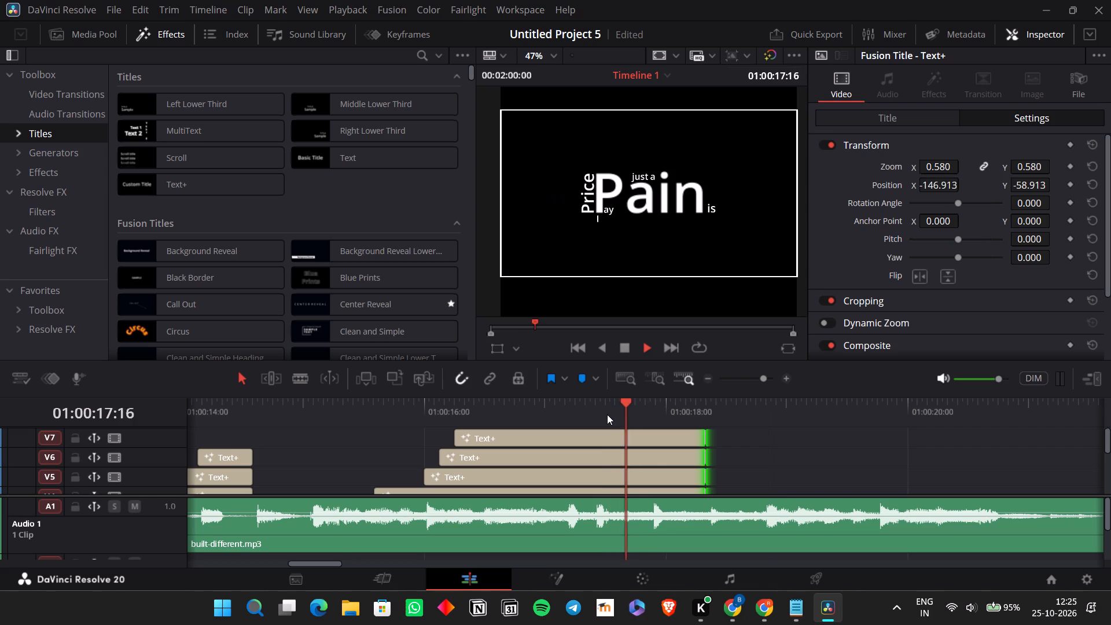
key(space)
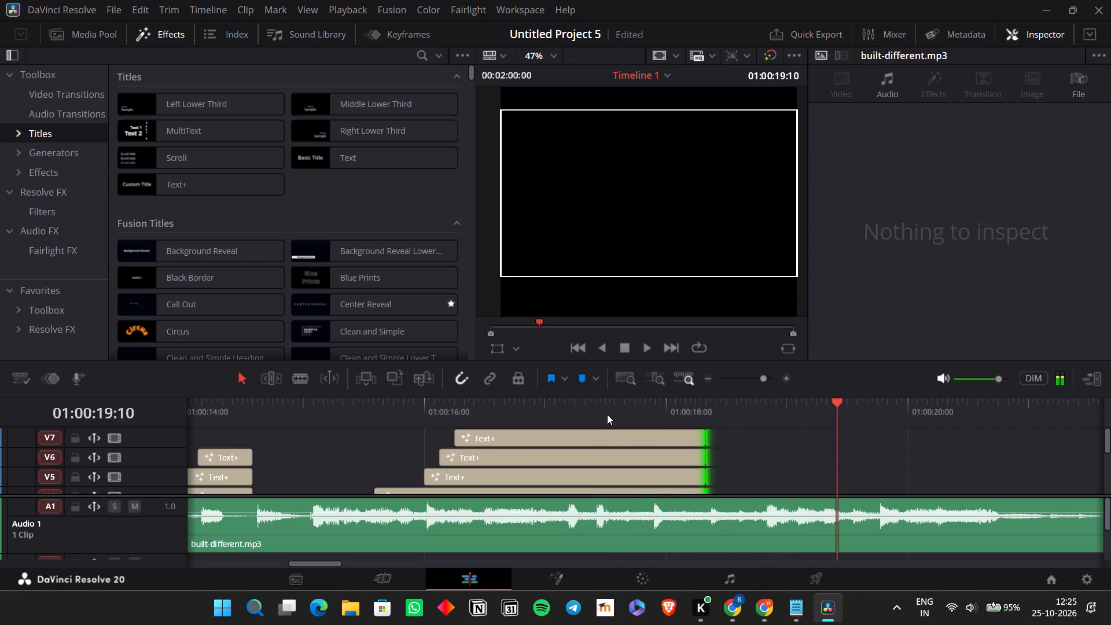
click(607, 414)
key(space)
key(space)
drag(756, 470, 668, 443)
drag(720, 436, 648, 499)
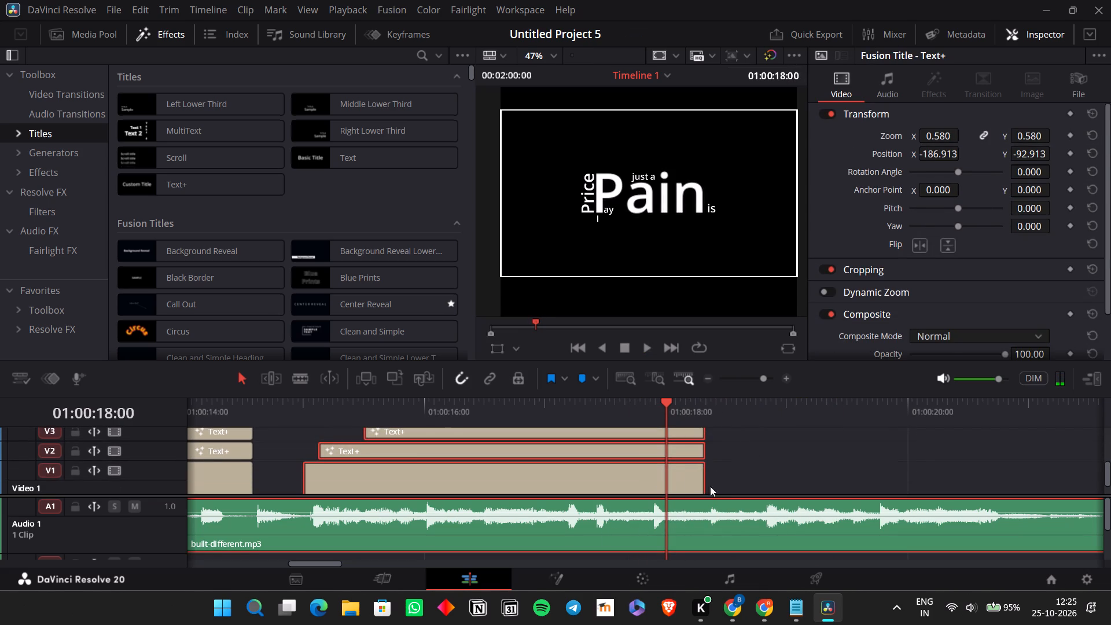
ctrl+click(703, 515)
drag(701, 476, 651, 484)
drag(659, 483, 640, 484)
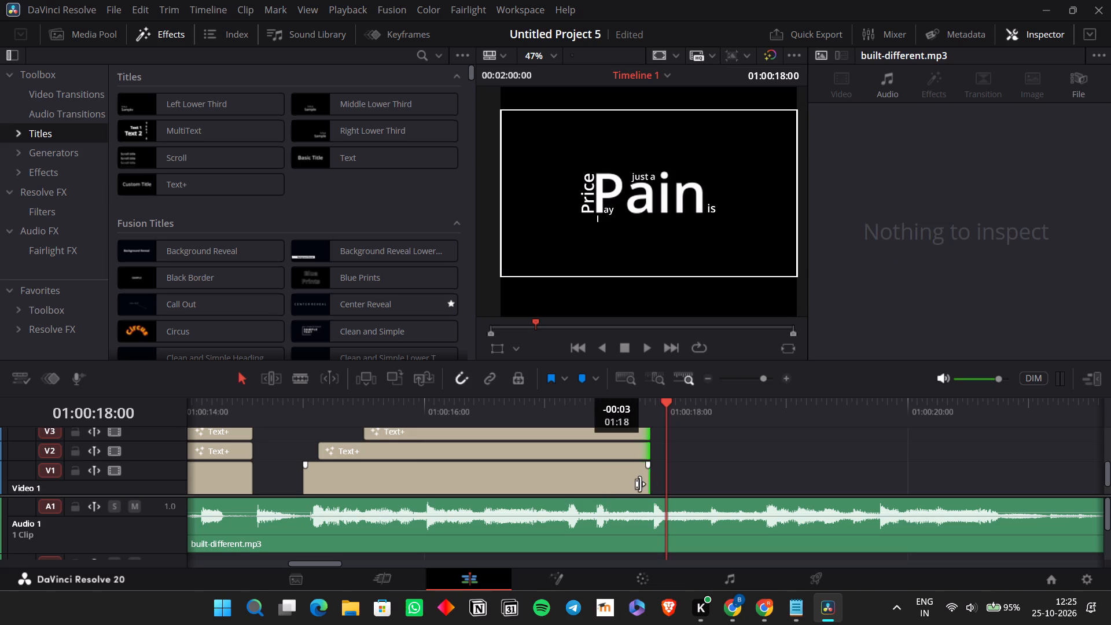
drag(640, 484, 643, 486)
click(573, 413)
key(space)
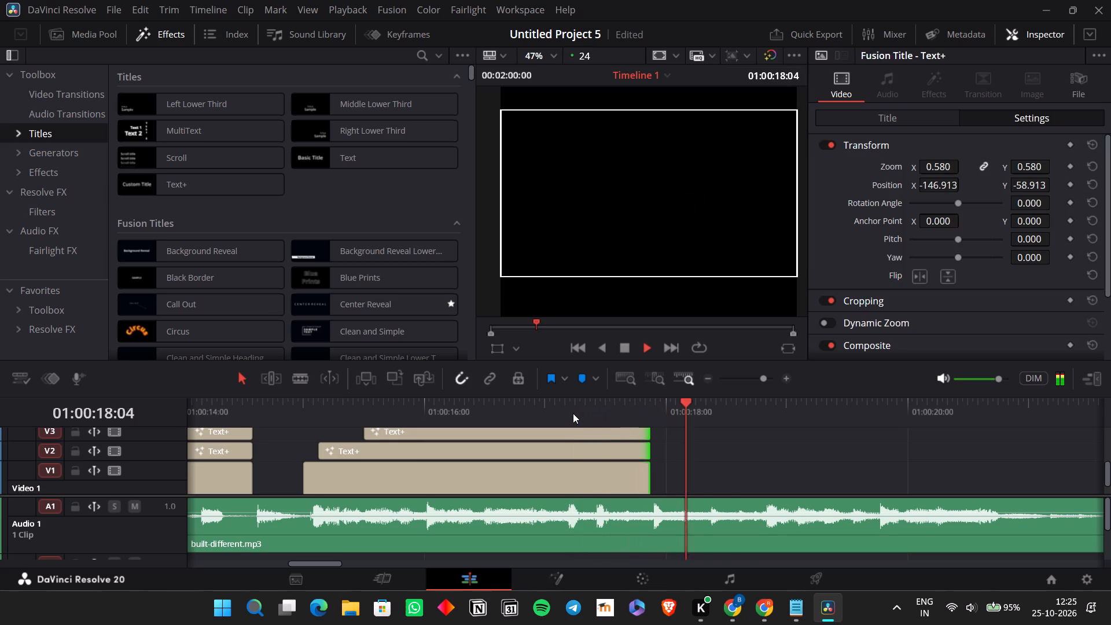
key(space)
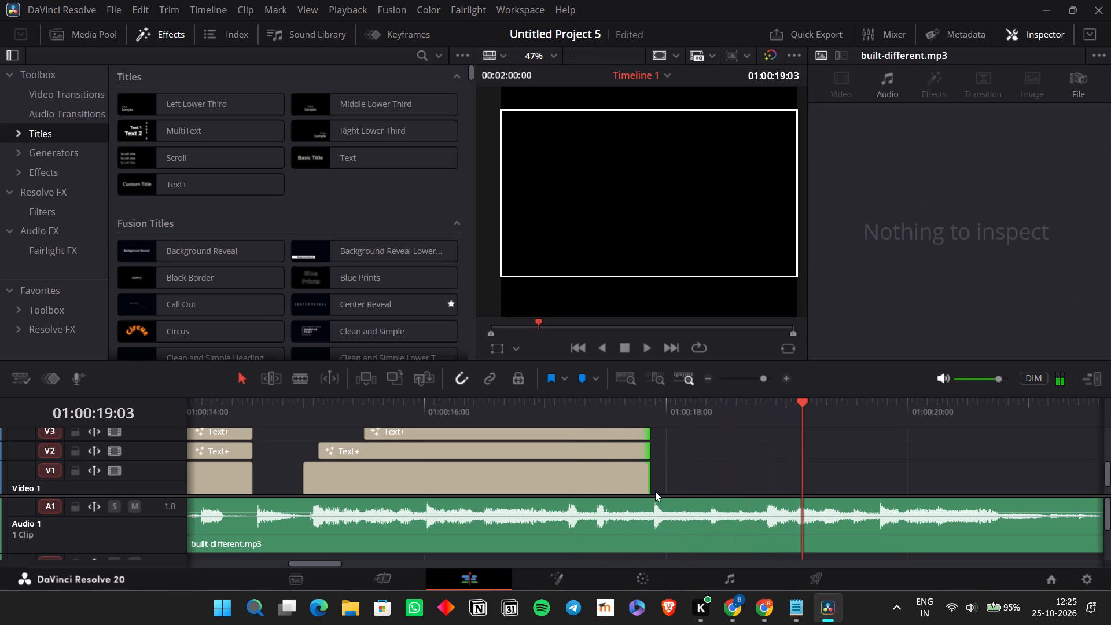
Play the timeline from about 01:00:10:10 through the "Pain" line to review the titles against the music.
click(711, 381)
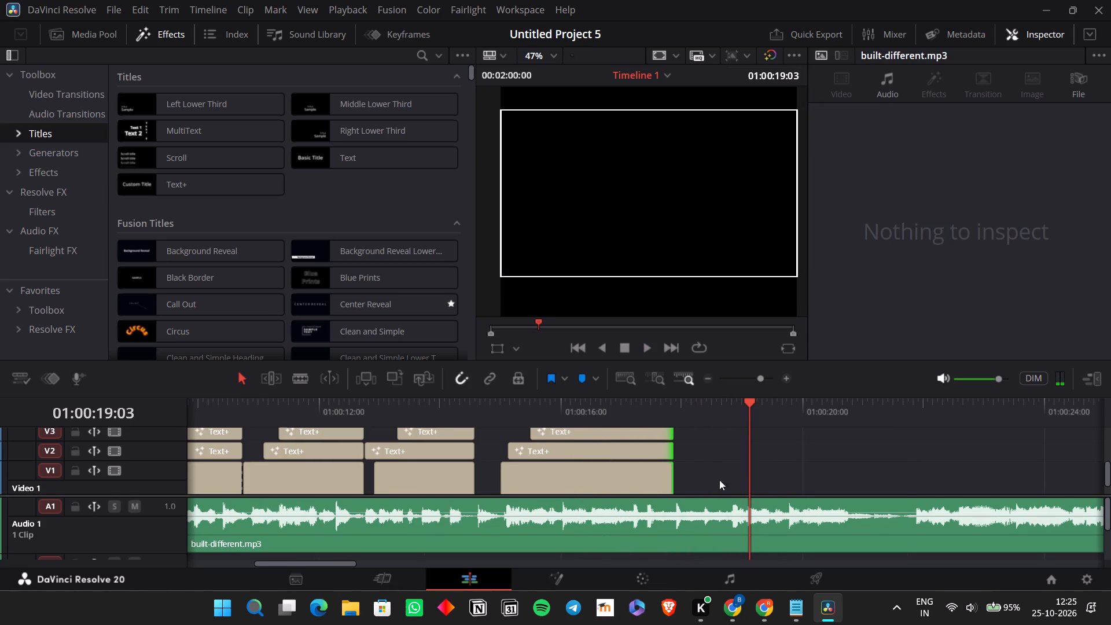
drag(716, 497, 710, 532)
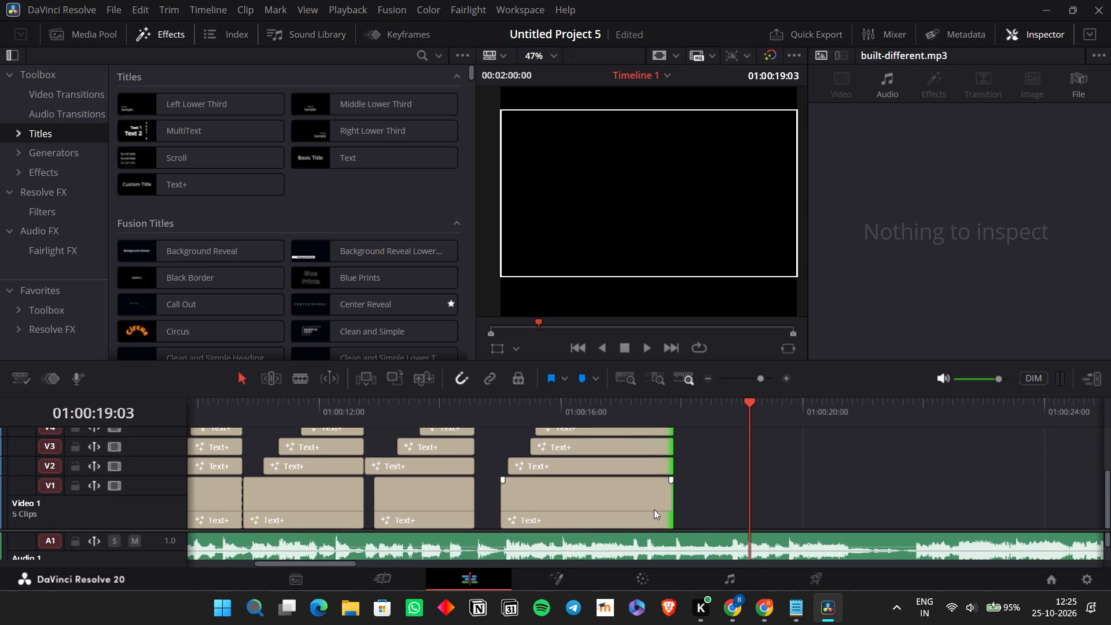
click(361, 405)
key(space)
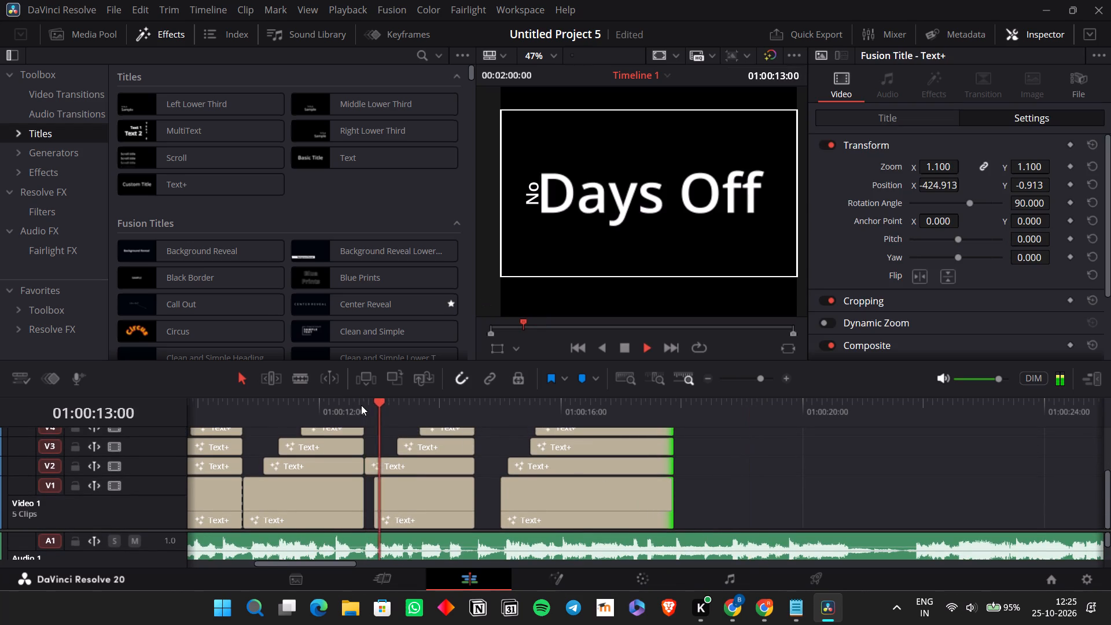
key(space)
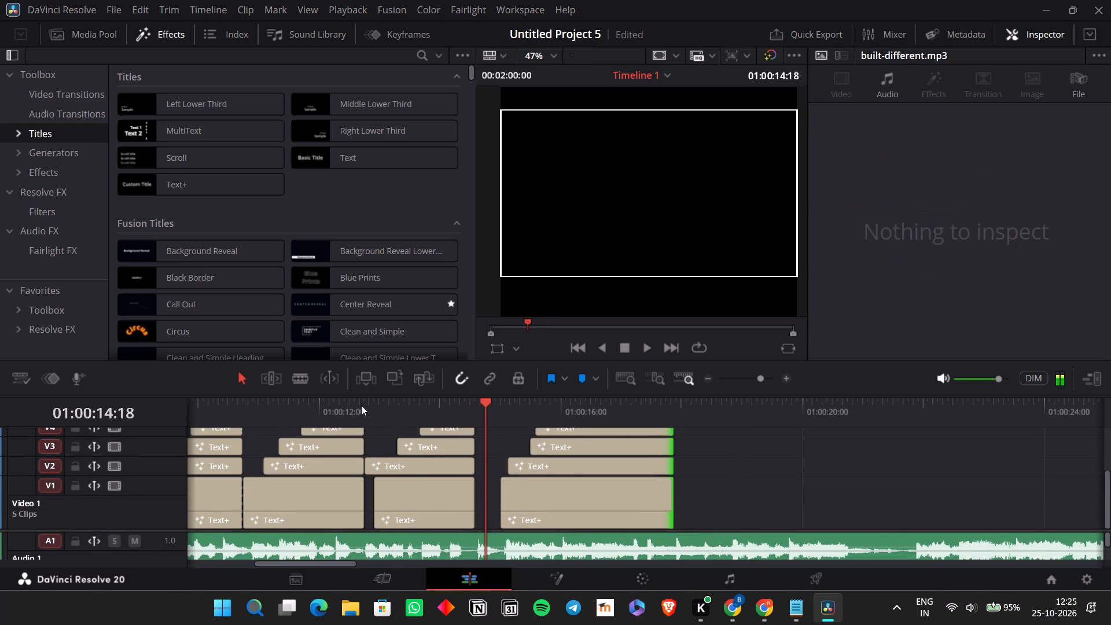
click(361, 405)
click(230, 397)
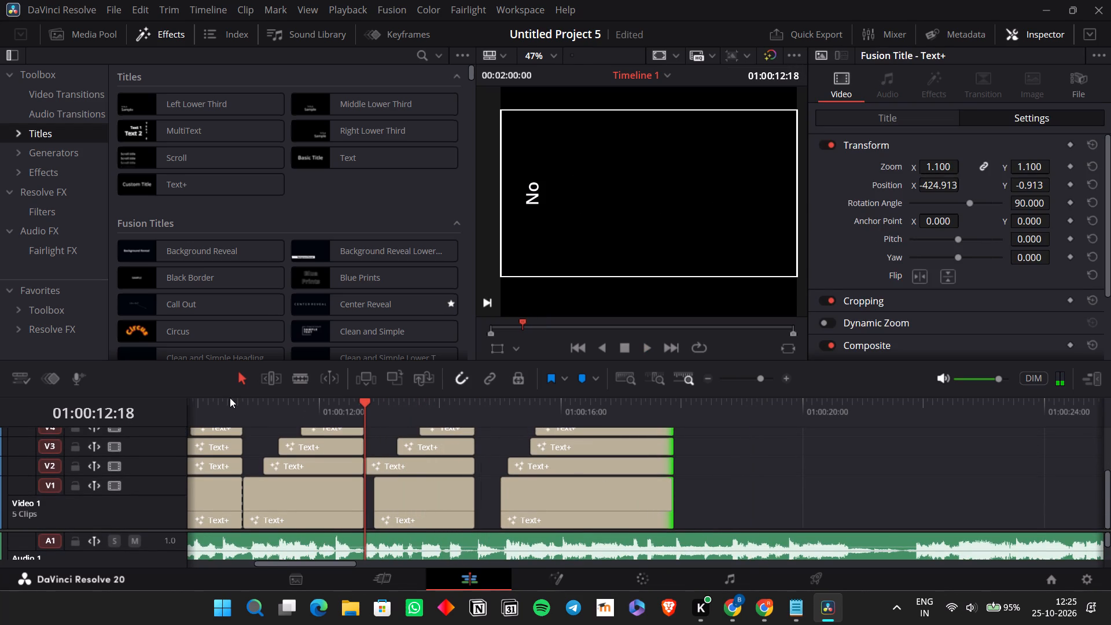
click(223, 402)
key(space)
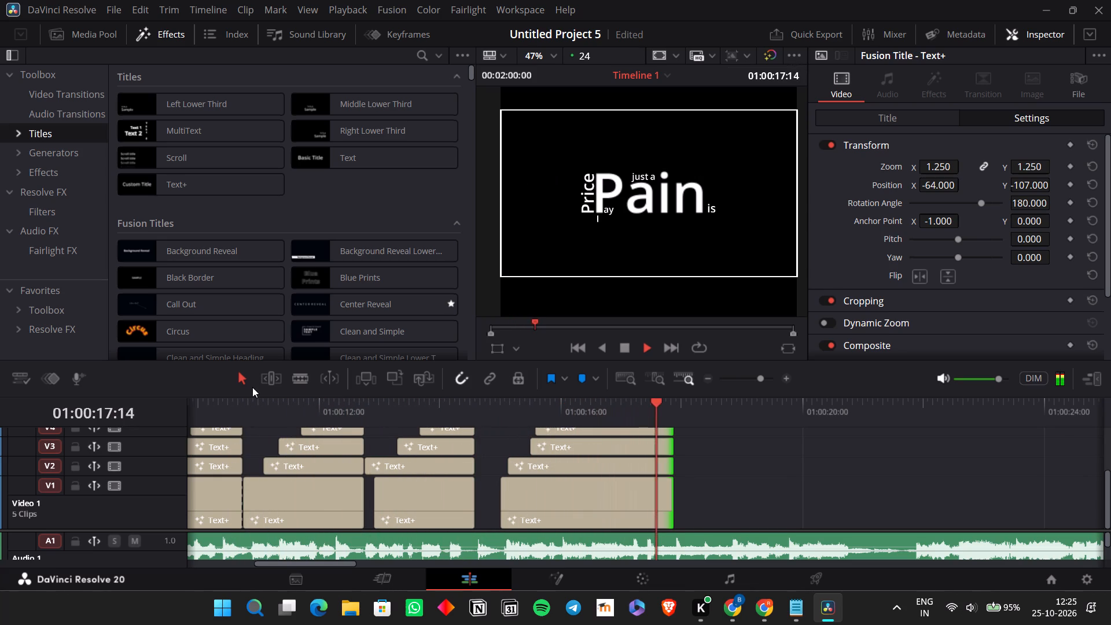
key(space)
Replay the "Pain" line in short bursts to check when each word appears around 01:00:16:00.
click(500, 407)
key(space)
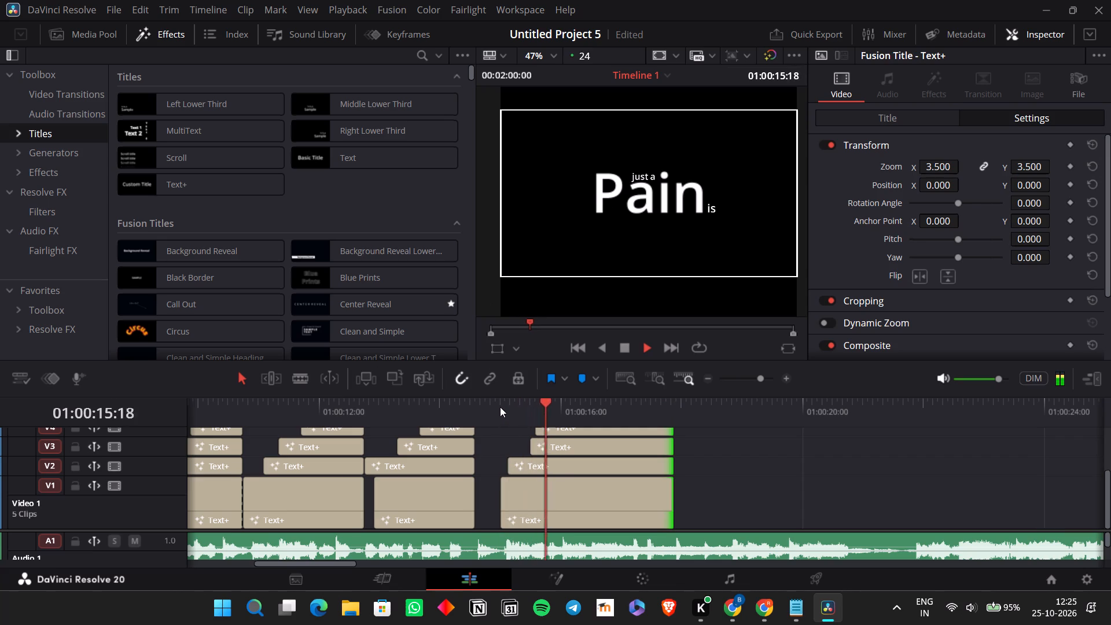
key(space)
key(space)
key(space)
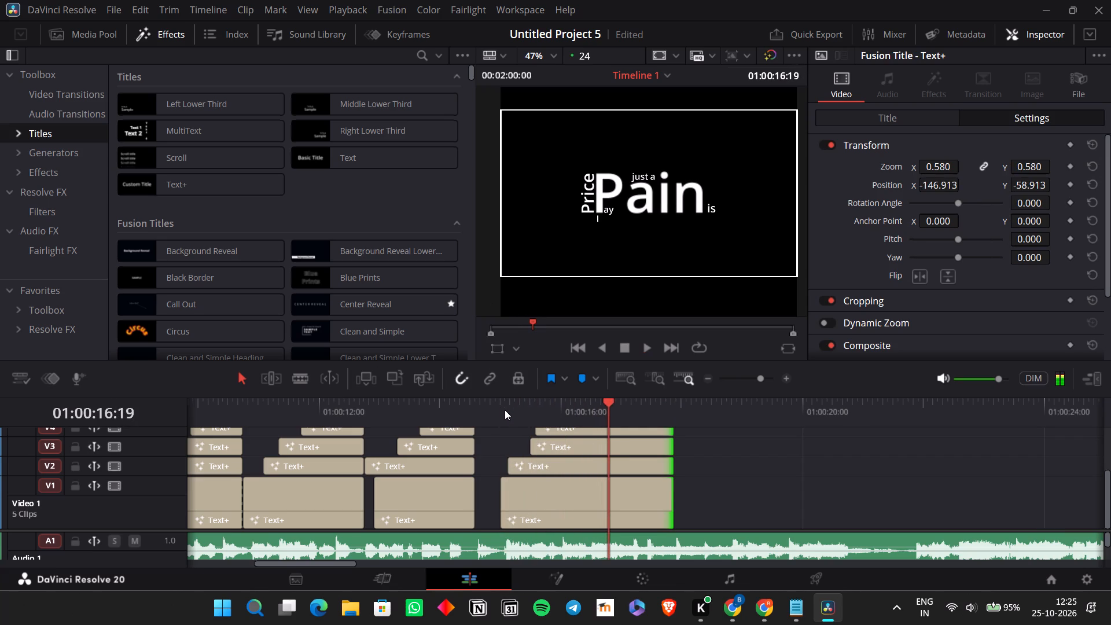
click(536, 404)
key(space)
key(space)
key(space)
key(space)
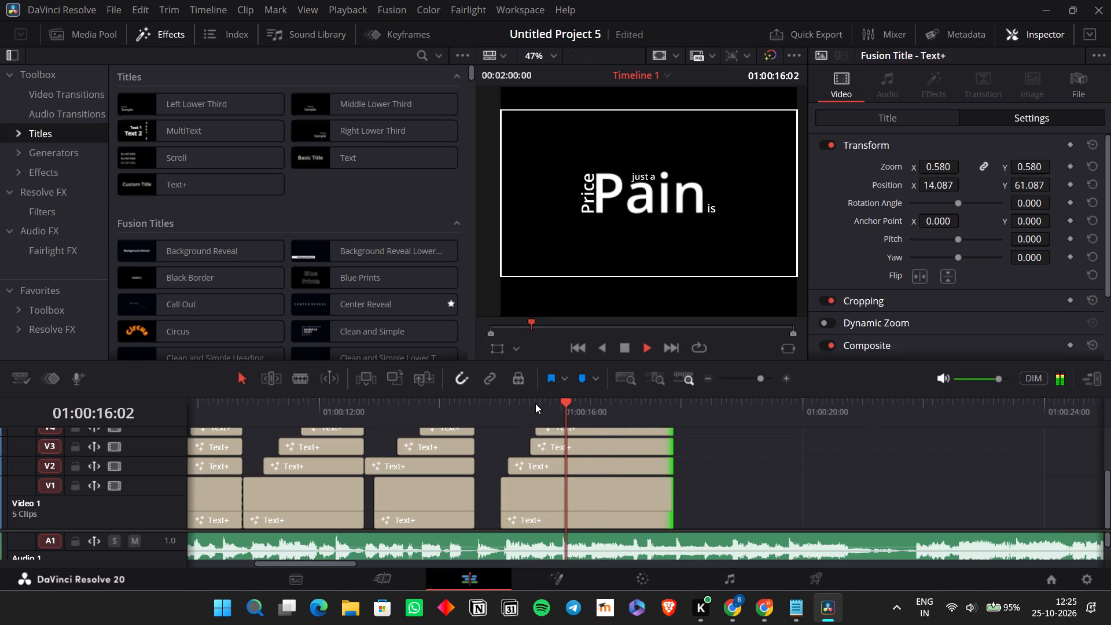
key(space)
key(space)
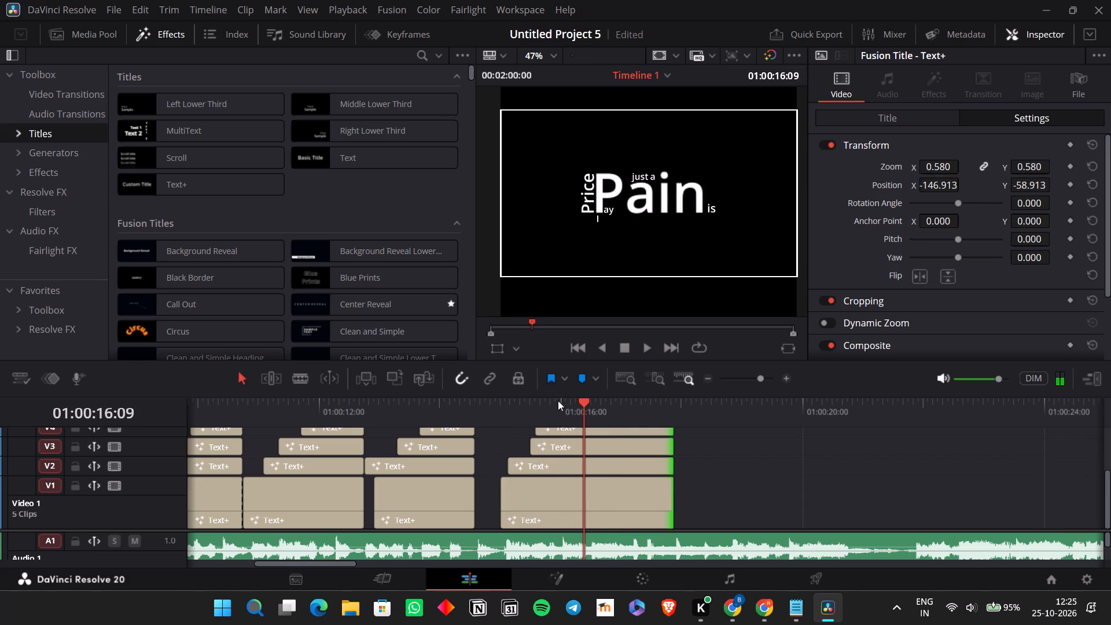
Move only the "I" title on V6 of the "Pain" line so that it starts at 01:00:16:07.
double_click(785, 378)
scroll(718, 425, up, 1)
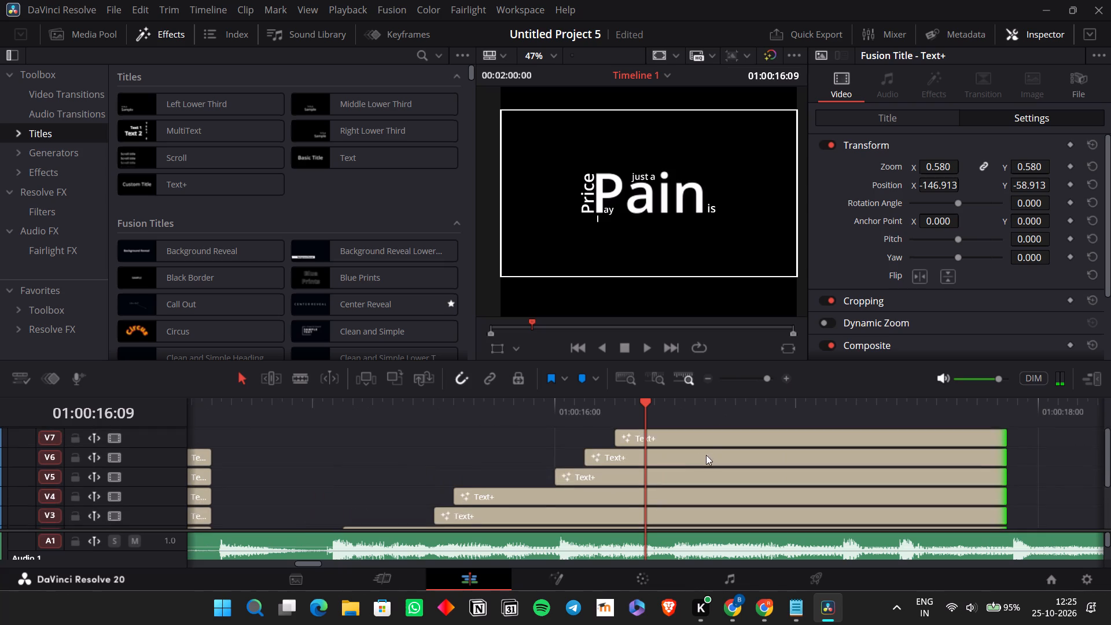
scroll(706, 455, up, 1)
drag(645, 443, 657, 448)
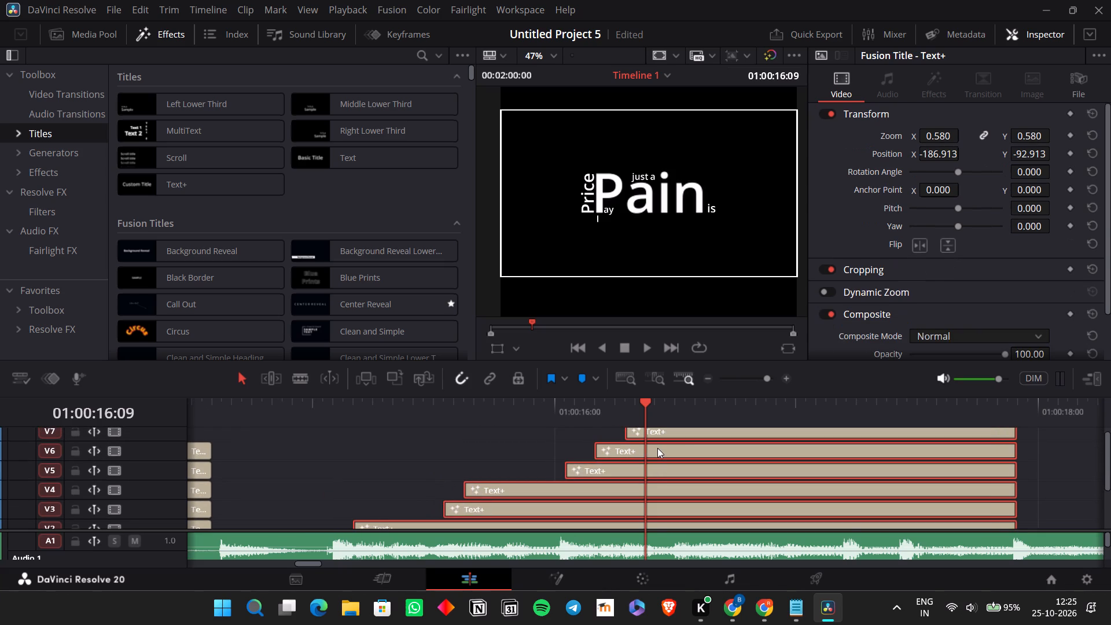
key(ctrl+z)
click(502, 427)
click(613, 415)
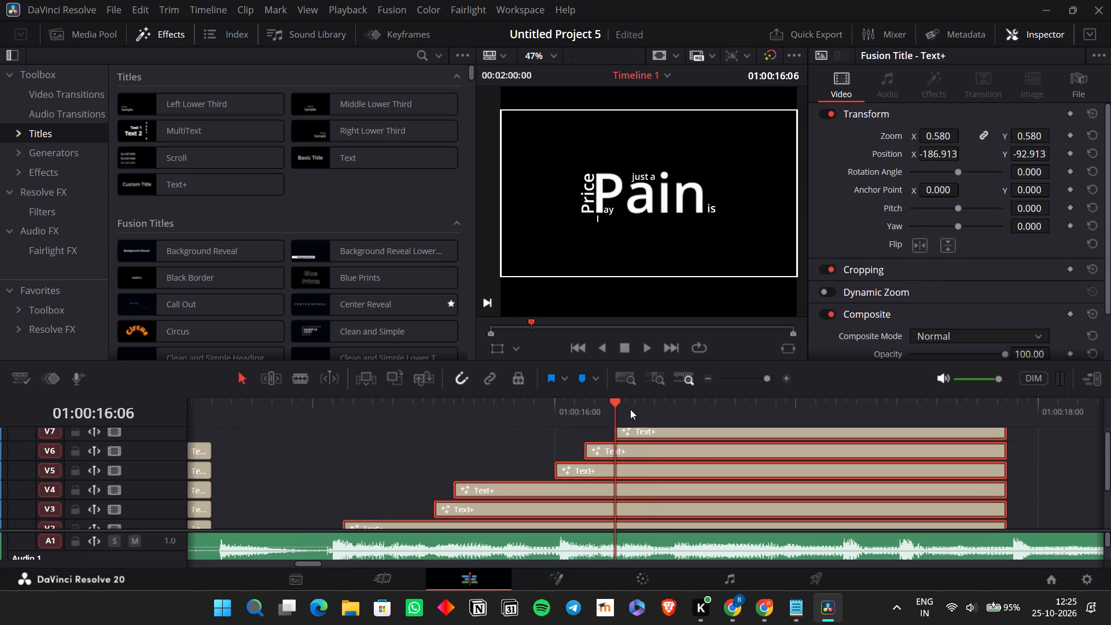
click(626, 406)
click(682, 442)
click(683, 450)
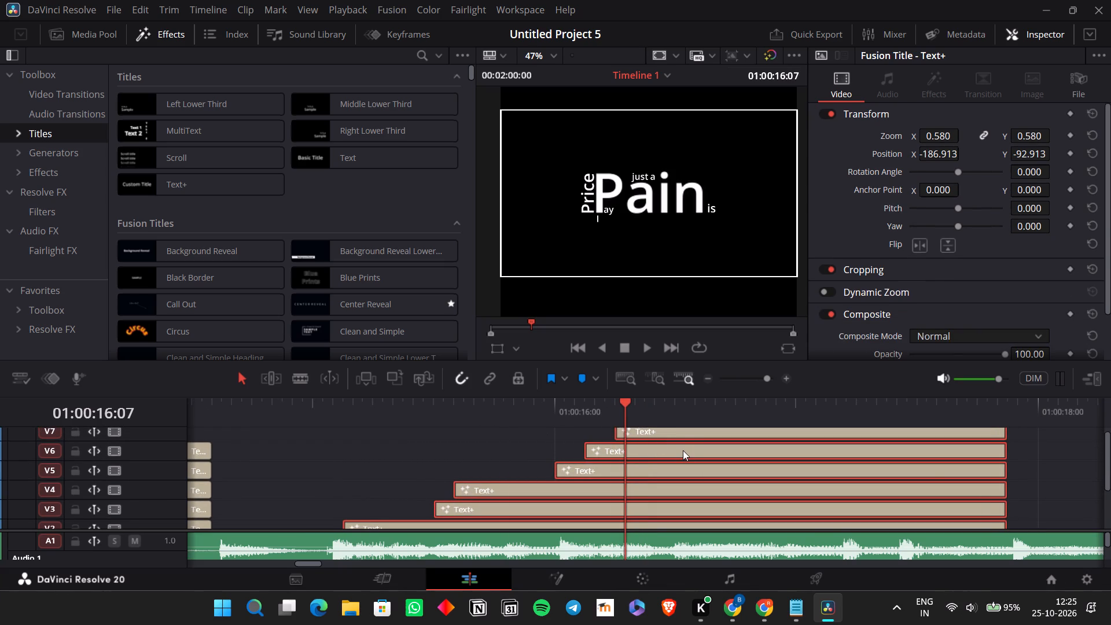
key(Escape)
click(1068, 466)
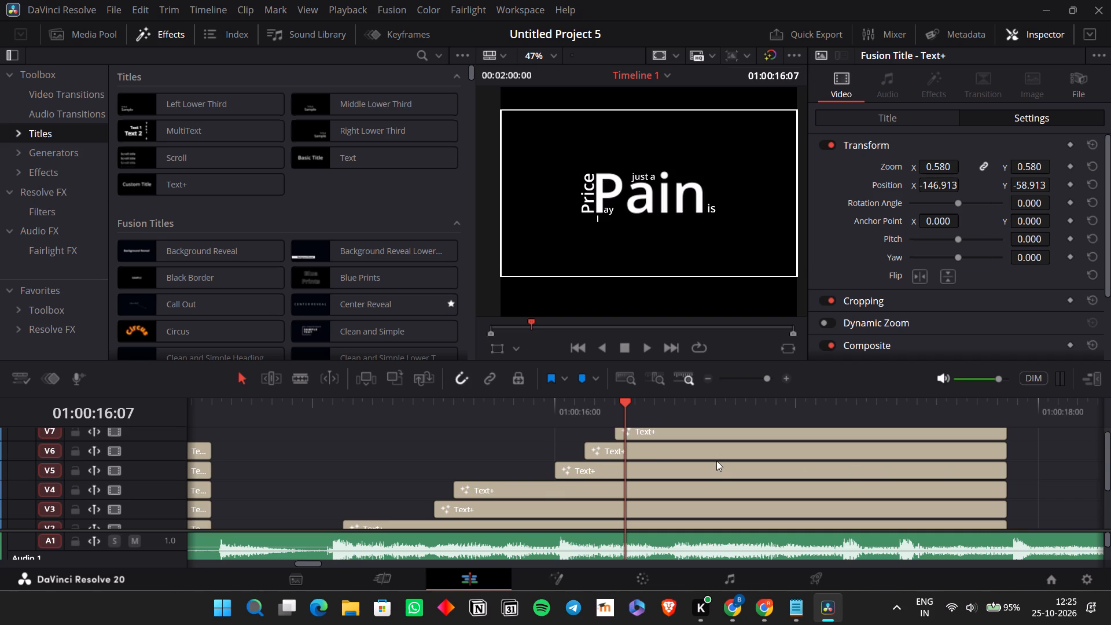
drag(649, 456, 679, 456)
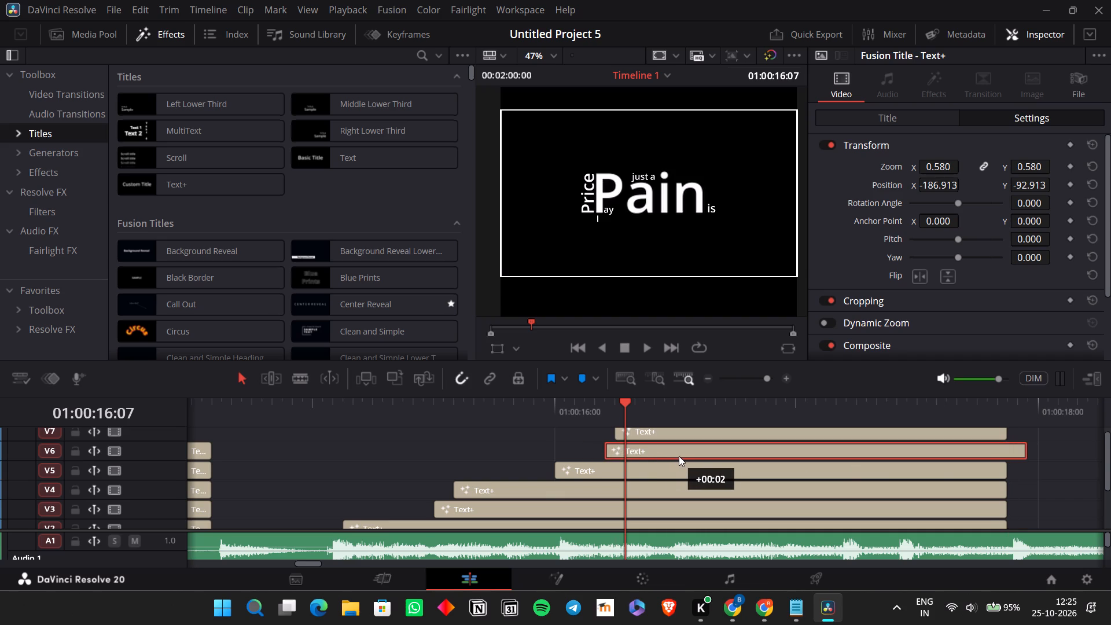
drag(679, 456, 694, 457)
Move the "Pay" title on V7 to start at about 01:00:16:12 and play the line to check its timing.
drag(648, 432, 719, 433)
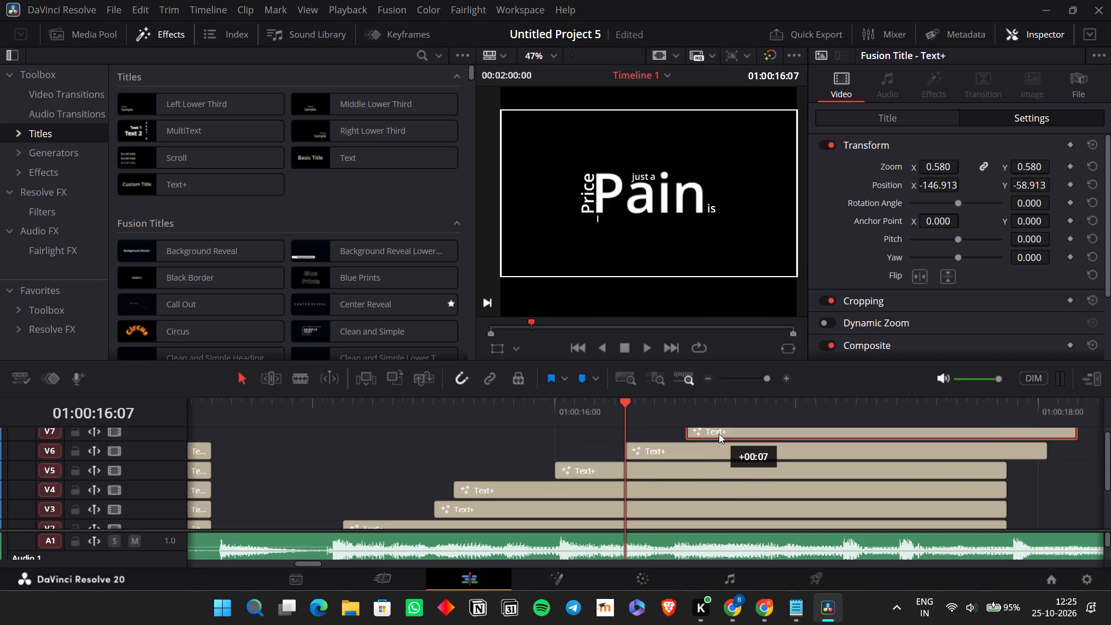
drag(719, 433, 716, 433)
click(482, 413)
key(space)
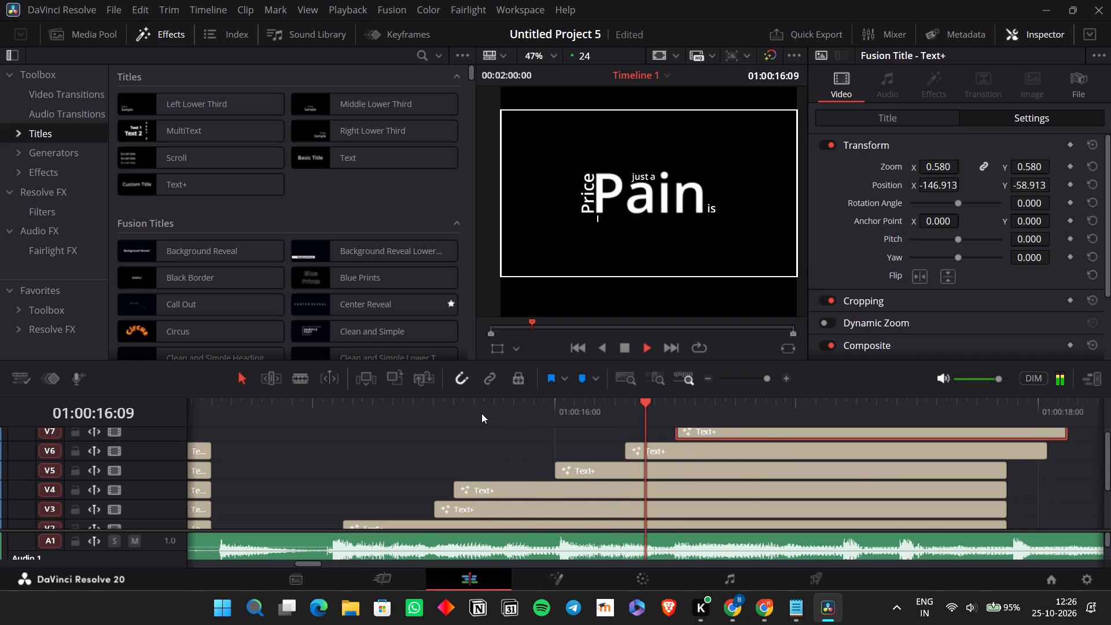
key(space)
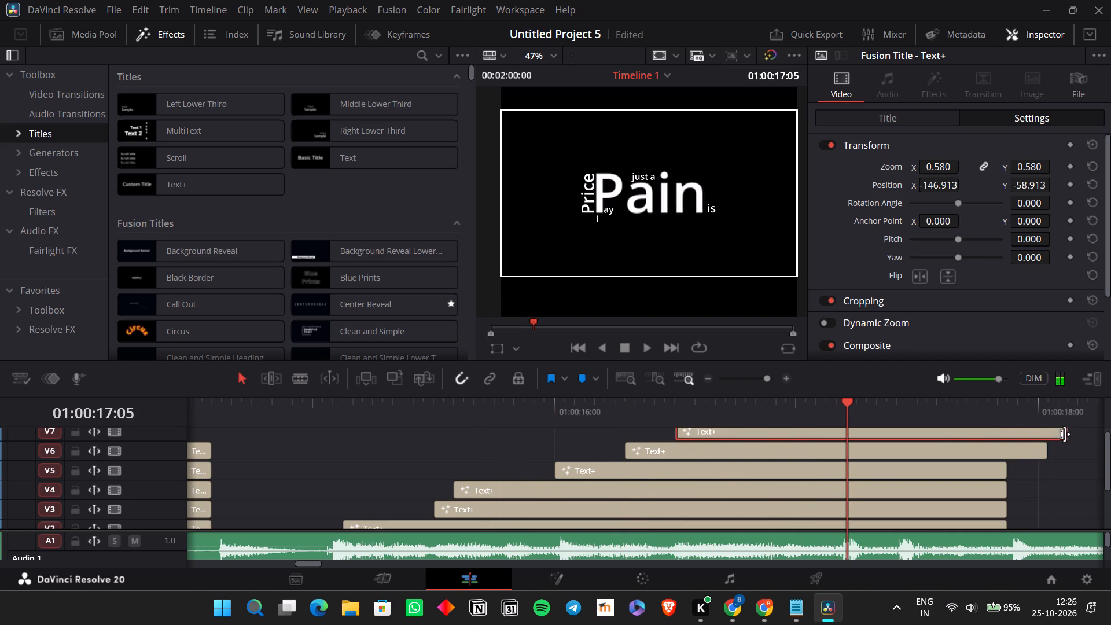
Trim the ends of the "Pay" and "I" titles to about 01:00:17:21, in line with the other titles below.
drag(1066, 433, 1001, 436)
drag(1049, 446, 1043, 445)
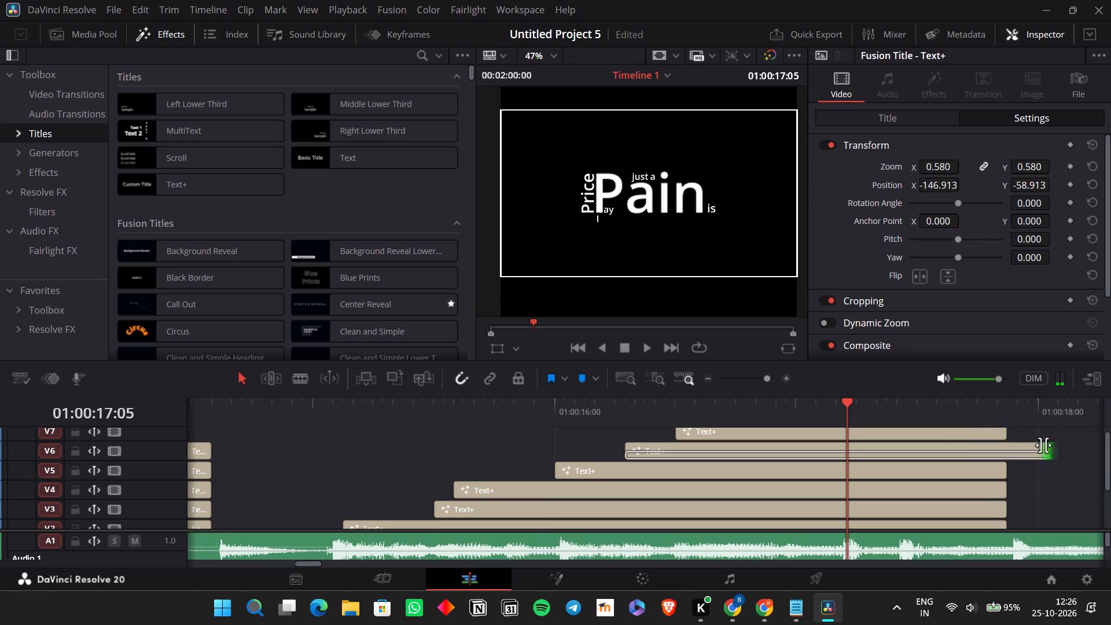
drag(1043, 445, 1003, 449)
Play the music past the end of the "Pain" line in short bursts to locate where the next lyric line begins.
key(space)
click(1038, 460)
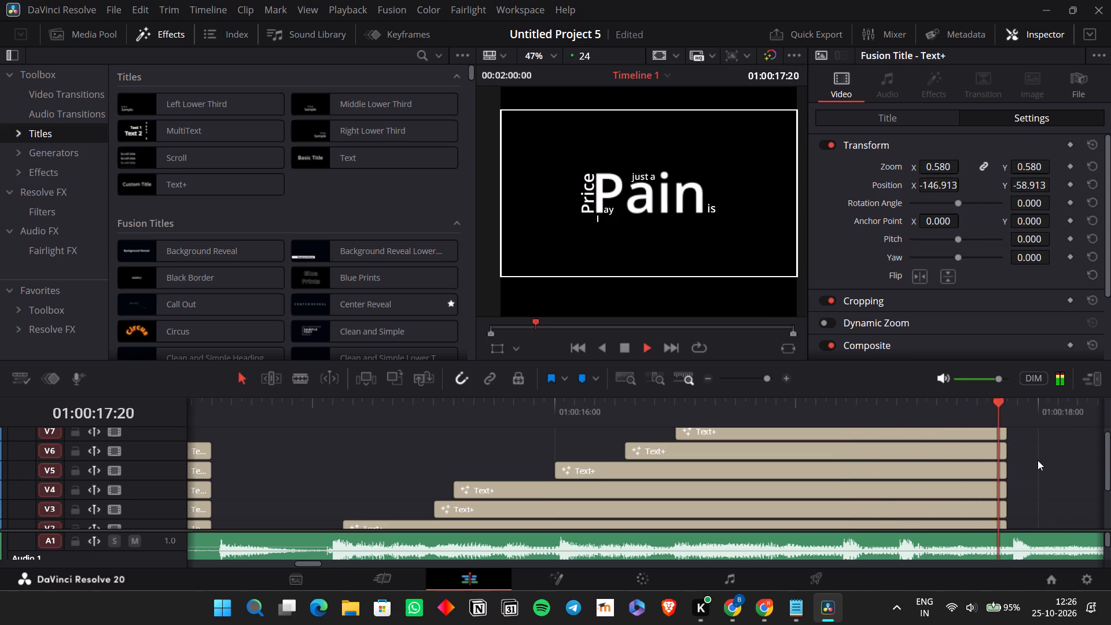
scroll(1038, 461, left, 1)
key(space)
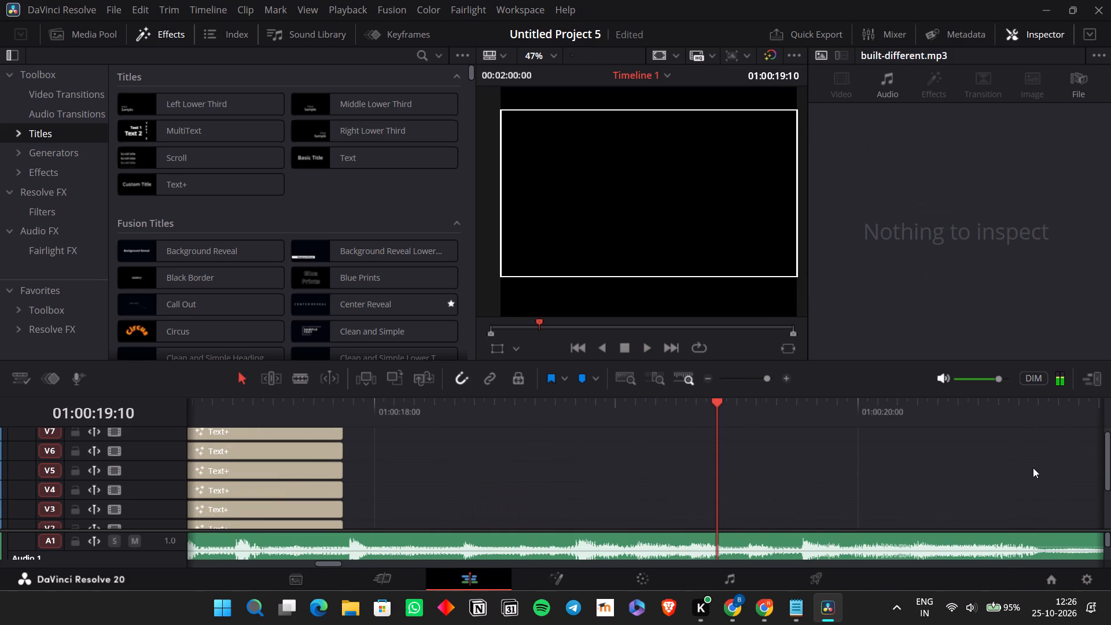
click(701, 378)
click(705, 379)
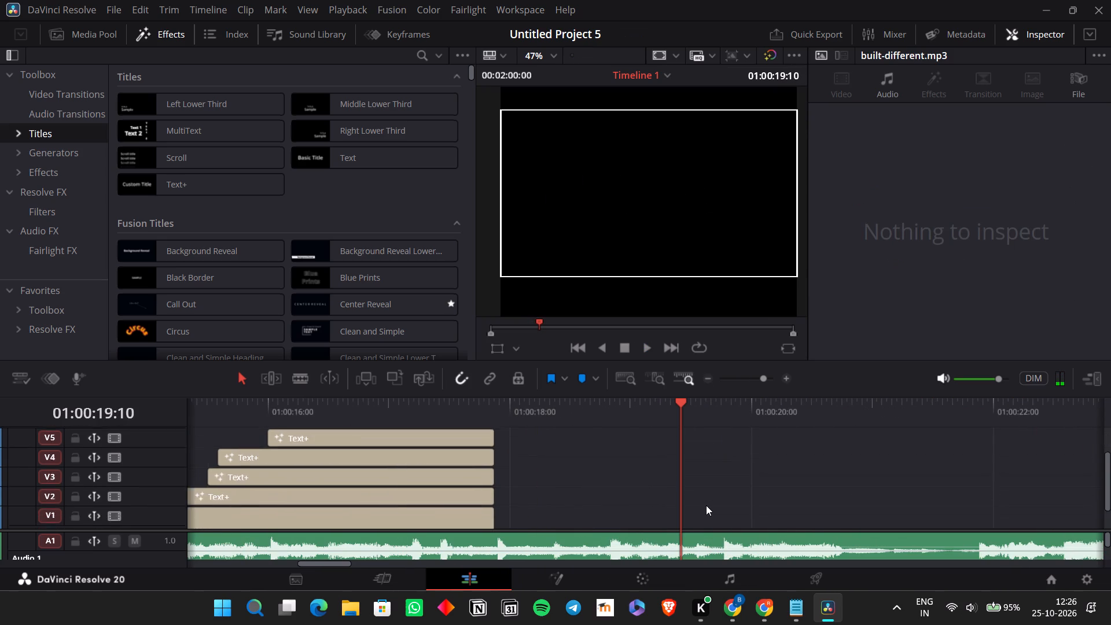
key(space)
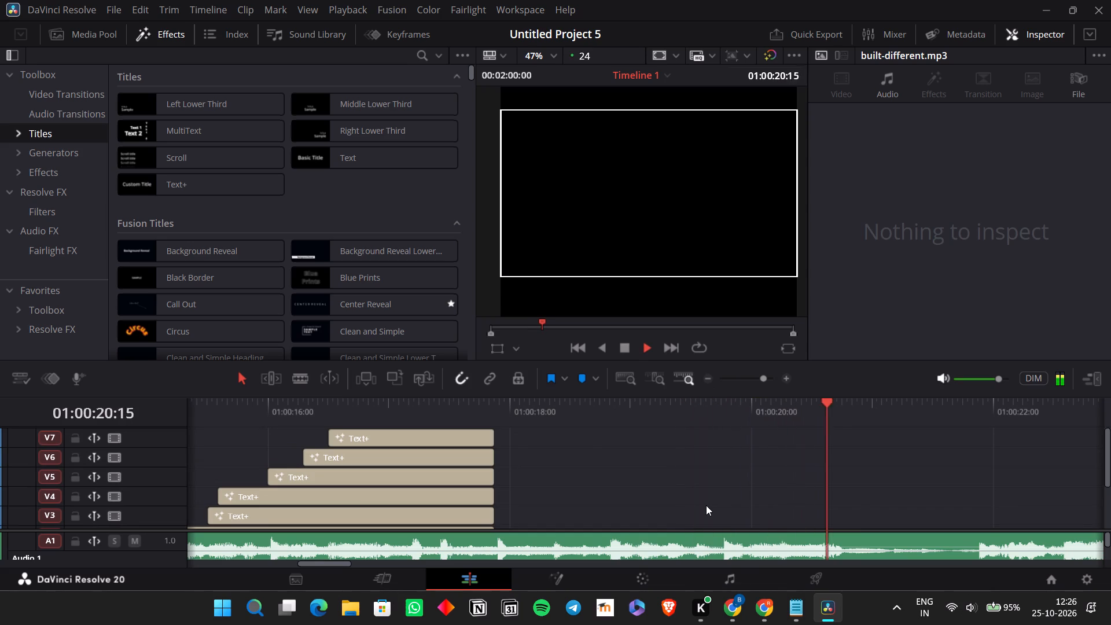
key(space)
click(596, 407)
key(space)
key(space)
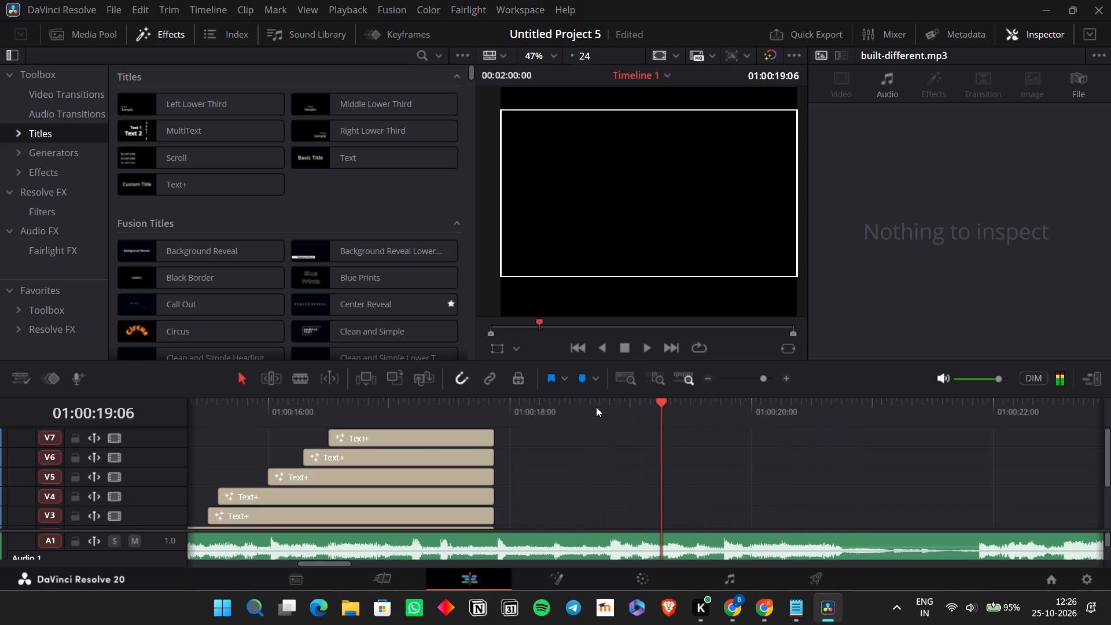
click(595, 407)
key(space)
key(space)
Duplicate the large "Pain" title on V1 to start at 01:00:18:19 and check its start against the music.
click(606, 410)
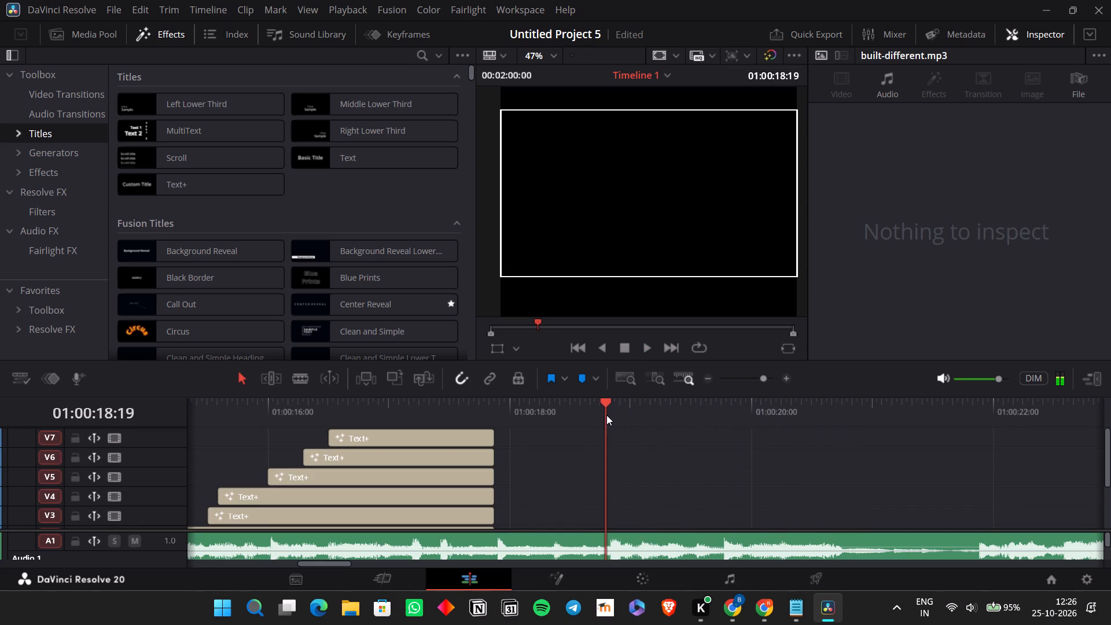
scroll(592, 459, down, 1)
drag(449, 505, 441, 505)
key(ctrl+c)
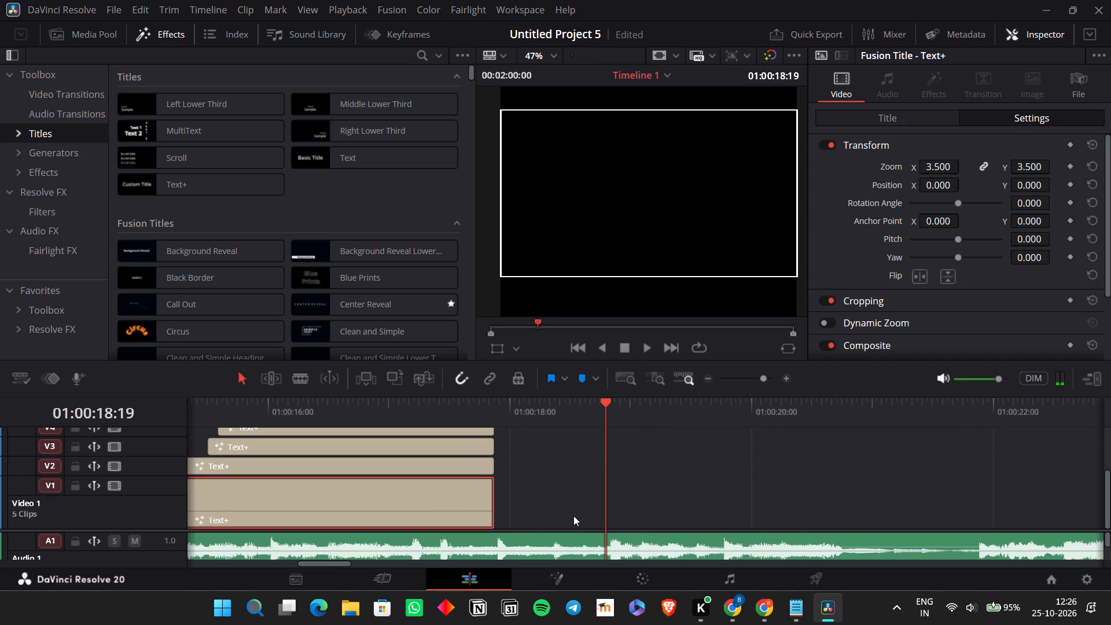
click(660, 499)
key(ctrl+v)
click(600, 408)
key(space)
key(space)
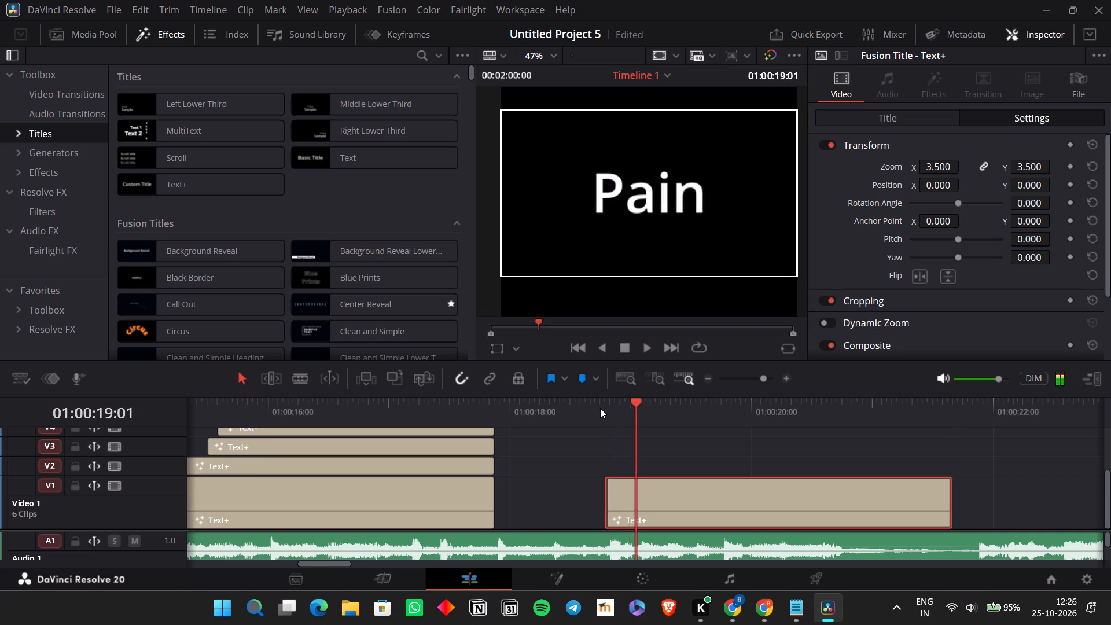
click(600, 408)
Copy the lyric line "Every rep to get my way" from Notepad into the new V1 title, keeping only "Every" as its text.
key(alt+Tab)
drag(194, 289, 25, 280)
key(ctrl+c)
key(alt+Tab)
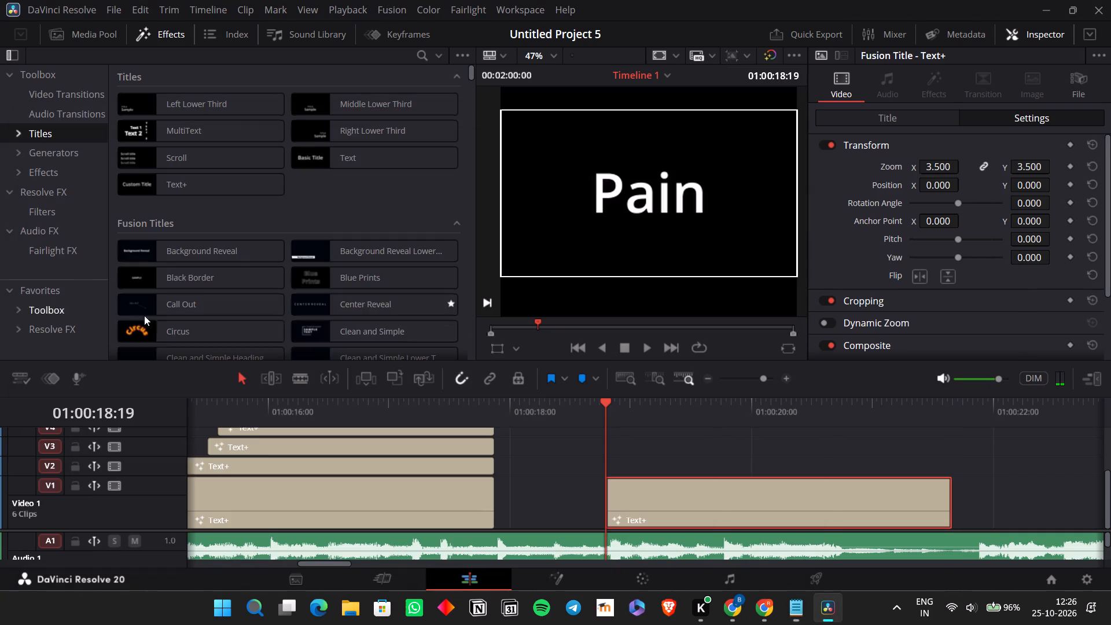
click(882, 135)
click(874, 123)
drag(869, 220, 856, 218)
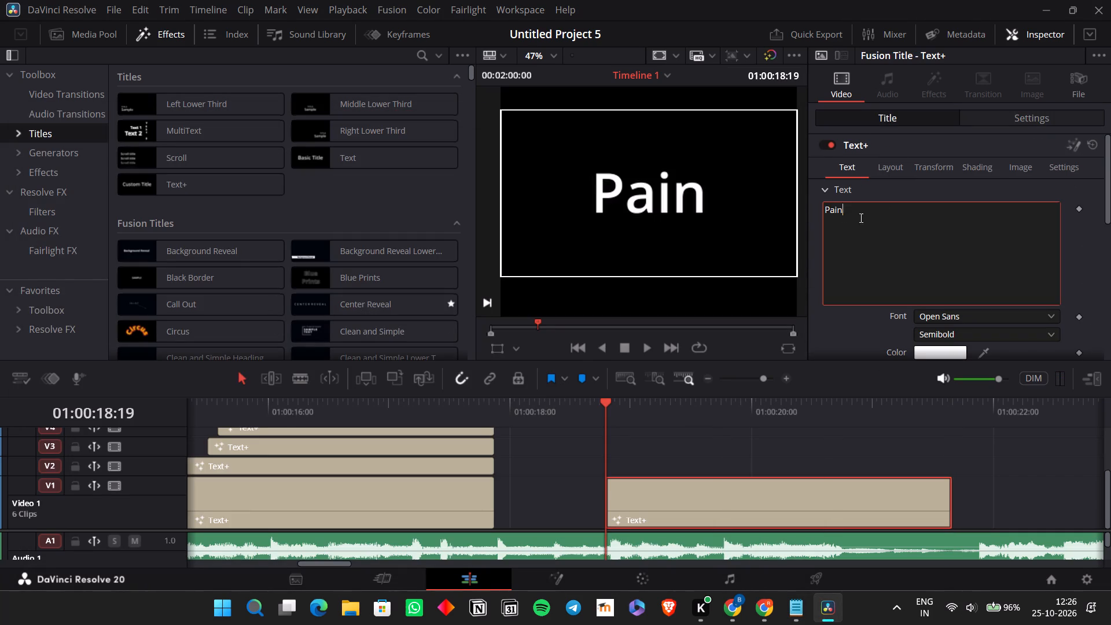
drag(856, 218, 790, 212)
key(ctrl+v)
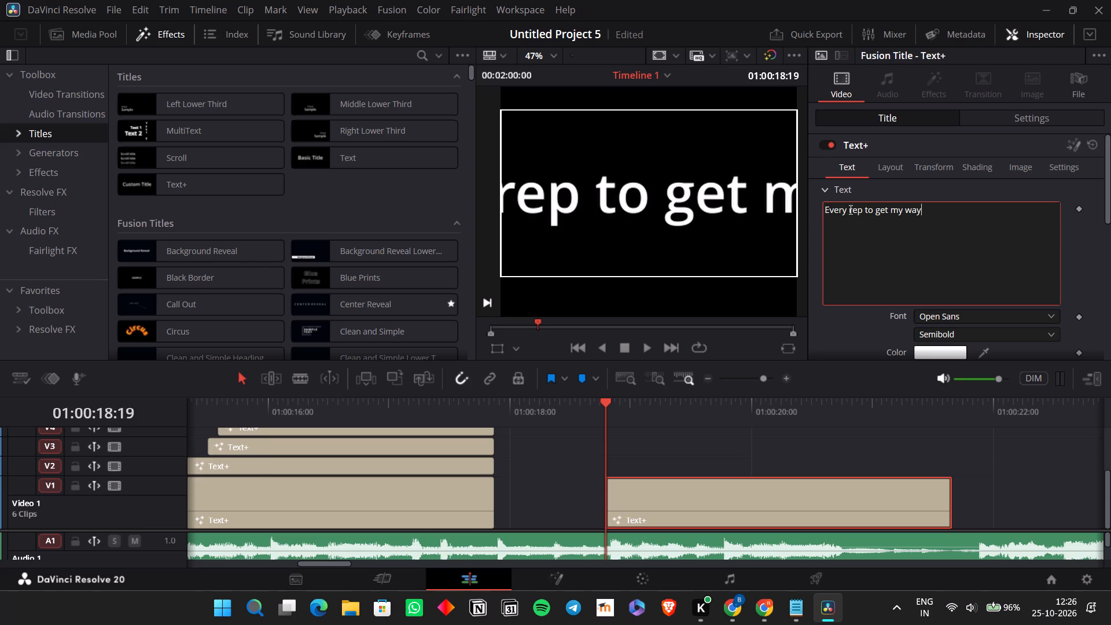
drag(847, 206, 951, 210)
key(ctrl+x)
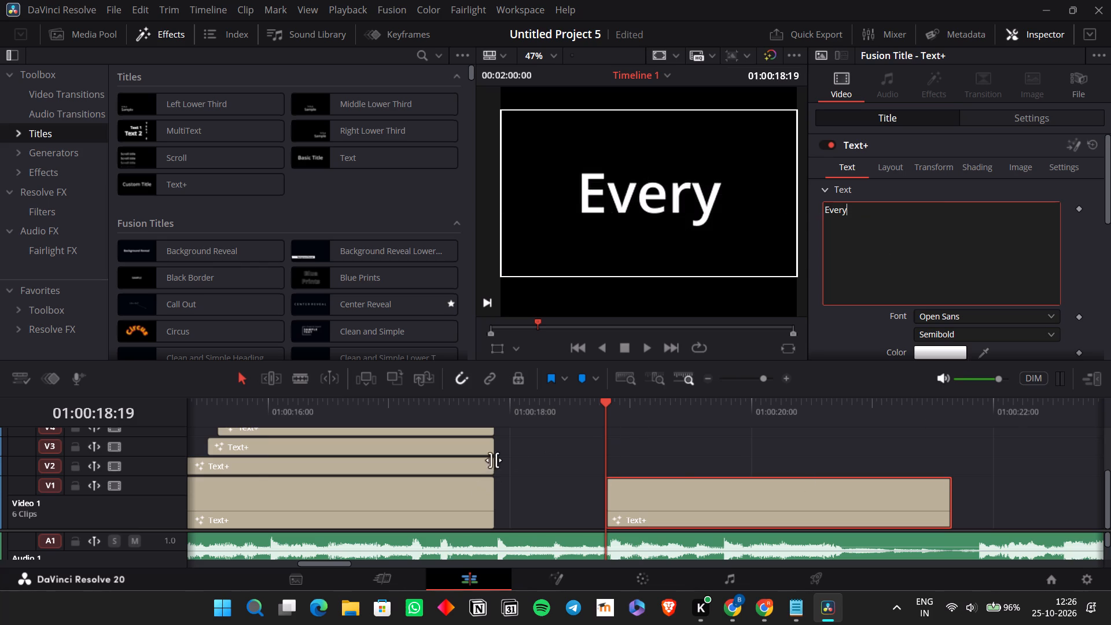
Duplicate the small "is" title onto V2 above "Every", starting at 01:00:19:04 as timed by playback.
click(520, 463)
click(463, 457)
key(ctrl+c)
click(649, 453)
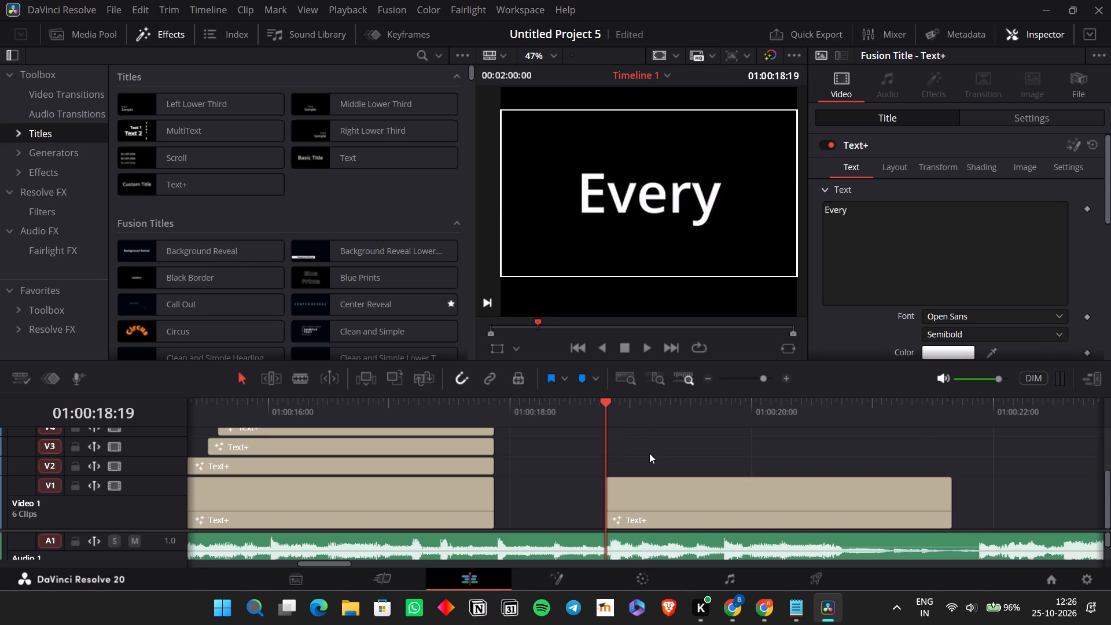
key(ctrl+v)
drag(653, 463, 710, 461)
click(587, 409)
key(space)
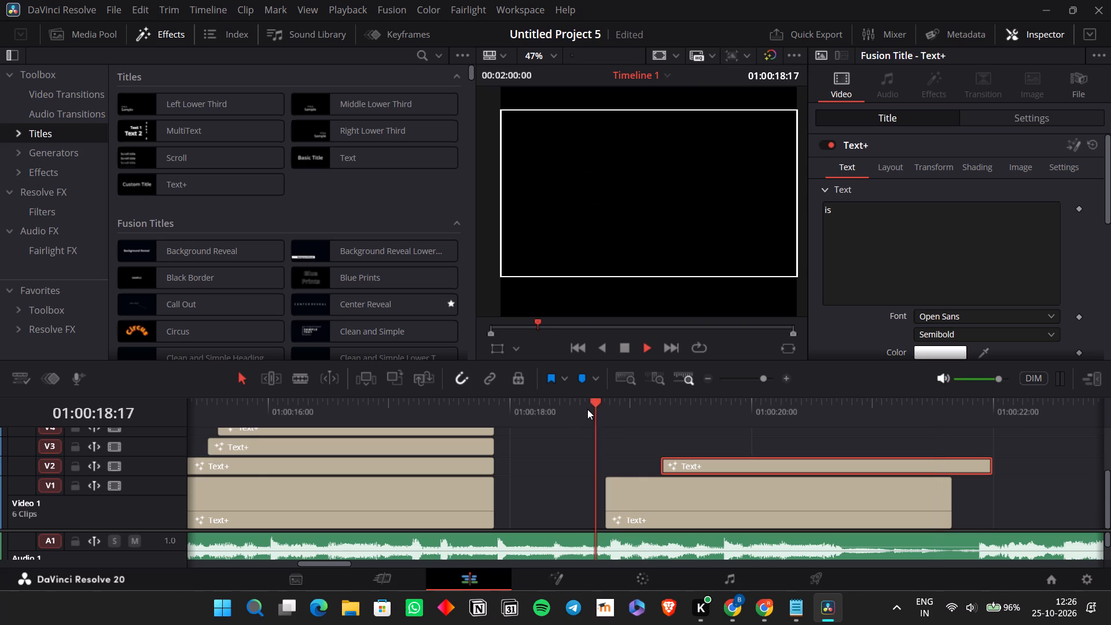
key(space)
click(632, 402)
key(space)
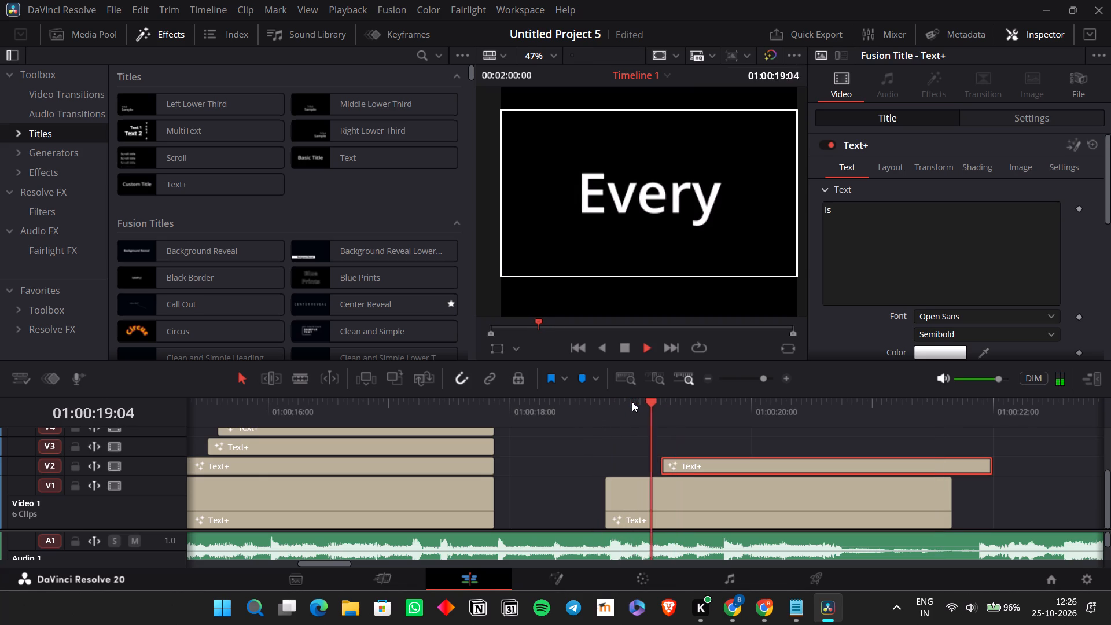
key(space)
click(645, 394)
click(649, 406)
drag(674, 459, 665, 461)
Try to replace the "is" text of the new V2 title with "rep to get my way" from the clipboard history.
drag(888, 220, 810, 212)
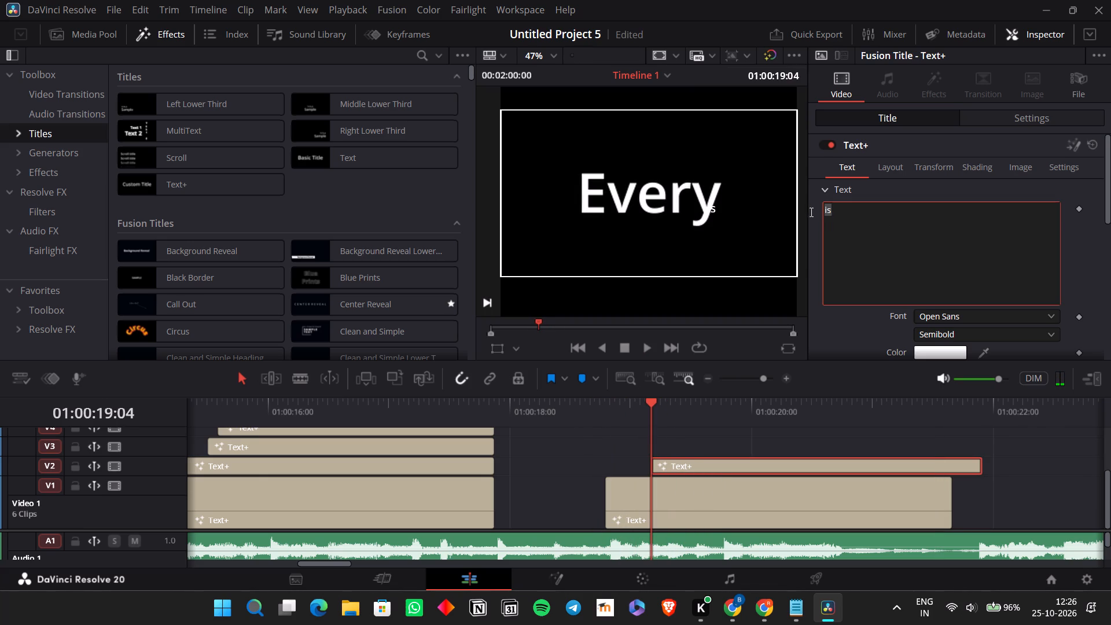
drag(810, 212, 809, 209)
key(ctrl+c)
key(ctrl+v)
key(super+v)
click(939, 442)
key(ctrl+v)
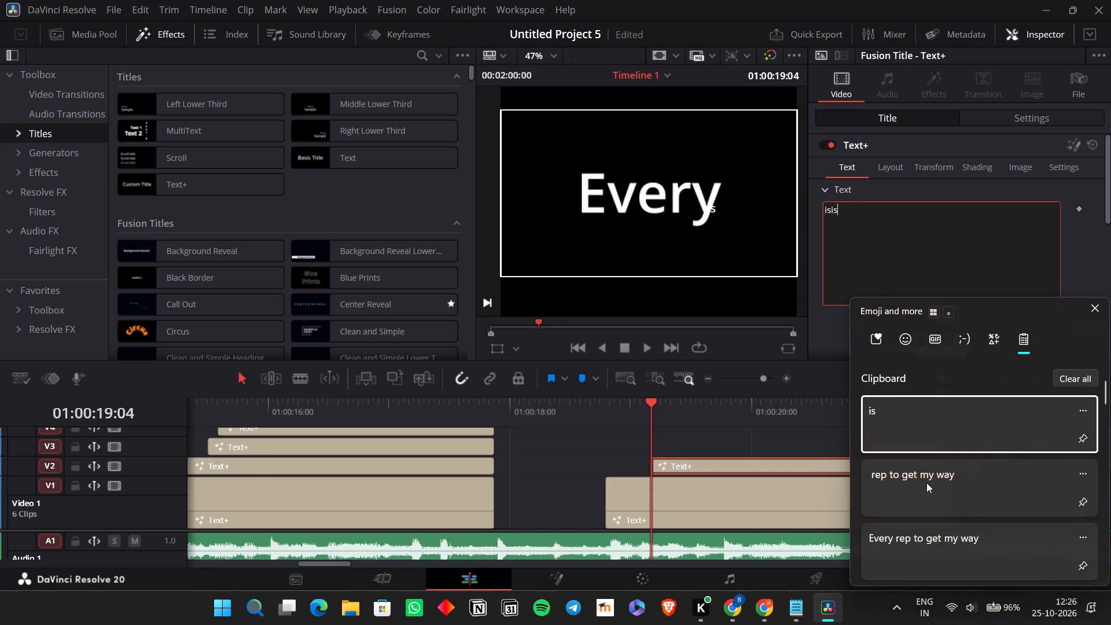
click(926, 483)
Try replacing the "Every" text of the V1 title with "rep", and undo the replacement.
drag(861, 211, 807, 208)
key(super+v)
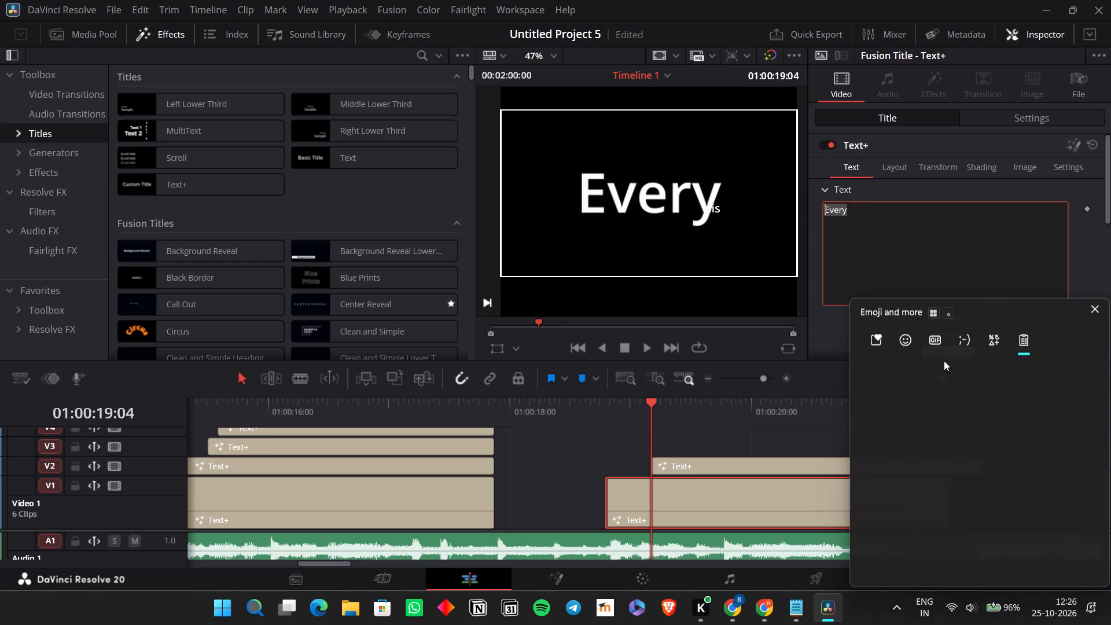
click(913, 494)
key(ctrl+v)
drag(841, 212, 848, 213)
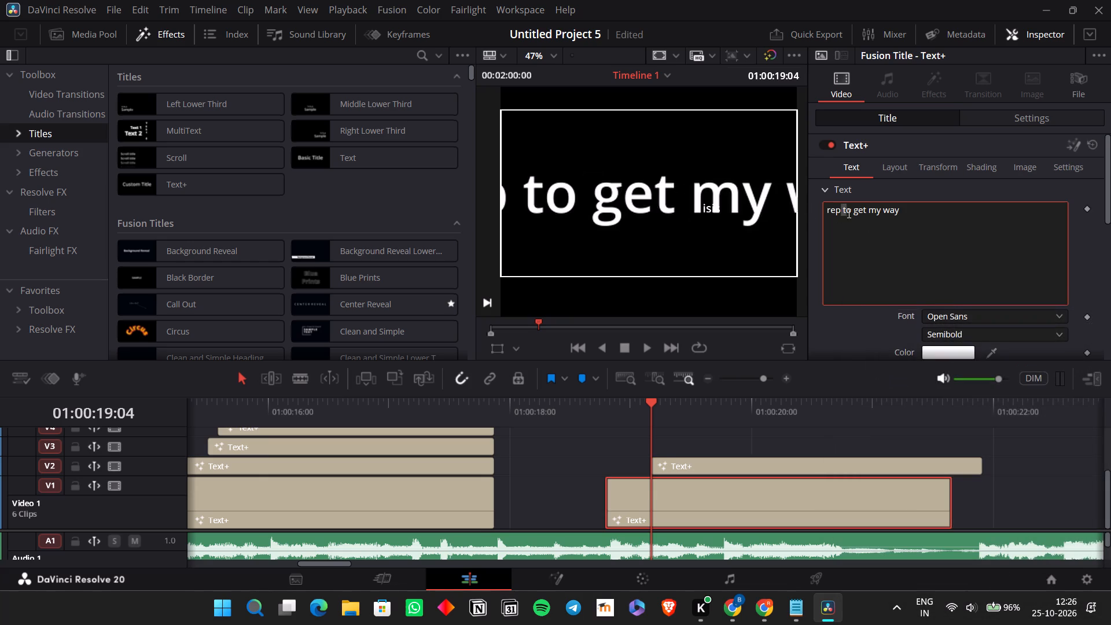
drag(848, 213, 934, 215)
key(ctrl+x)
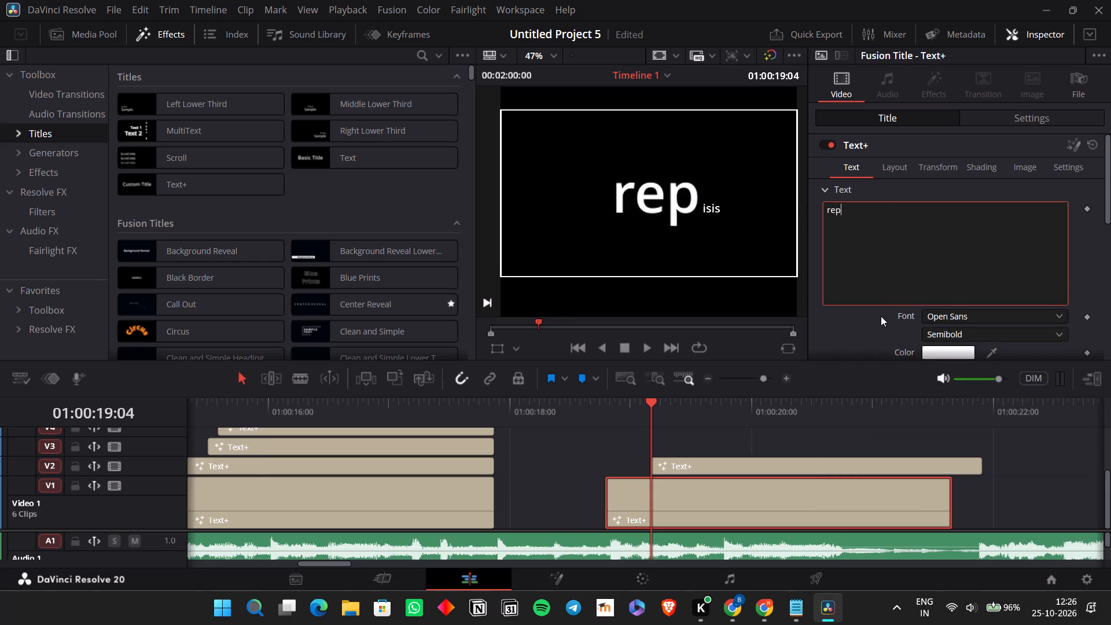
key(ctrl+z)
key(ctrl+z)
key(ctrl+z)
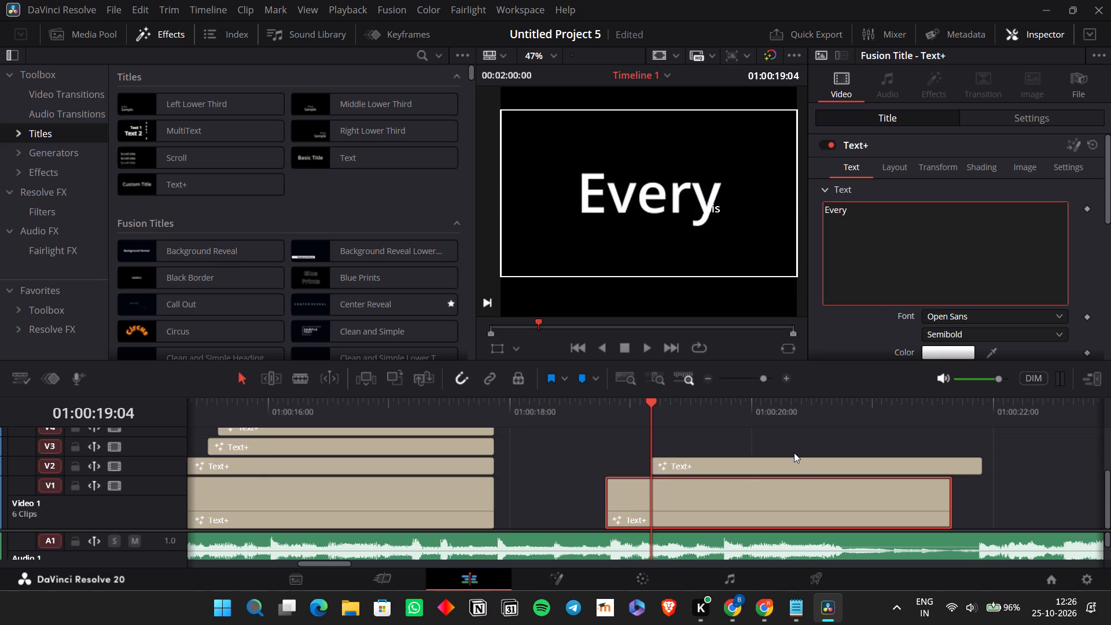
Replace the V2 title's text with "rep to get my way" from the clipboard history, cutting "to get my way" so only "rep" remains.
click(780, 463)
click(827, 255)
key(ctrl+a)
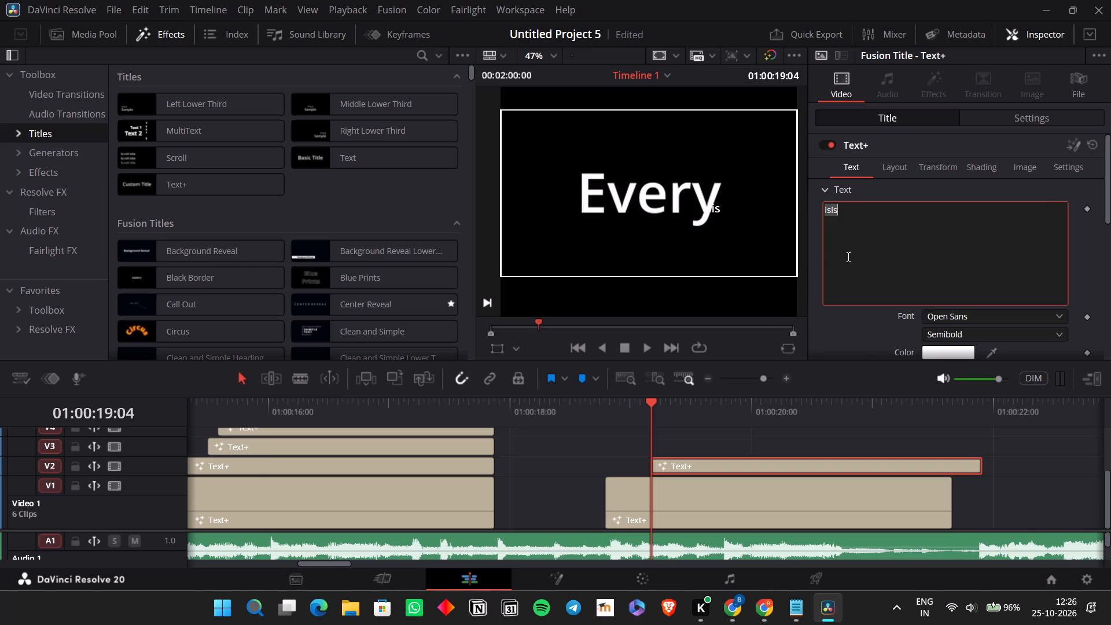
key(super+v)
click(894, 321)
key(ctrl+v)
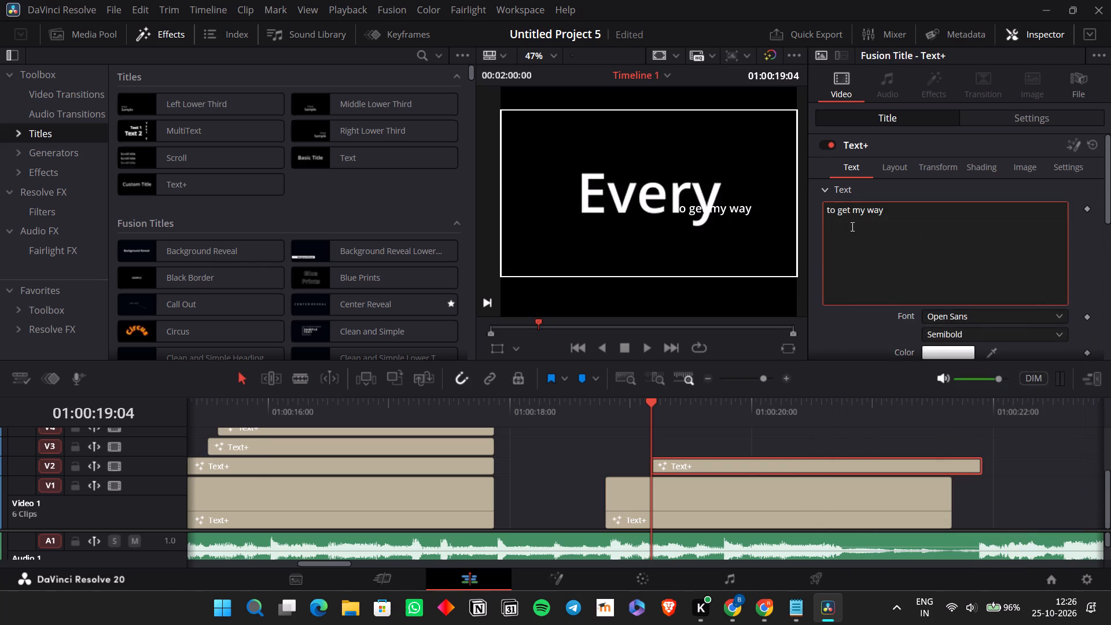
drag(895, 211, 805, 210)
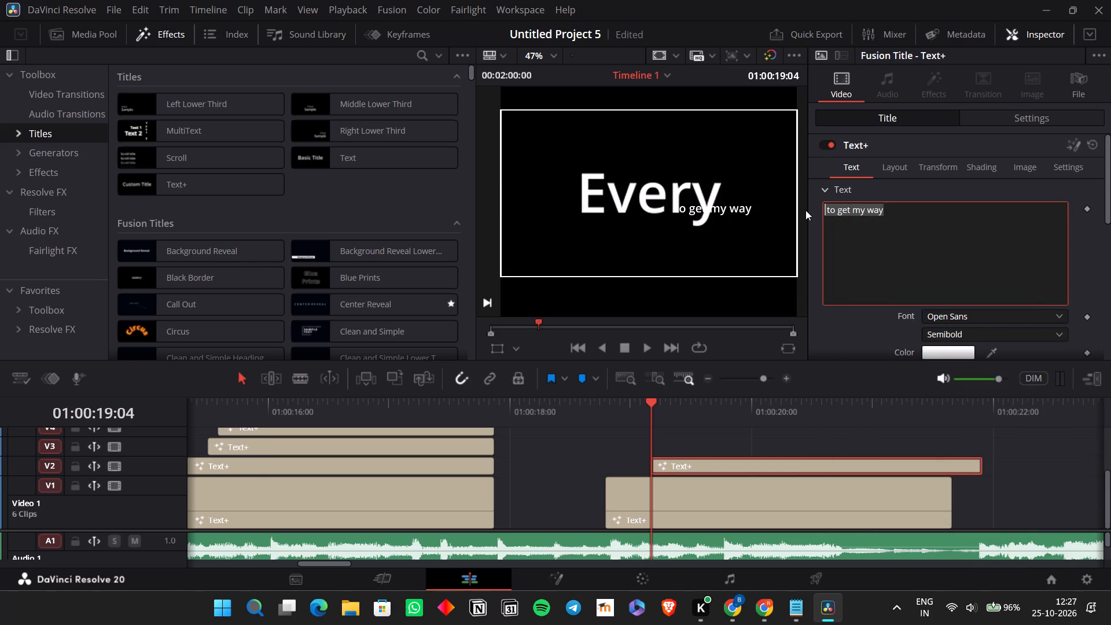
key(super+v)
click(919, 466)
key(ctrl+v)
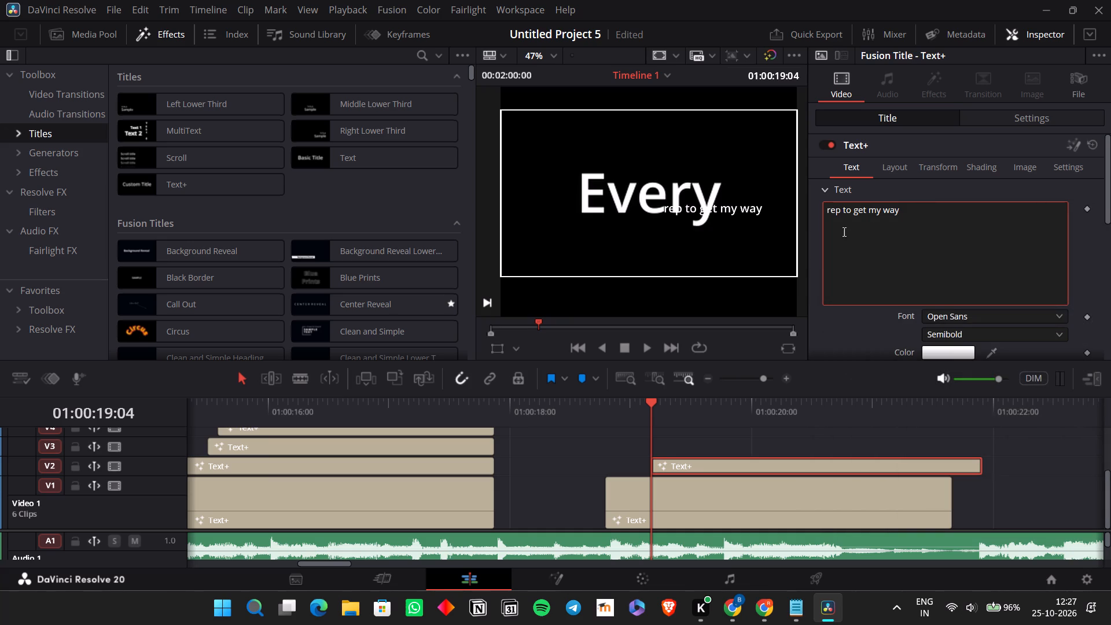
click(842, 217)
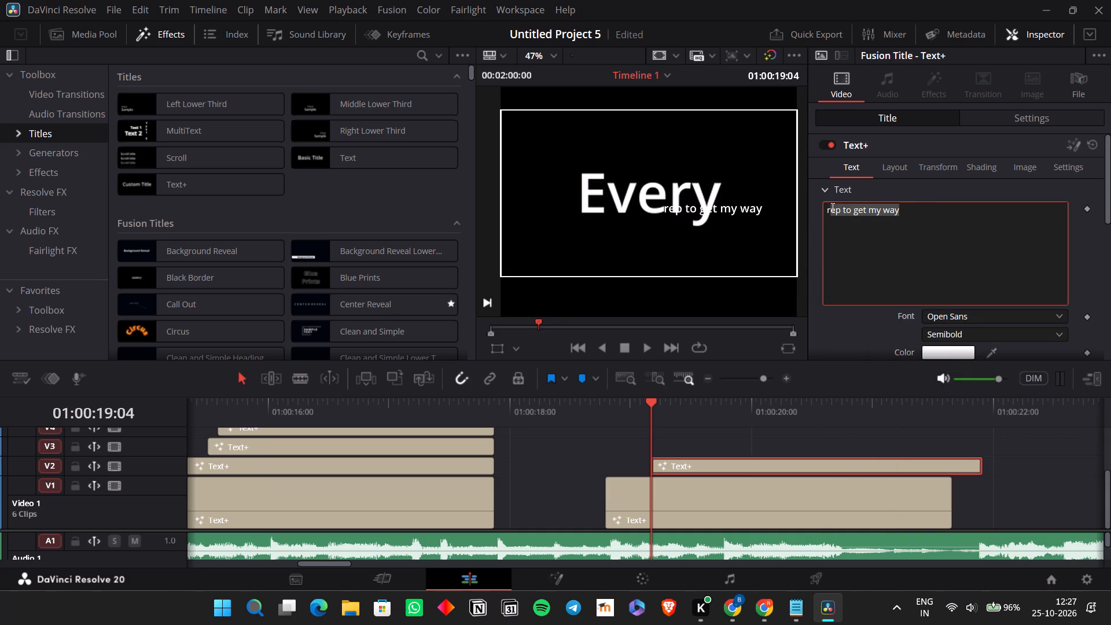
key(ctrl+x)
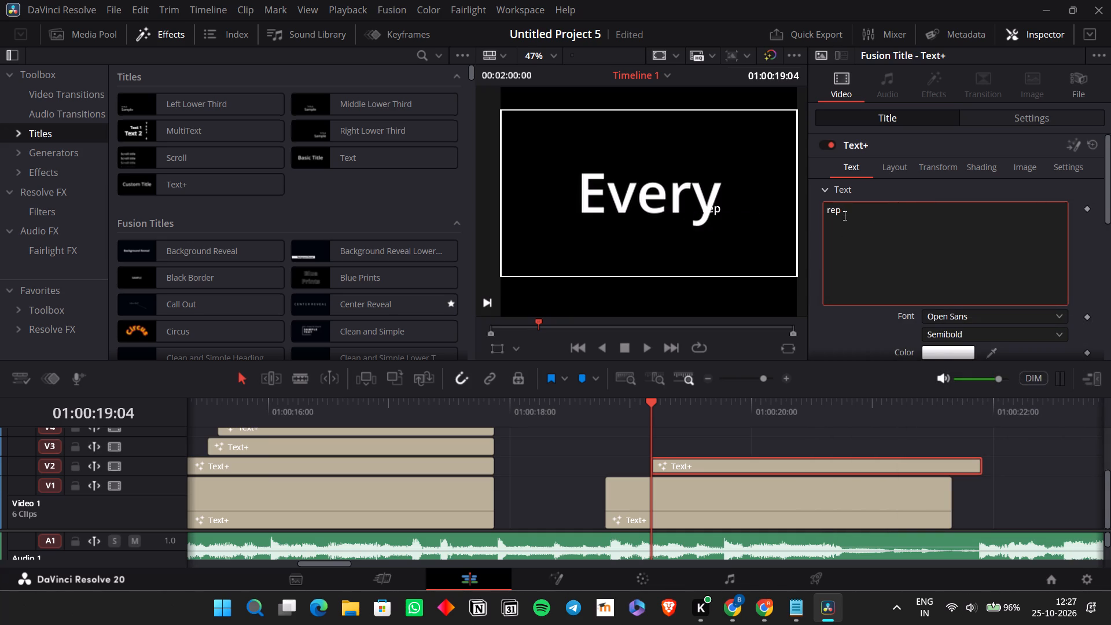
key(BackSpace)
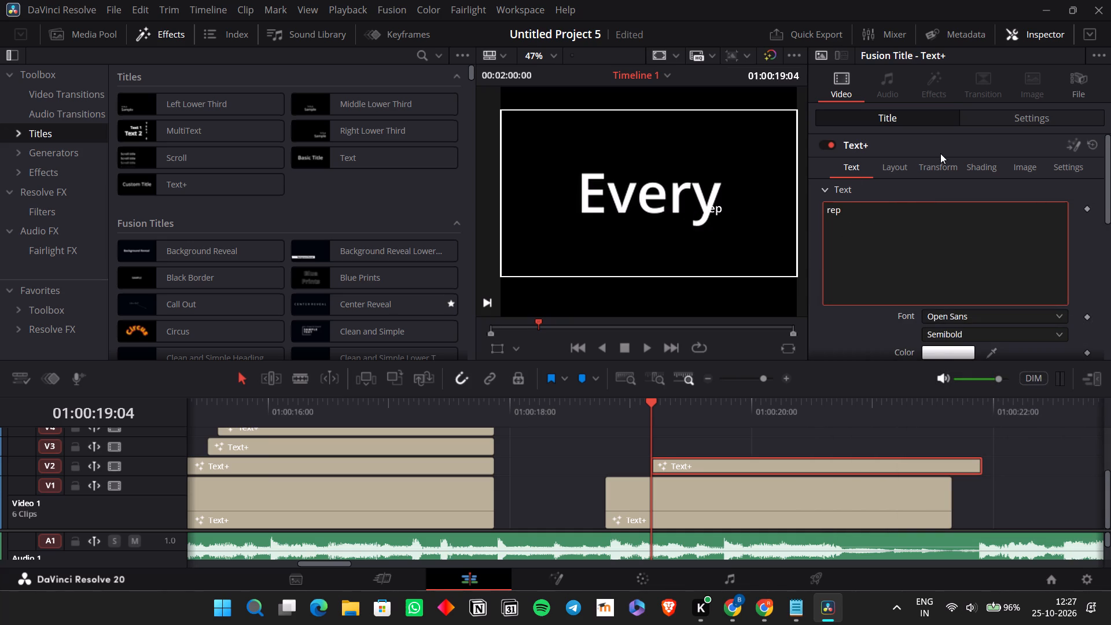
Move the V2 "rep" title to just left of "Every", at position X about -302 and Y about -26.
click(940, 153)
click(938, 163)
click(847, 142)
click(987, 123)
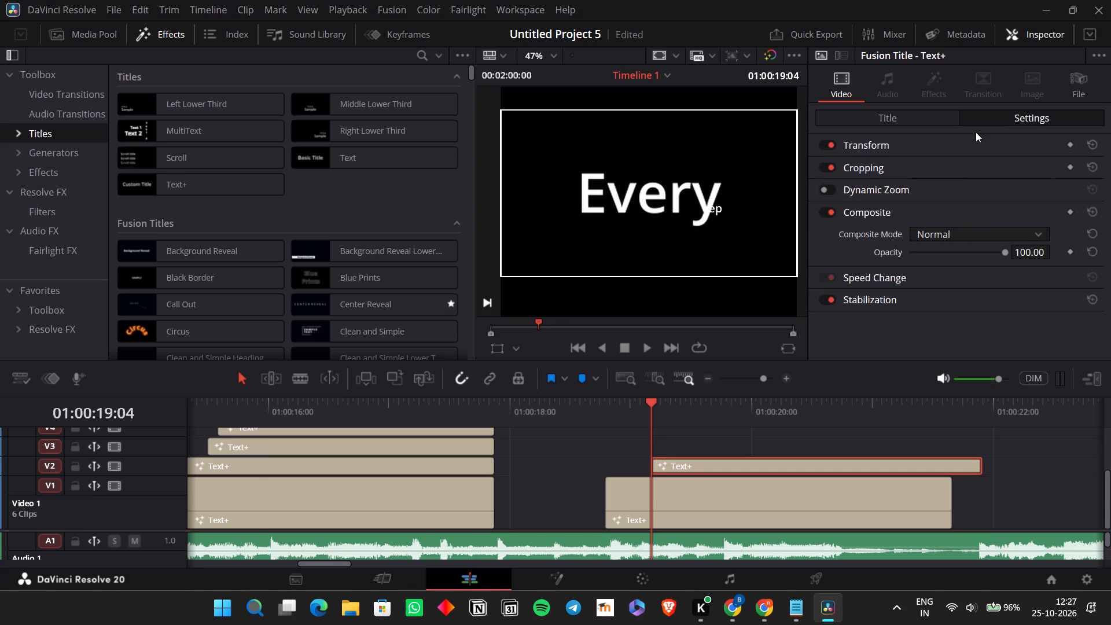
scroll(890, 193, up, 4)
click(884, 137)
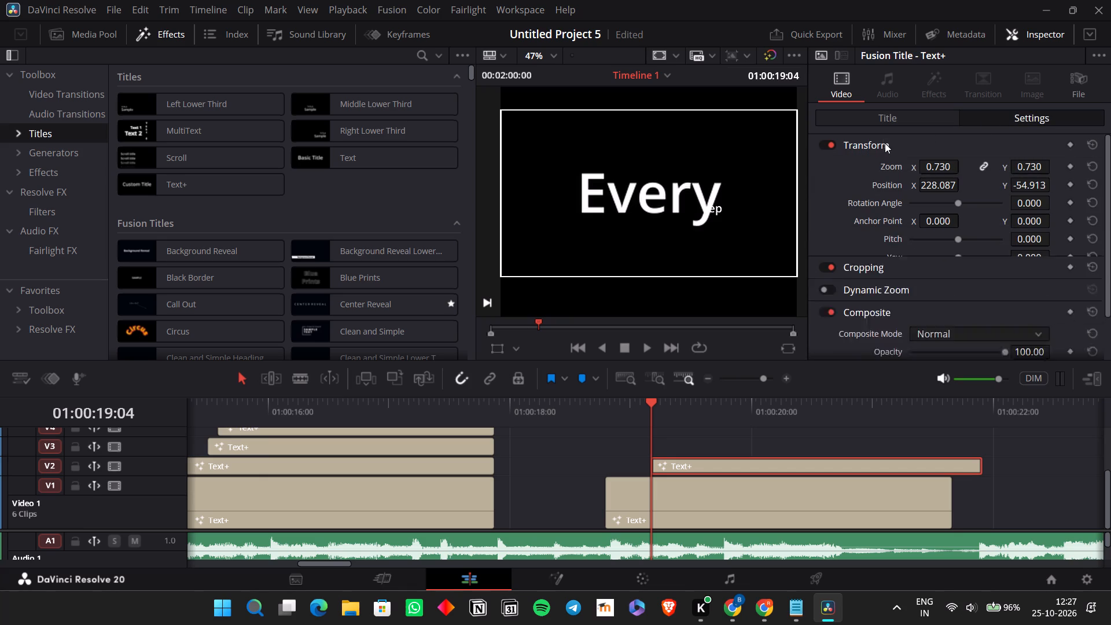
drag(935, 182, 606, 212)
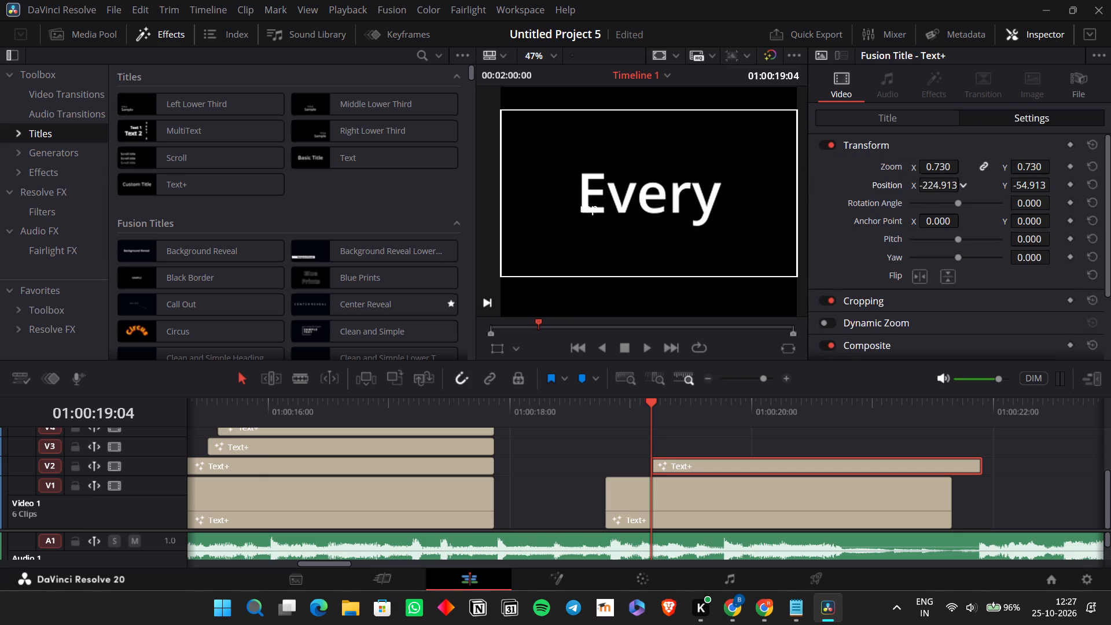
drag(606, 212, 551, 229)
drag(1040, 189, 1061, 192)
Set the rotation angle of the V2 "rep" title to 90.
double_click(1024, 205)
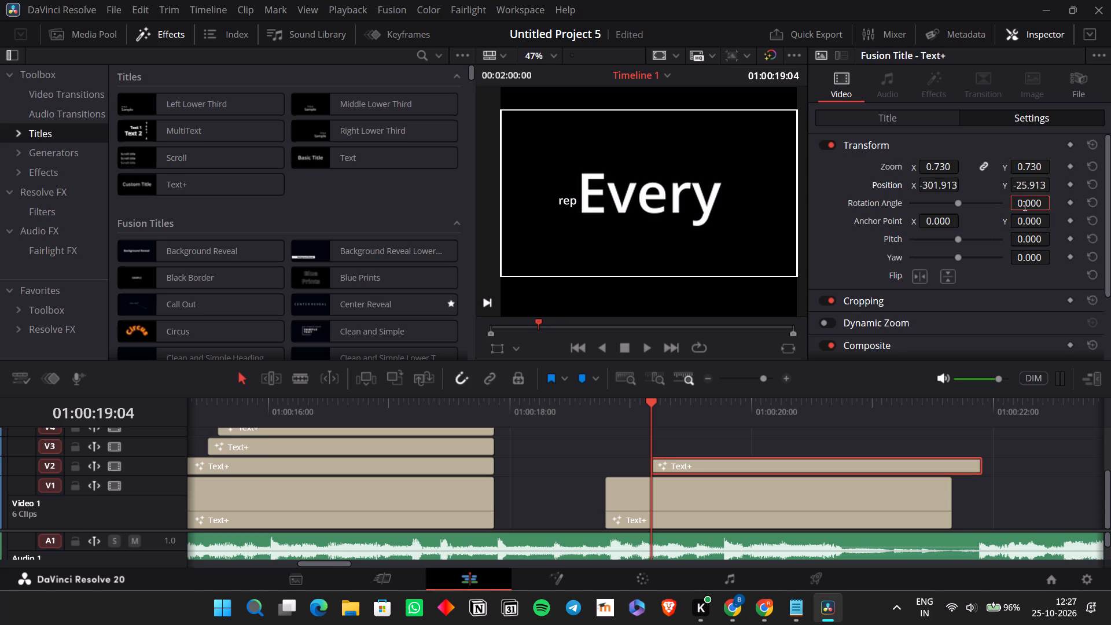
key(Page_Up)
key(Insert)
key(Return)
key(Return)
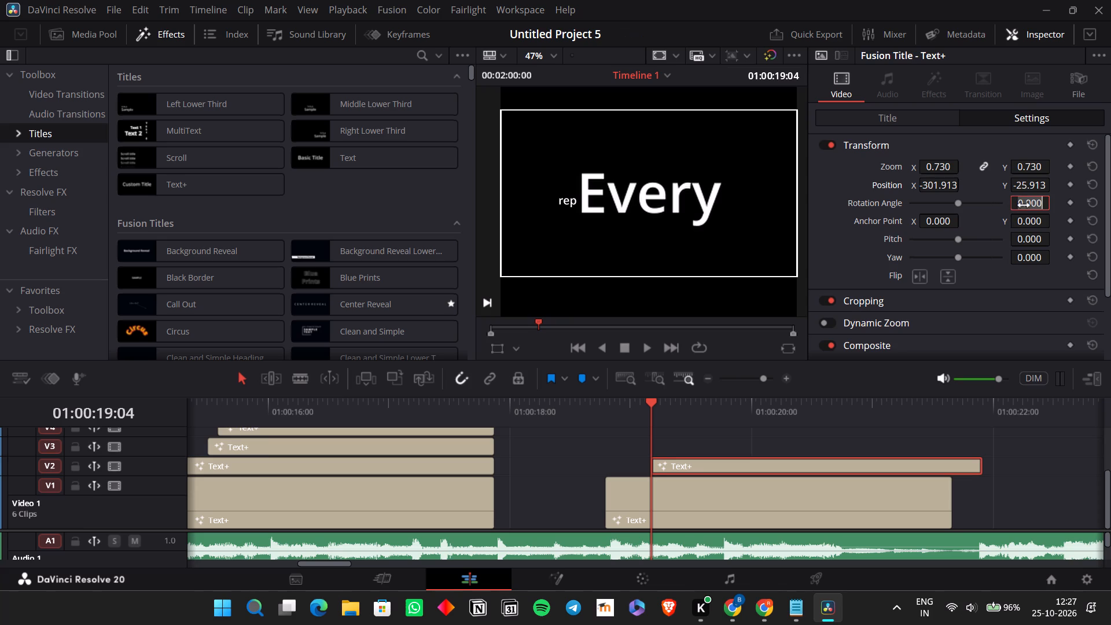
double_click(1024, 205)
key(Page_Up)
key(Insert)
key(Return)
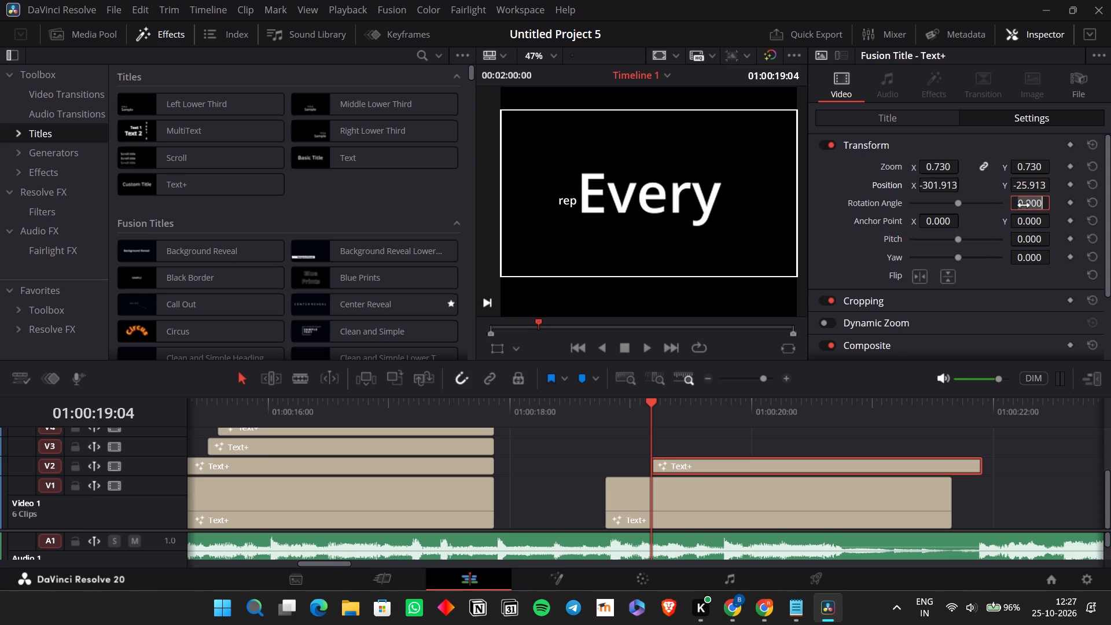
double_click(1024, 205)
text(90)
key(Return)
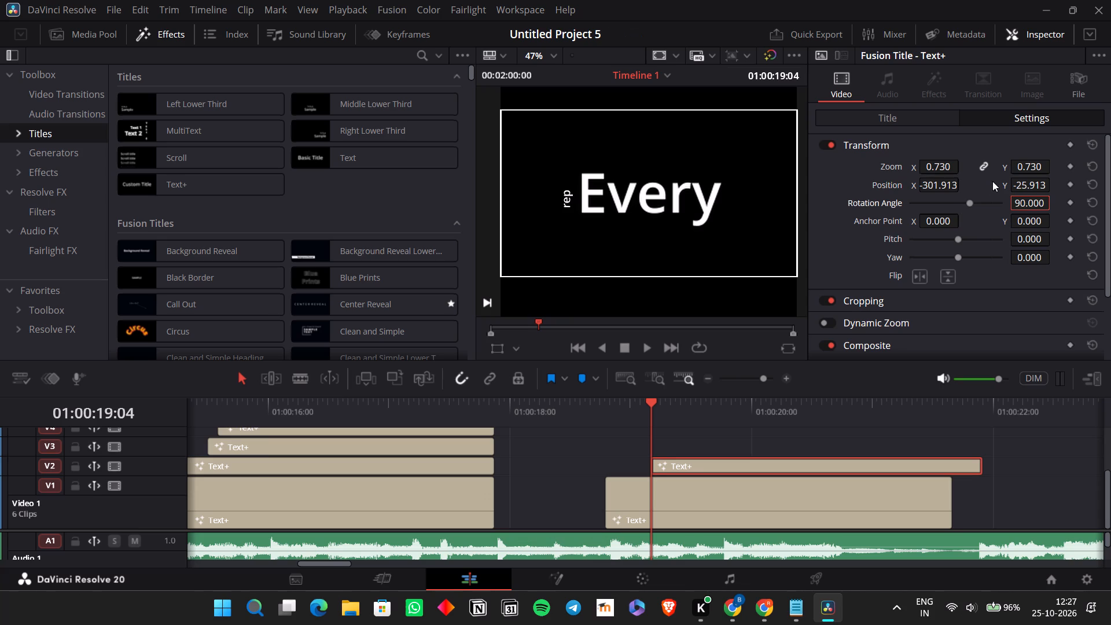
Enlarge the "rep" title to zoom 1.040 and position it beside "Every" at X about -286, Y about -3.
drag(948, 185, 970, 197)
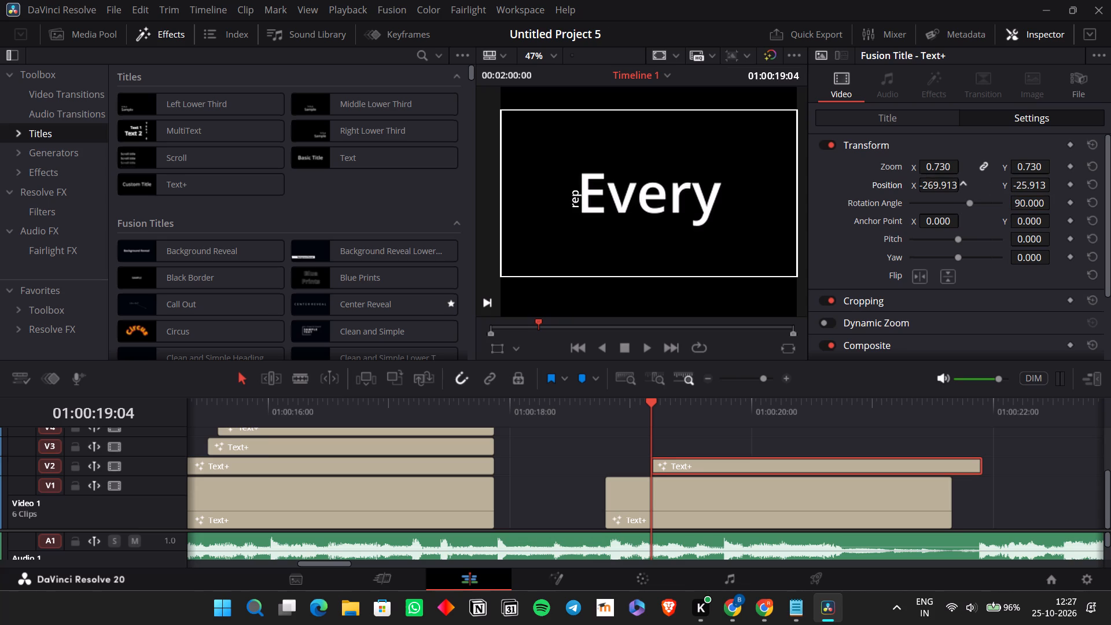
drag(970, 197, 963, 201)
drag(932, 169, 935, 168)
drag(935, 168, 955, 180)
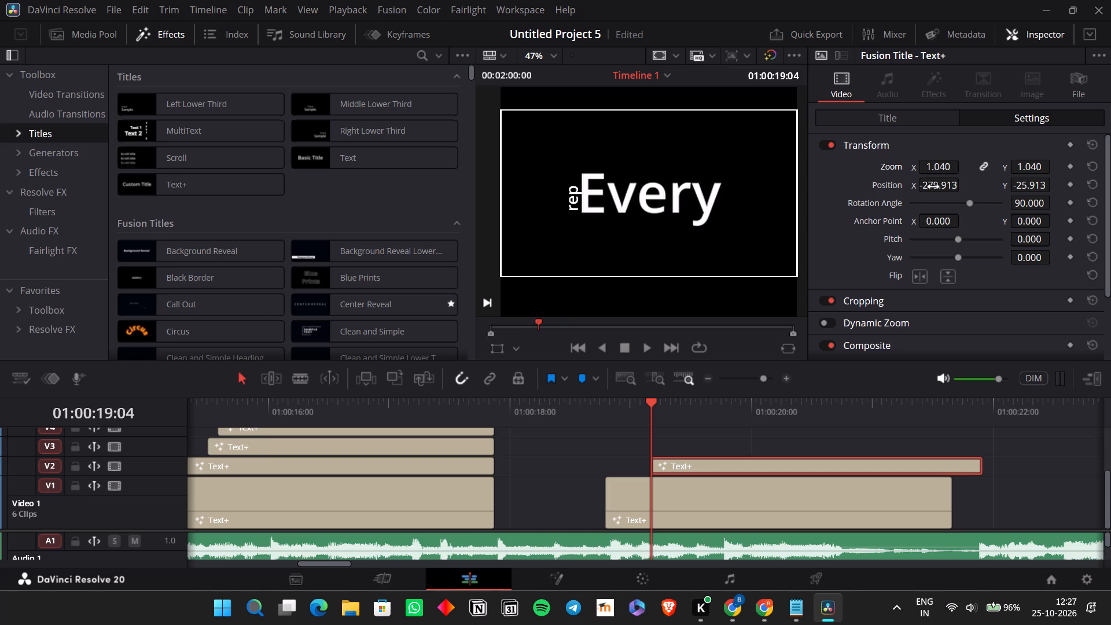
drag(935, 189, 930, 194)
drag(1014, 189, 1030, 201)
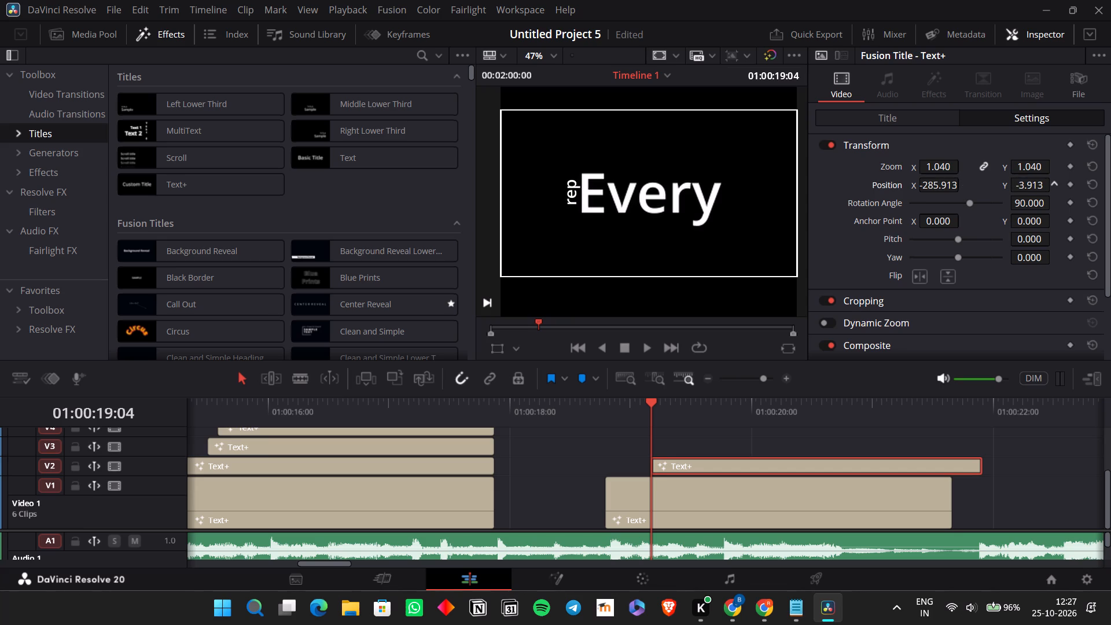
drag(1030, 201, 1031, 202)
Duplicate the small "just" title from V3 onto V3 above "rep", starting at 01:00:19:11 as timed by playback.
click(604, 415)
key(space)
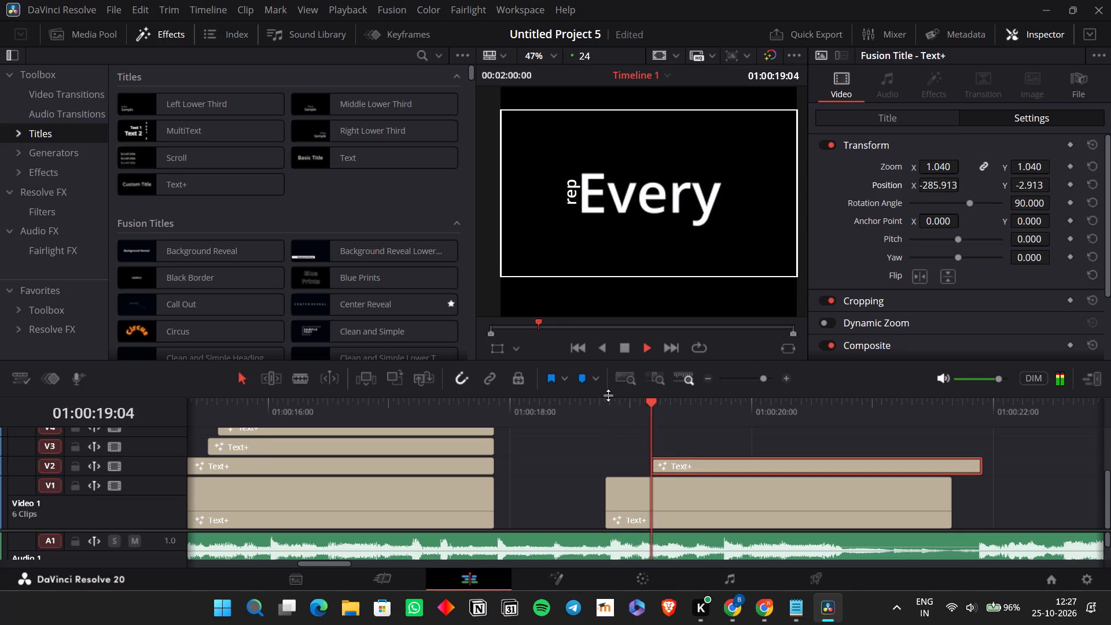
key(space)
key(space)
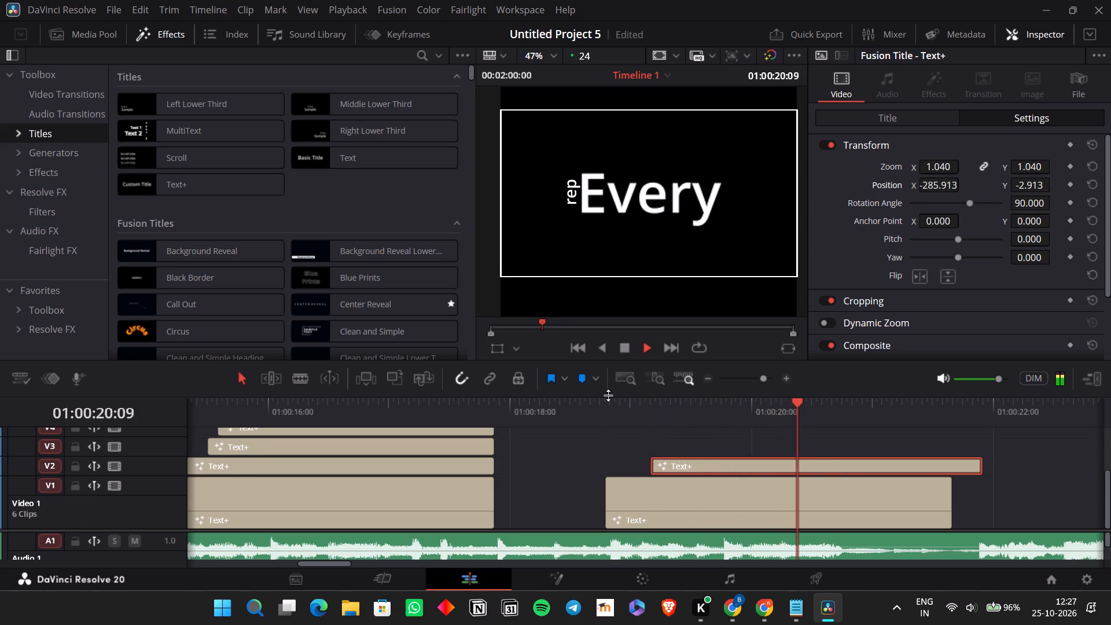
key(space)
click(599, 407)
key(space)
key(space)
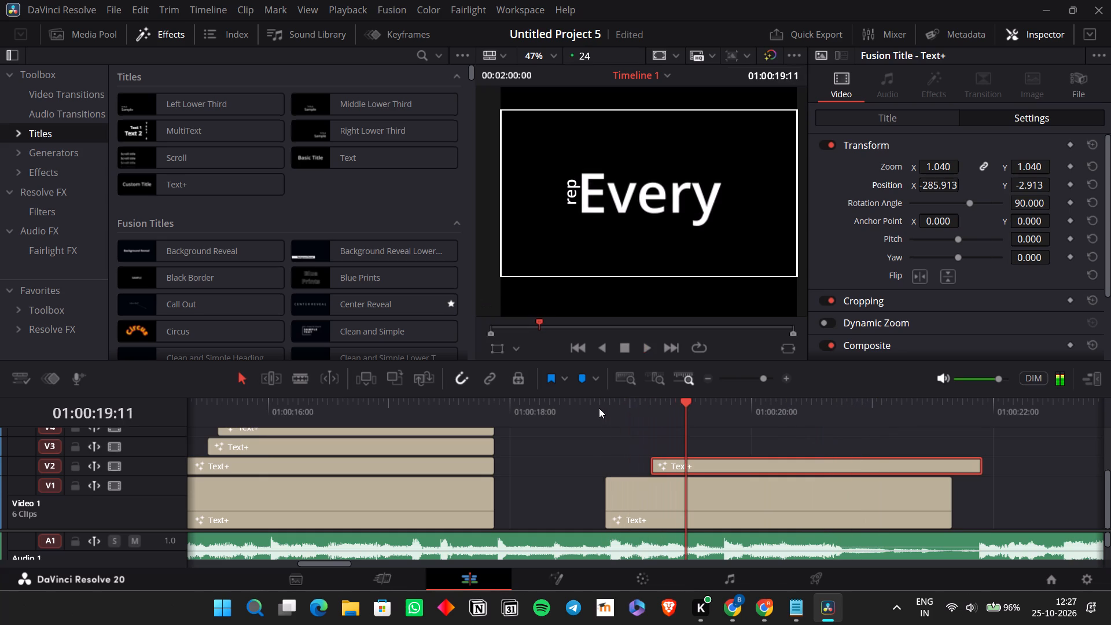
key(alt+Tab)
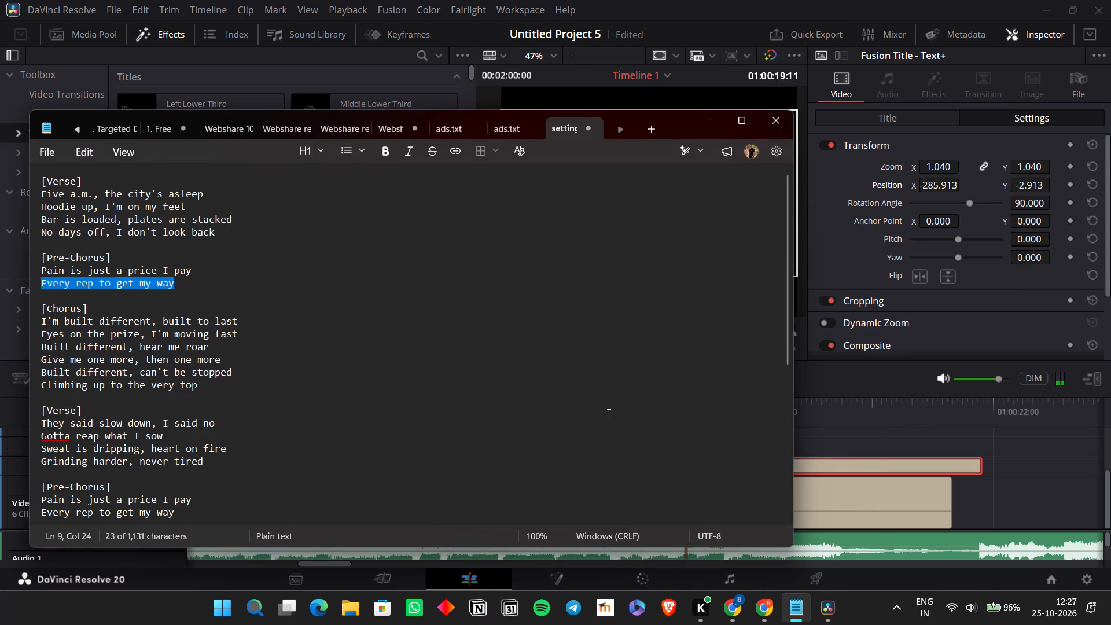
key(alt+Tab)
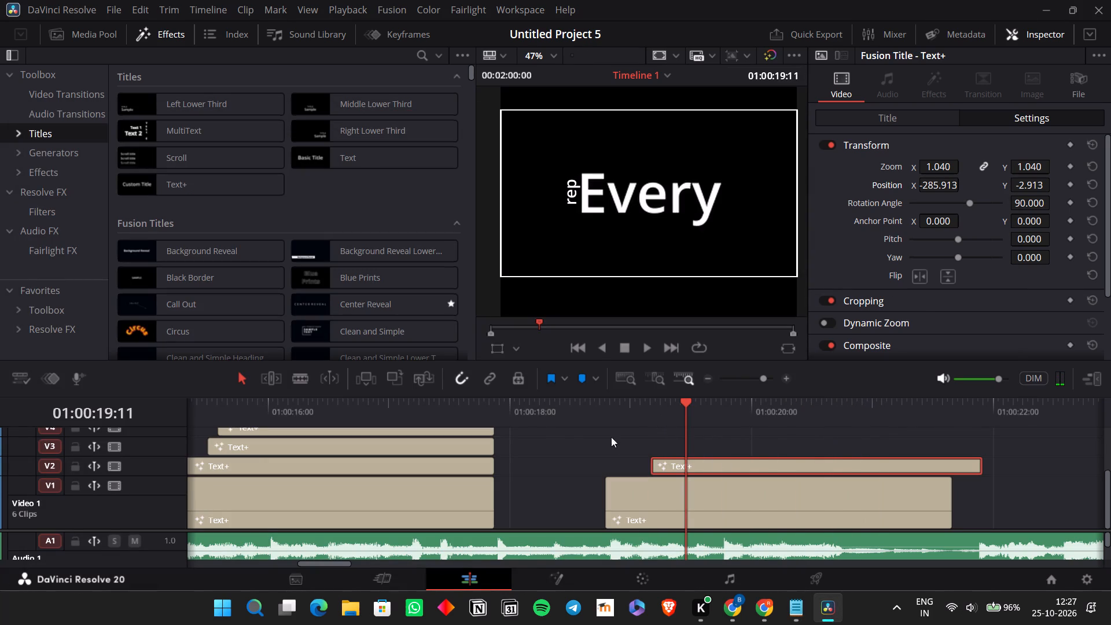
click(490, 444)
click(448, 444)
key(ctrl+c)
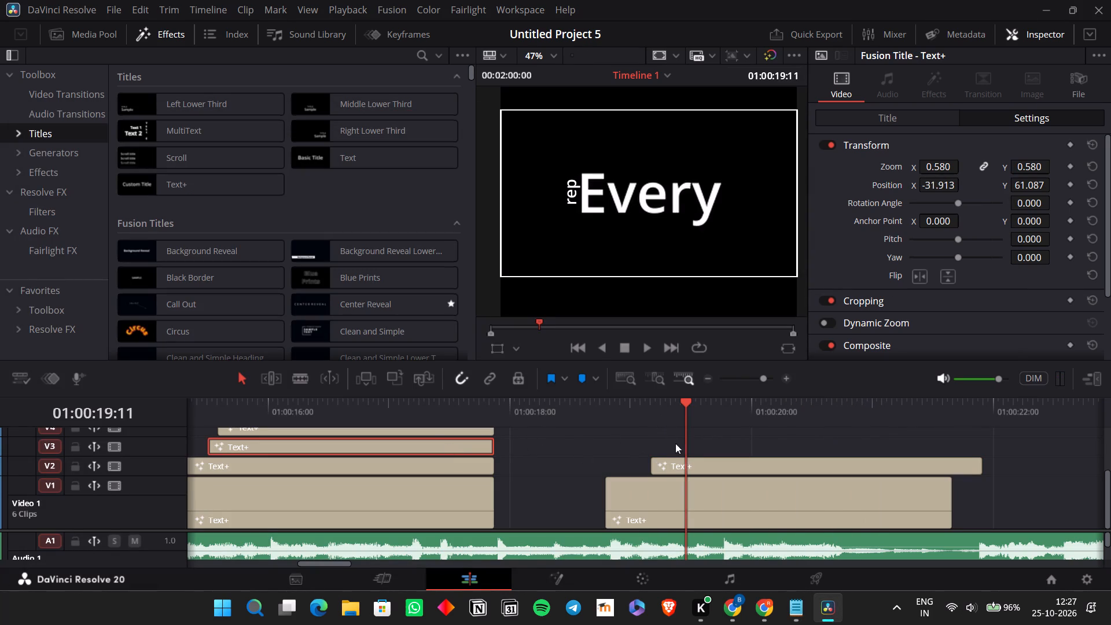
key(ctrl+v)
click(680, 407)
key(space)
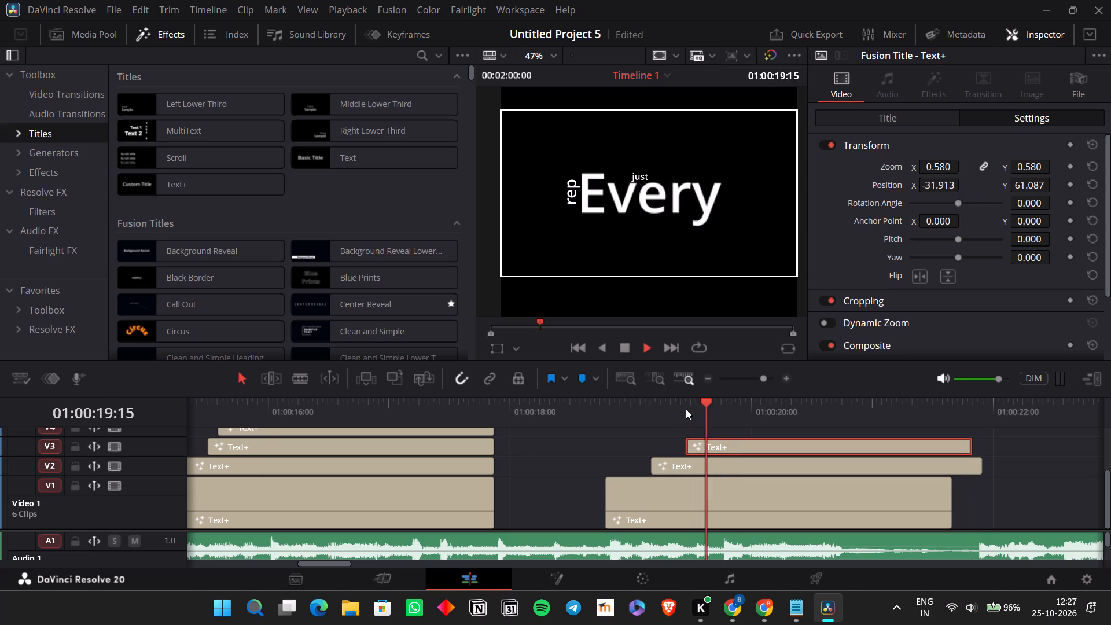
key(space)
click(686, 409)
Replace the "just" text of the new V3 title with the copied "to get my way", cutting "get my way" to leave "to".
click(944, 123)
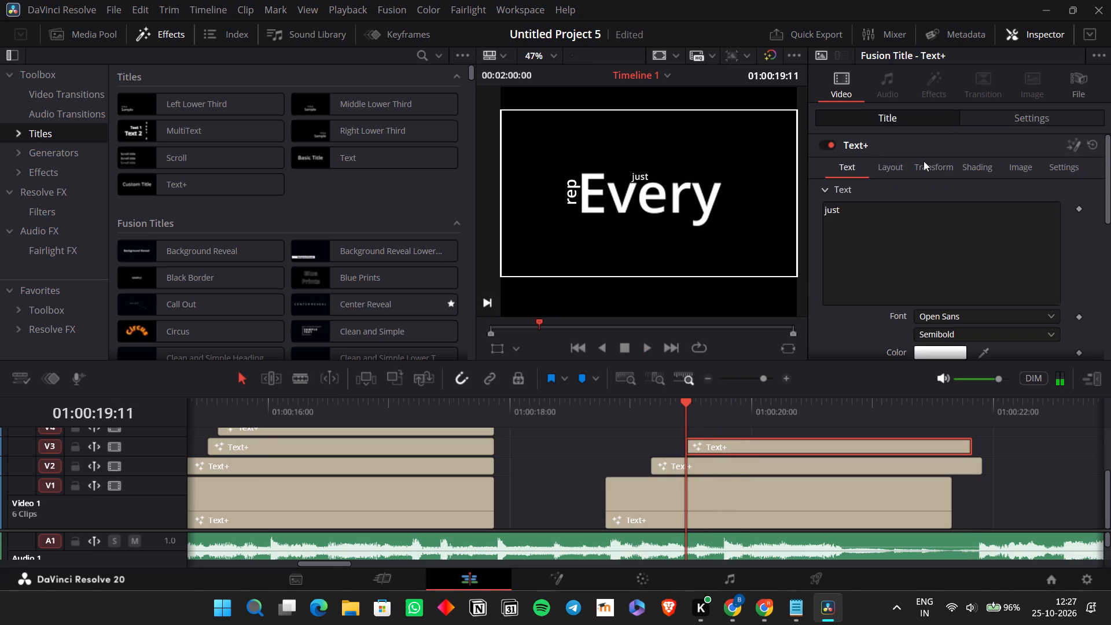
drag(851, 208, 811, 211)
key(ctrl+v)
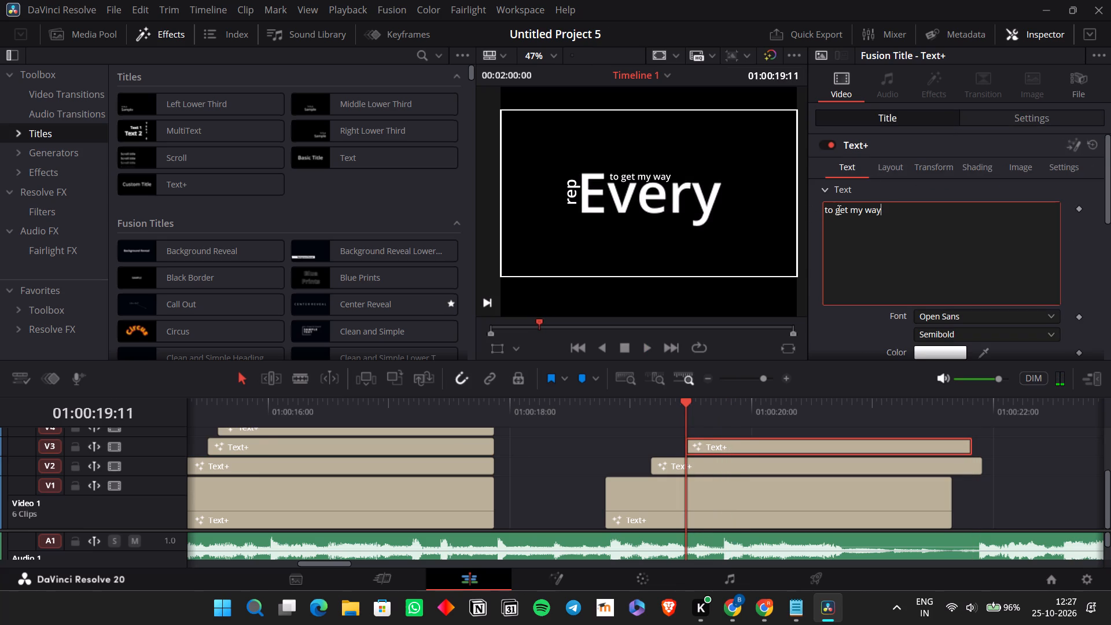
drag(836, 209, 950, 211)
key(ctrl+x)
key(BackSpace)
key(backslash)
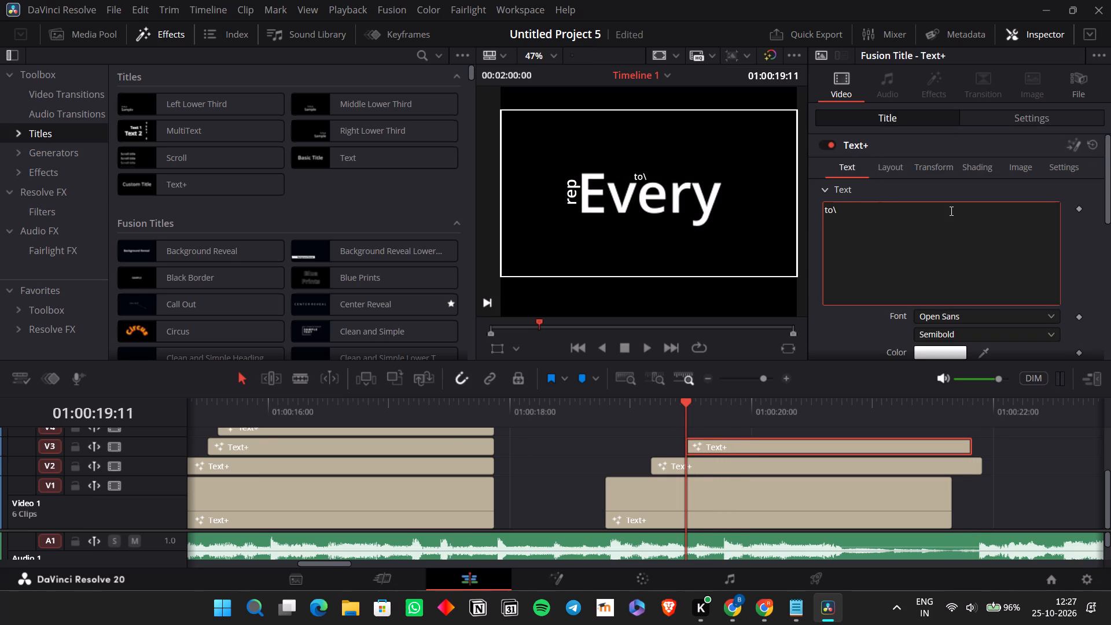
key(BackSpace)
Set the rotation angle of the V2 "rep" title to 0.
click(715, 466)
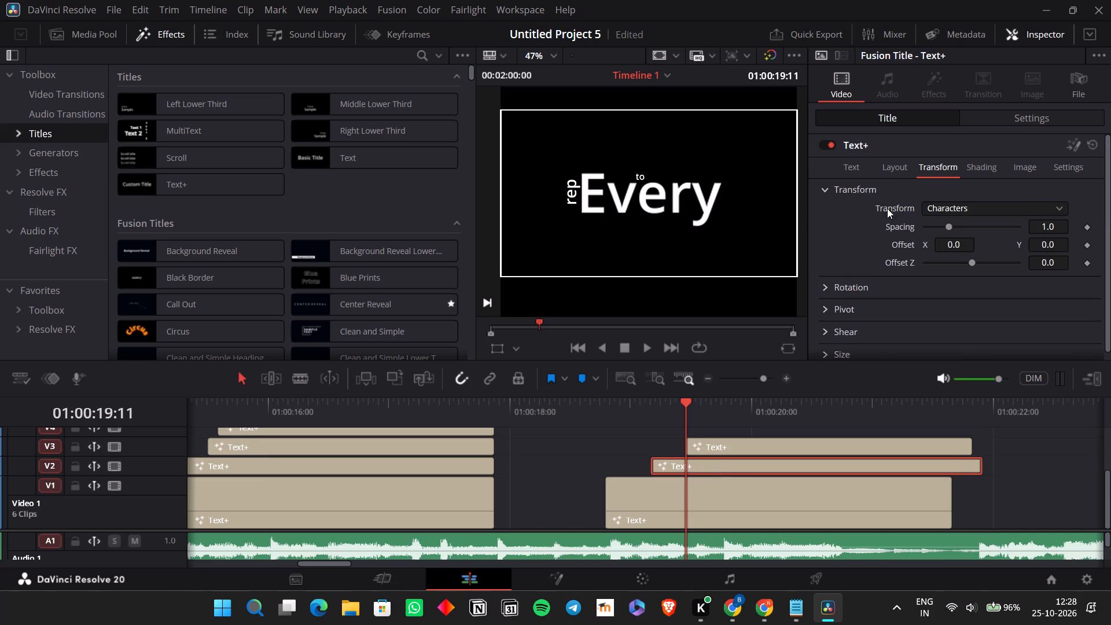
click(1022, 122)
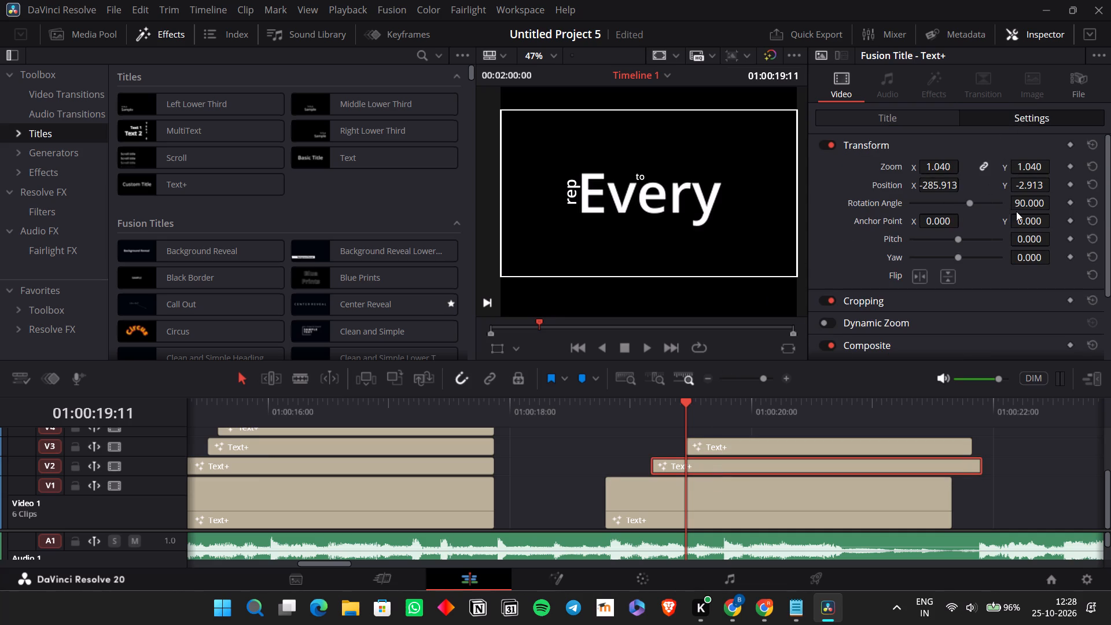
double_click(1017, 198)
key(0)
key(Return)
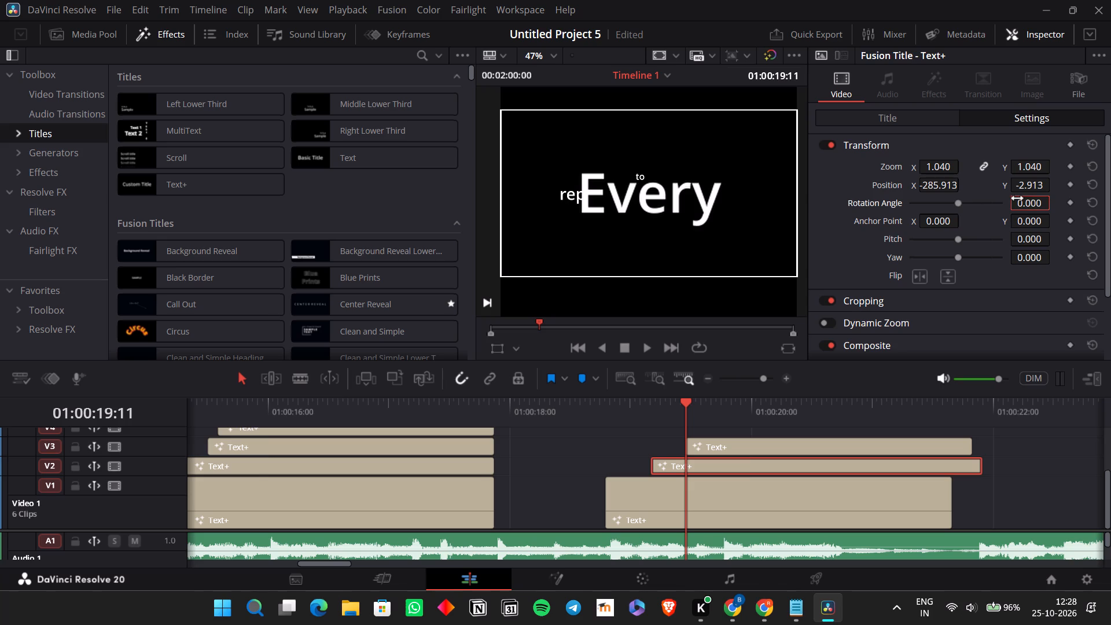
Reduce the "rep" title to zoom 0.790 and place it above the "E" of "Every" at X about -212, Y about 107.
drag(941, 185, 997, 194)
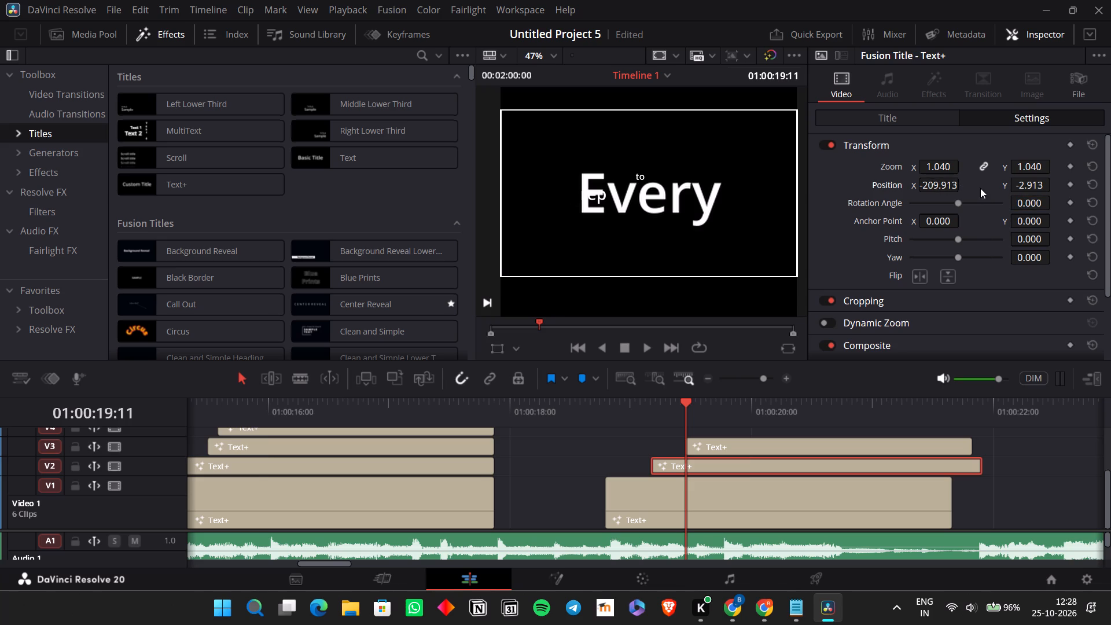
drag(1025, 185, 560, 312)
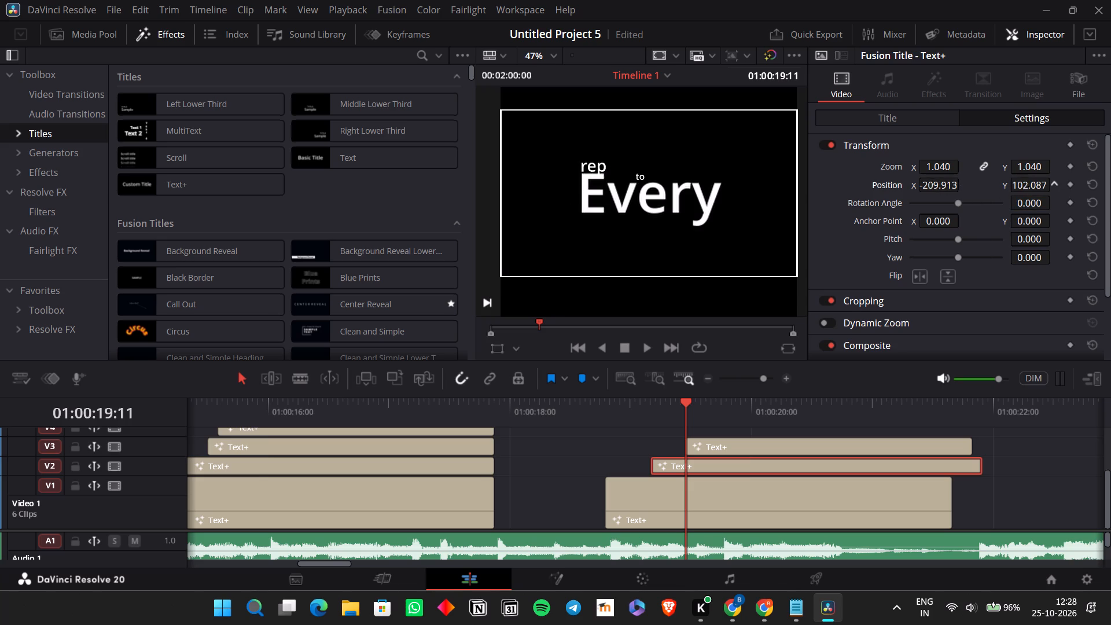
drag(560, 312, 566, 318)
drag(566, 318, 571, 323)
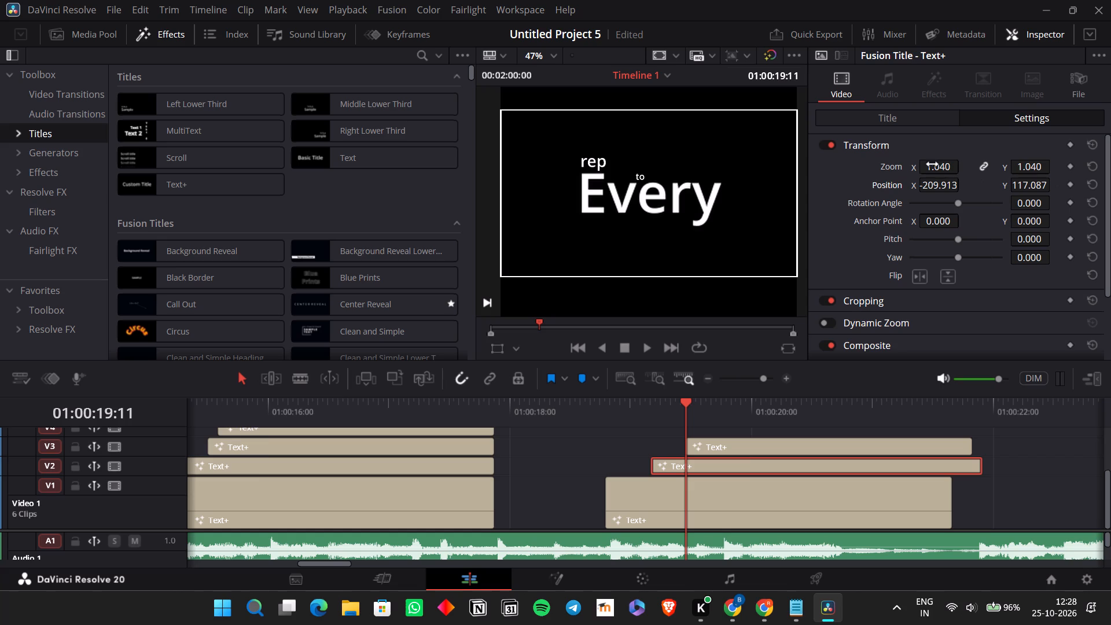
drag(932, 164, 914, 166)
drag(941, 182, 940, 192)
drag(1036, 187, 1030, 197)
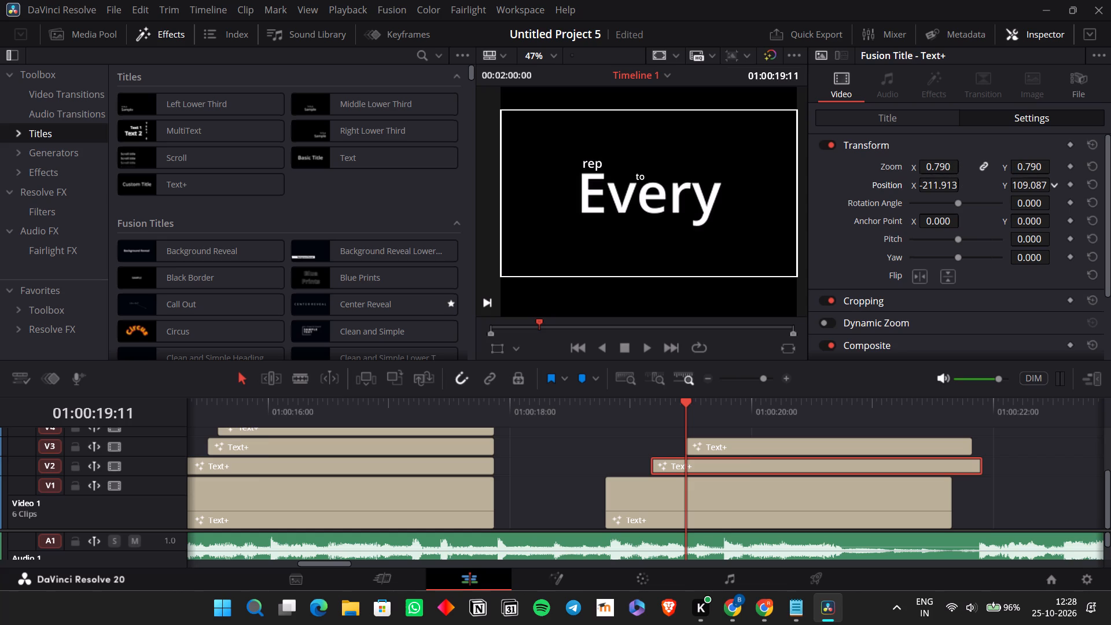
drag(1030, 197, 1028, 199)
Move the V3 "to" title horizontally to X about -141, just after the "E" of "Every".
click(721, 442)
click(920, 185)
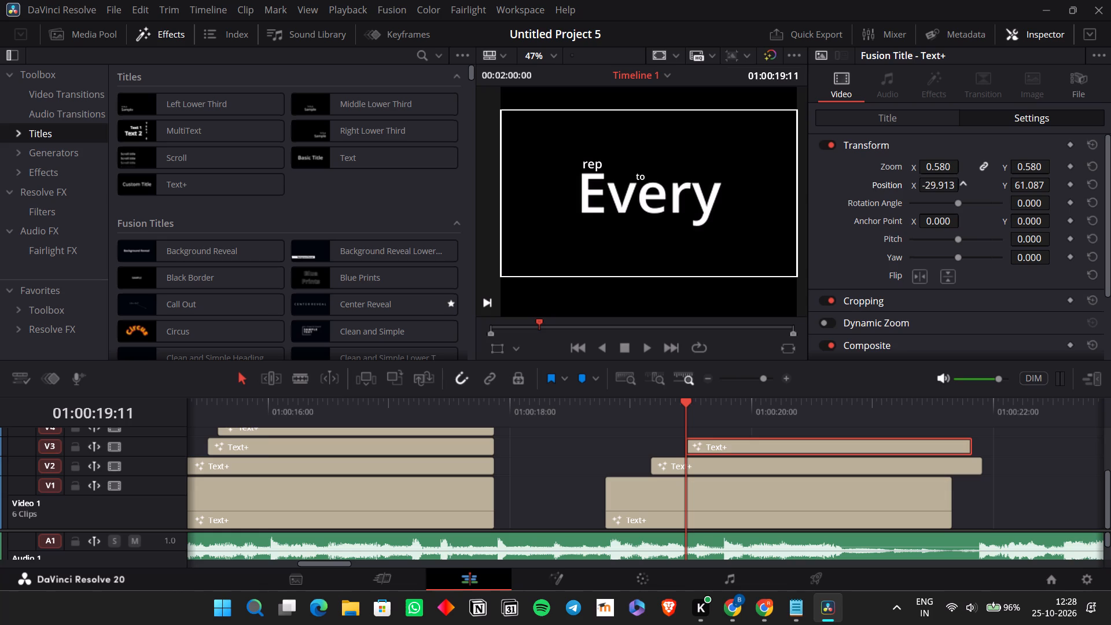
drag(932, 187, 849, 209)
drag(849, 209, 852, 212)
Trim the ends of the V2 "rep" and V3 "to" titles to match the end of the "Every" title on V1.
drag(980, 468, 954, 465)
drag(968, 447, 950, 450)
Duplicate the small "a" title from V4 onto V4 above "to", starting at 01:00:19:17 as timed by playback.
scroll(926, 479, up, 1)
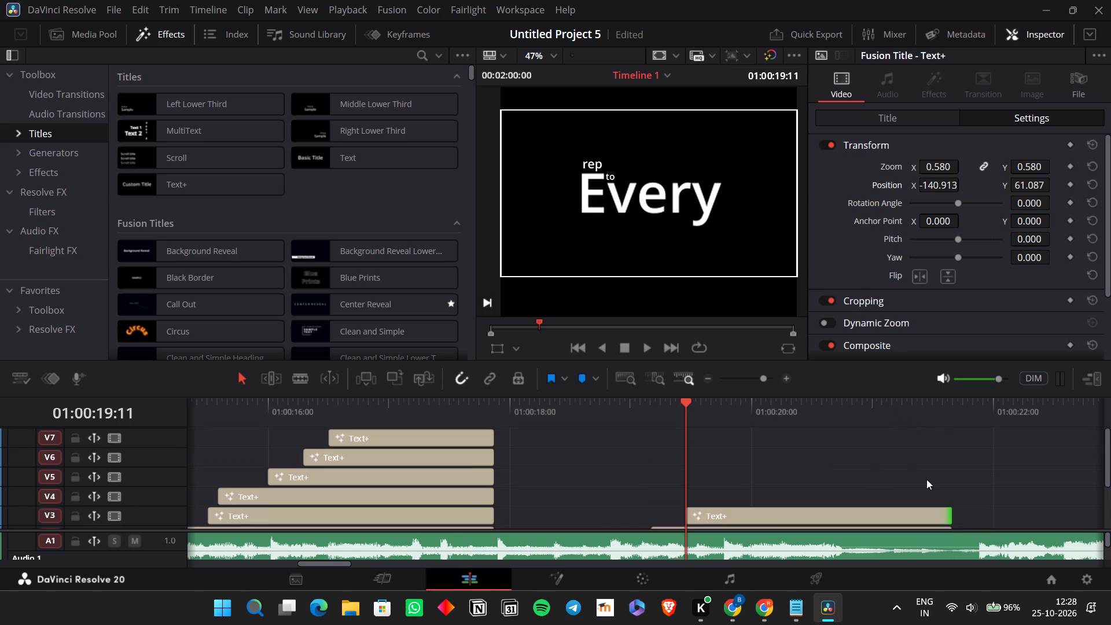
click(458, 496)
key(ctrl+c)
key(ctrl+v)
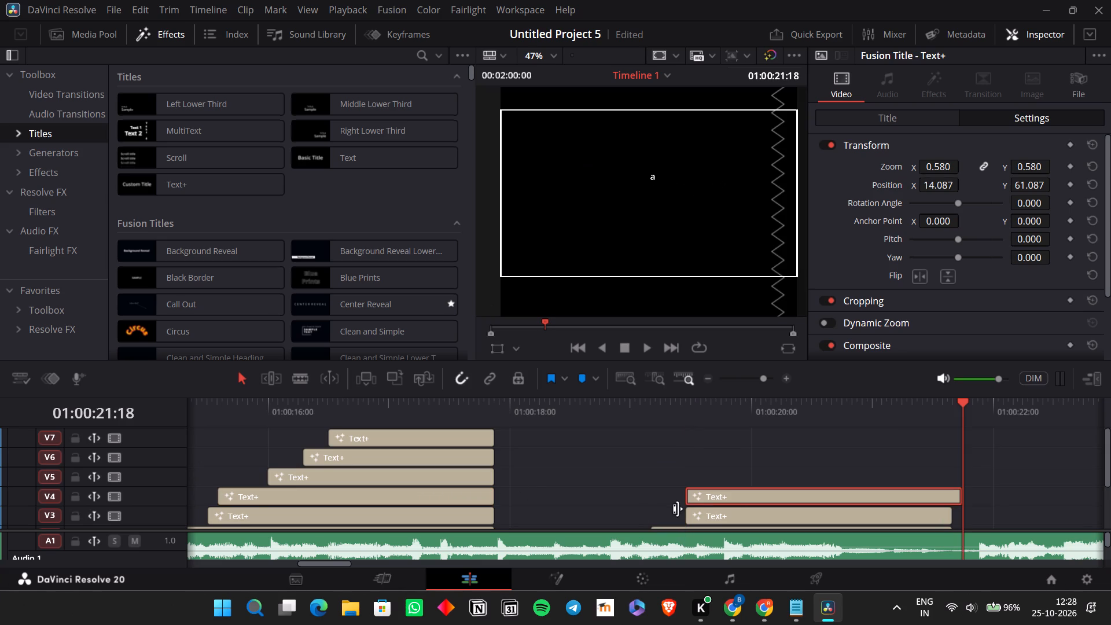
click(685, 420)
key(space)
key(space)
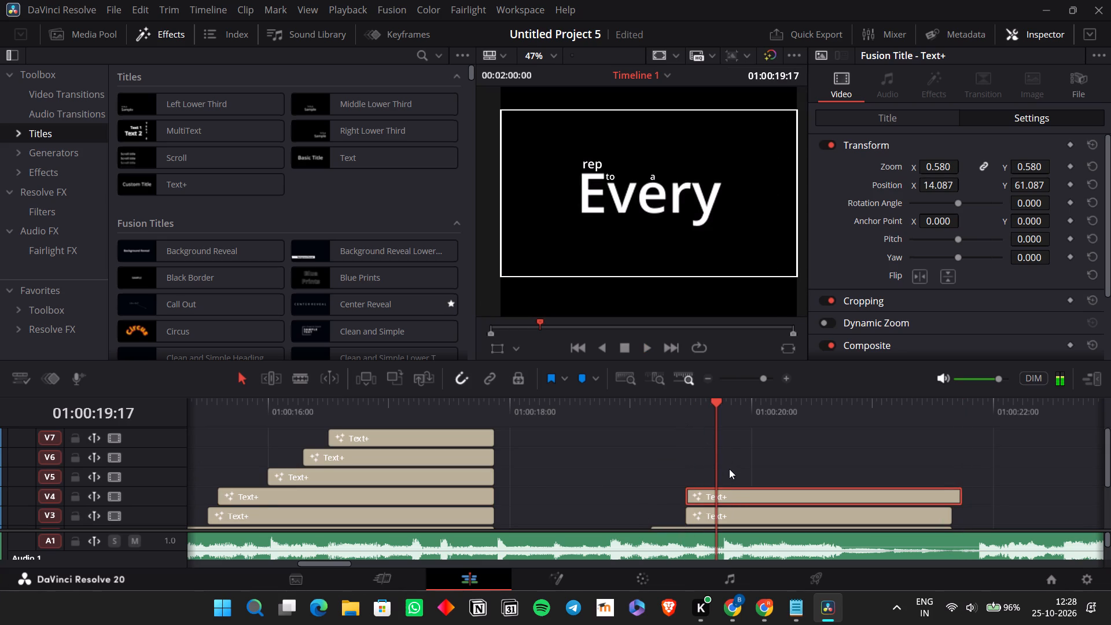
drag(726, 489, 758, 490)
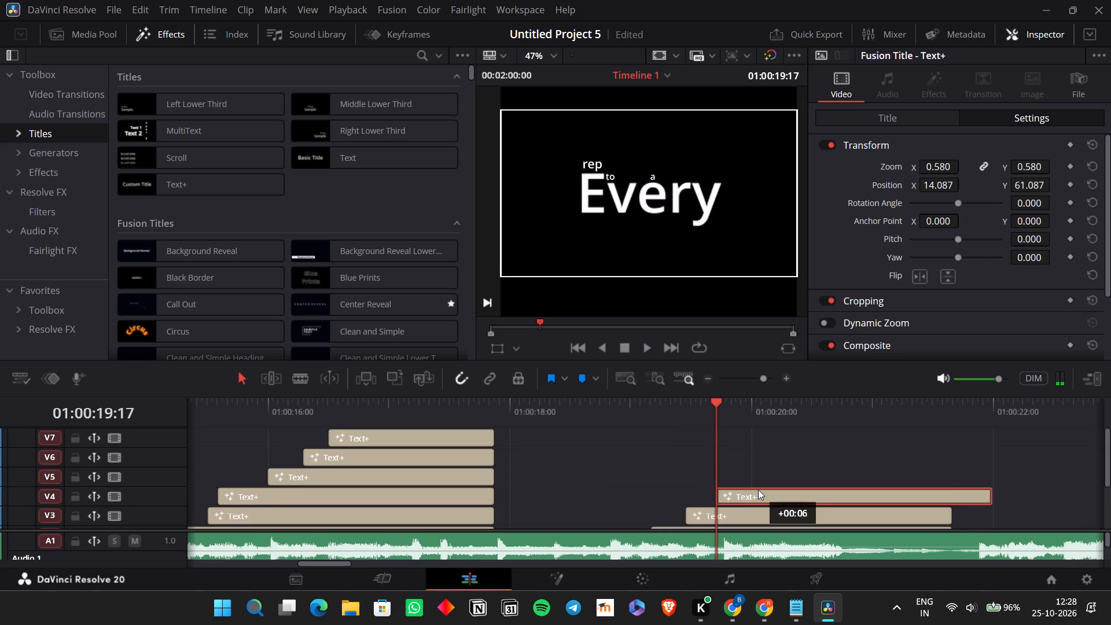
drag(758, 490, 760, 490)
key(space)
key(space)
click(719, 418)
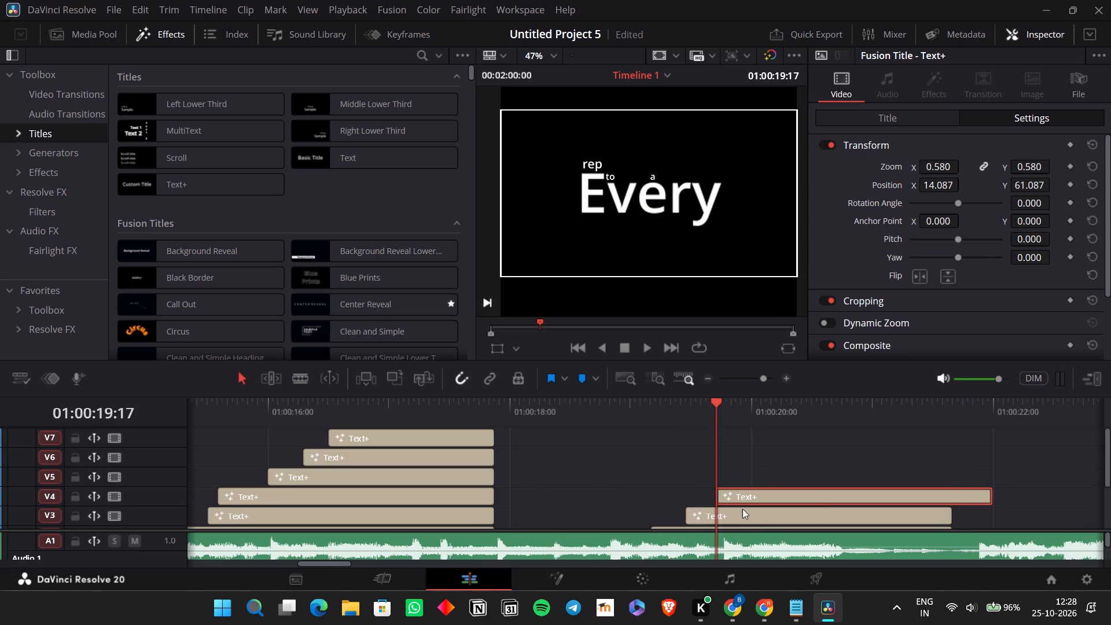
Replace the "a" text of the new V4 title with the copied "get my way", cutting "my way" to leave "get".
click(875, 104)
click(875, 113)
drag(849, 211, 775, 200)
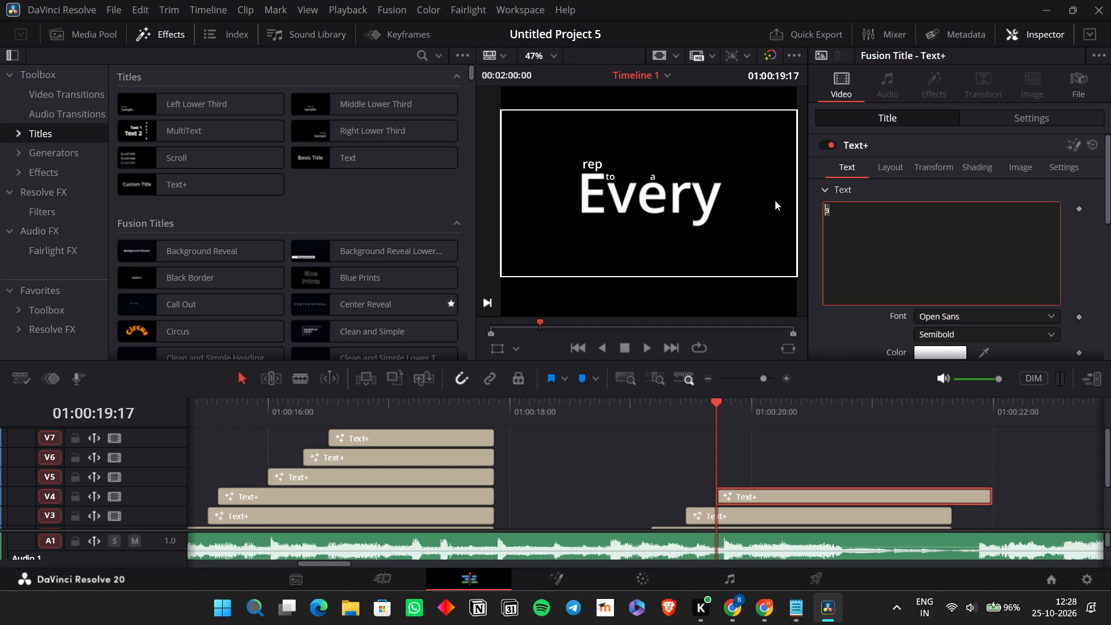
key(ctrl+v)
drag(840, 207, 899, 212)
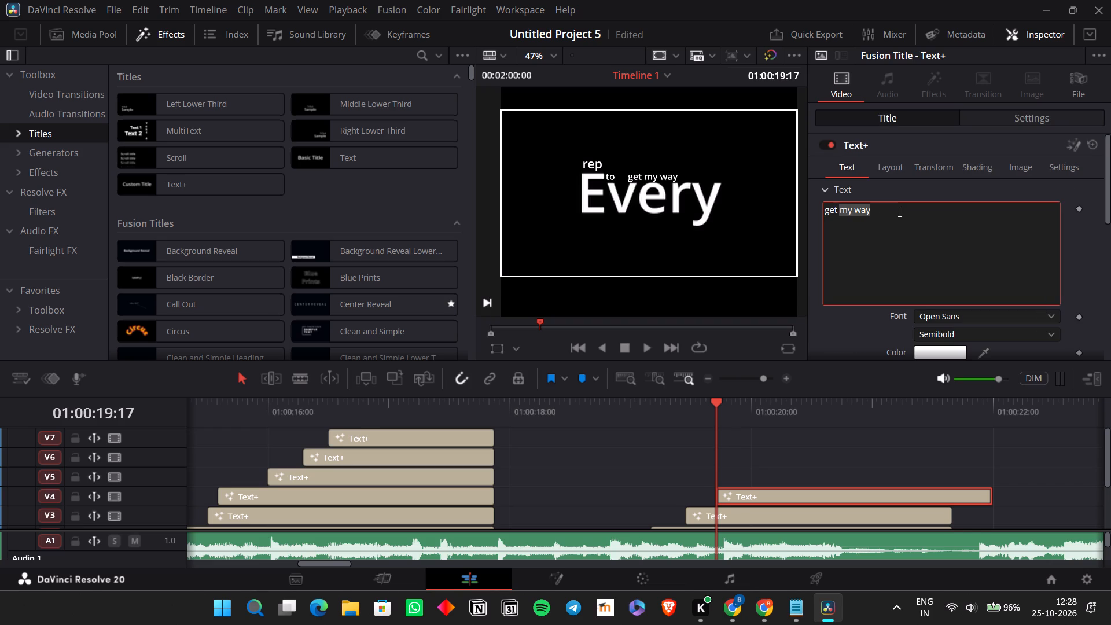
key(ctrl+x)
key(BackSpace)
Move the V4 "get" title horizontally to X about -86 so it follows "to".
click(985, 122)
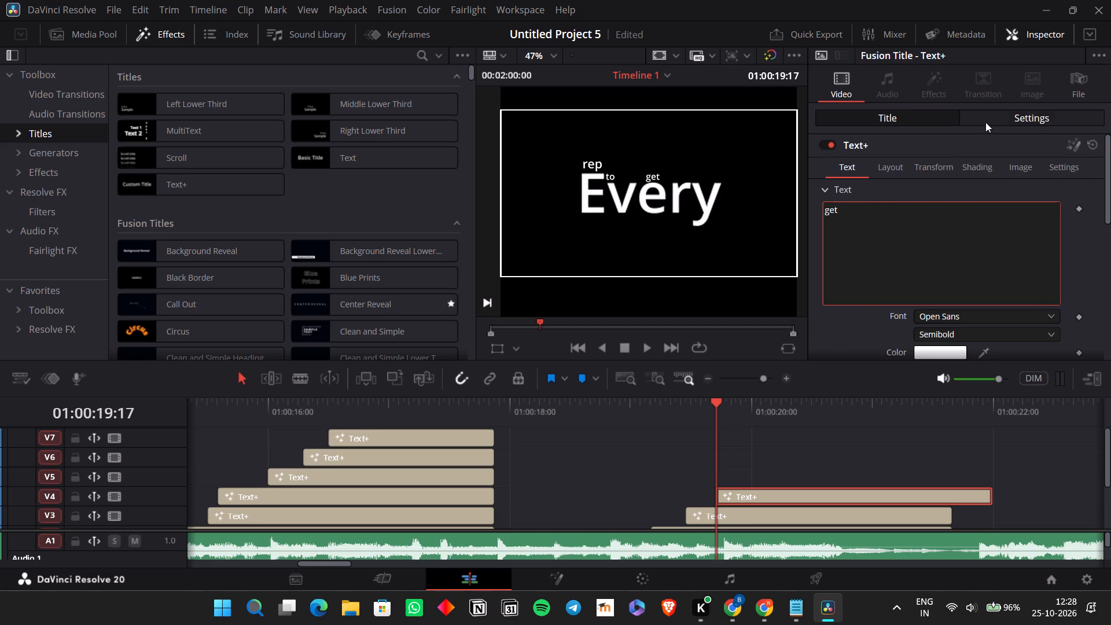
drag(952, 185, 898, 200)
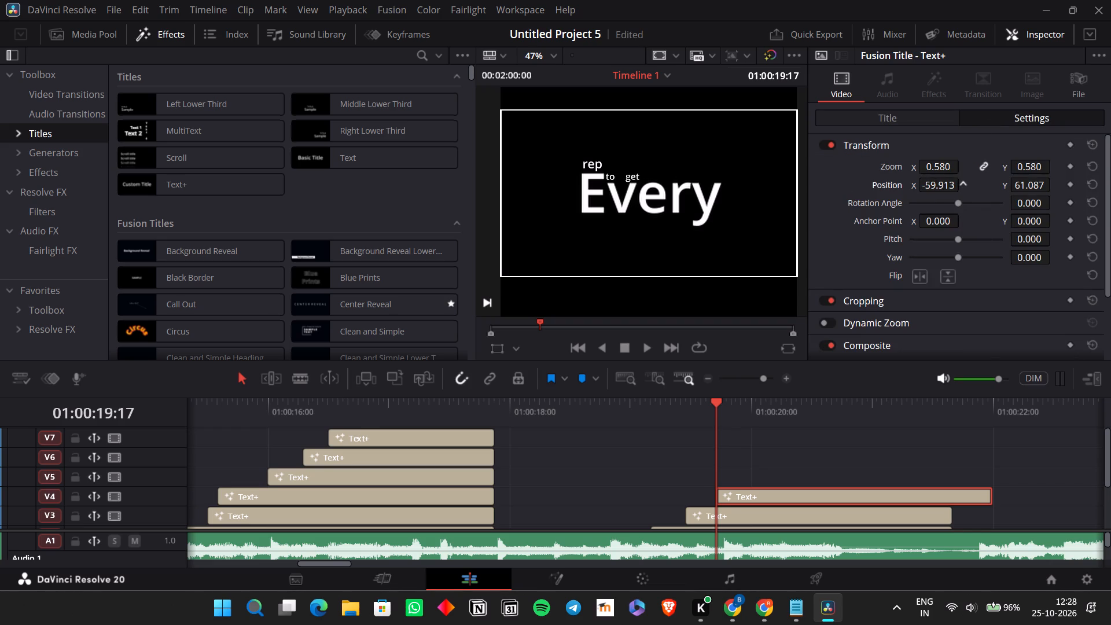
drag(898, 200, 895, 203)
drag(895, 203, 880, 206)
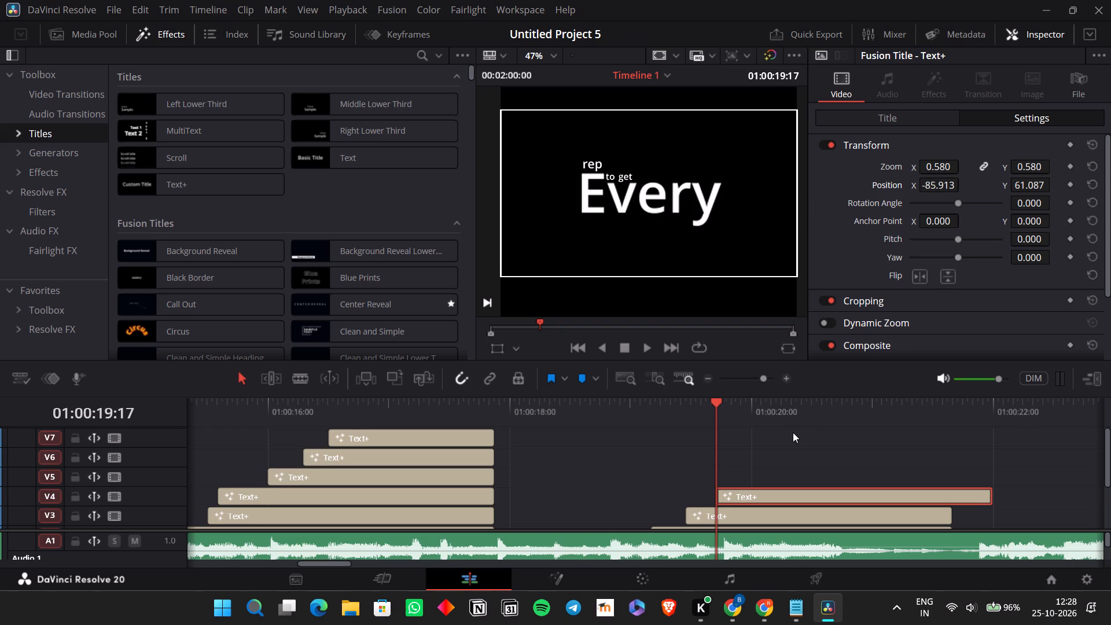
Duplicate the small "I" title from V6 onto V6, starting at 01:00:20:00 as timed by playback, and play it back.
scroll(664, 450, down, 1)
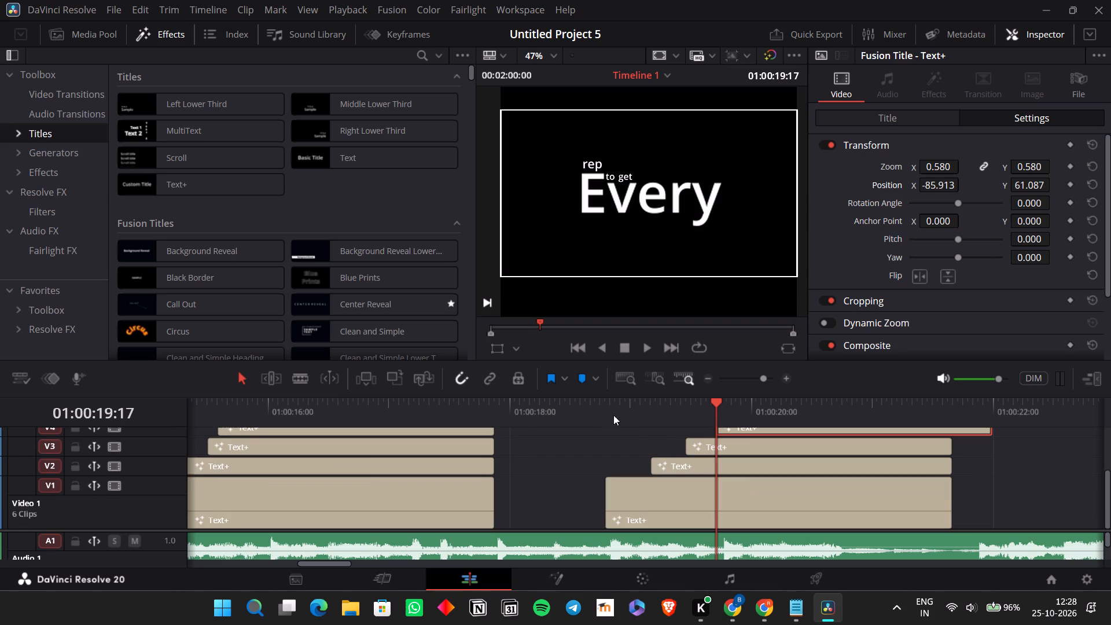
click(586, 403)
key(space)
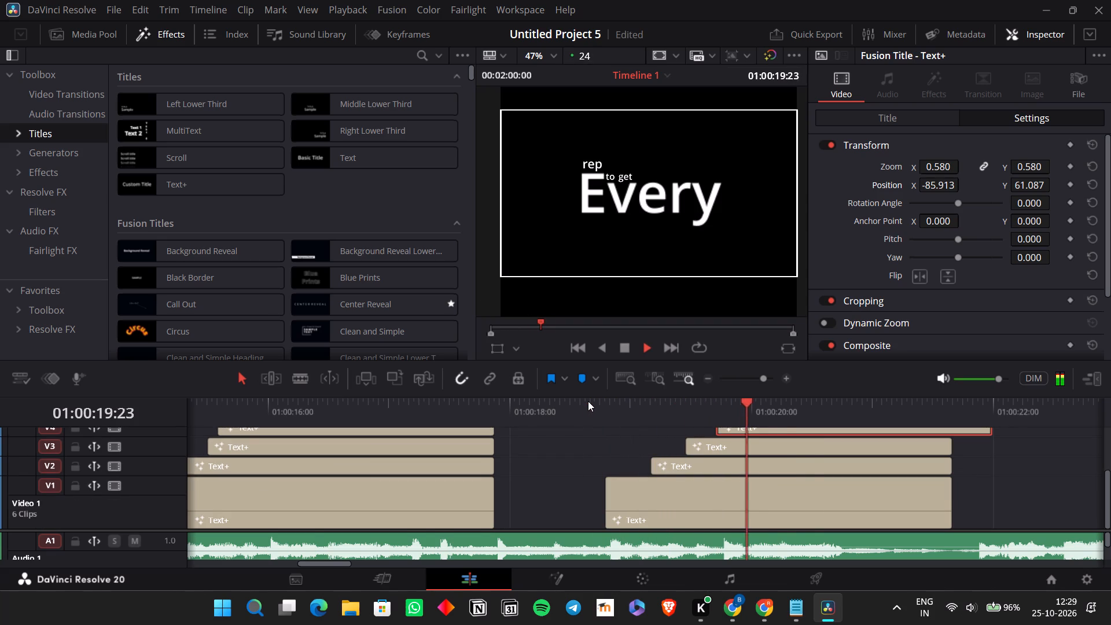
key(space)
scroll(723, 471, up, 1)
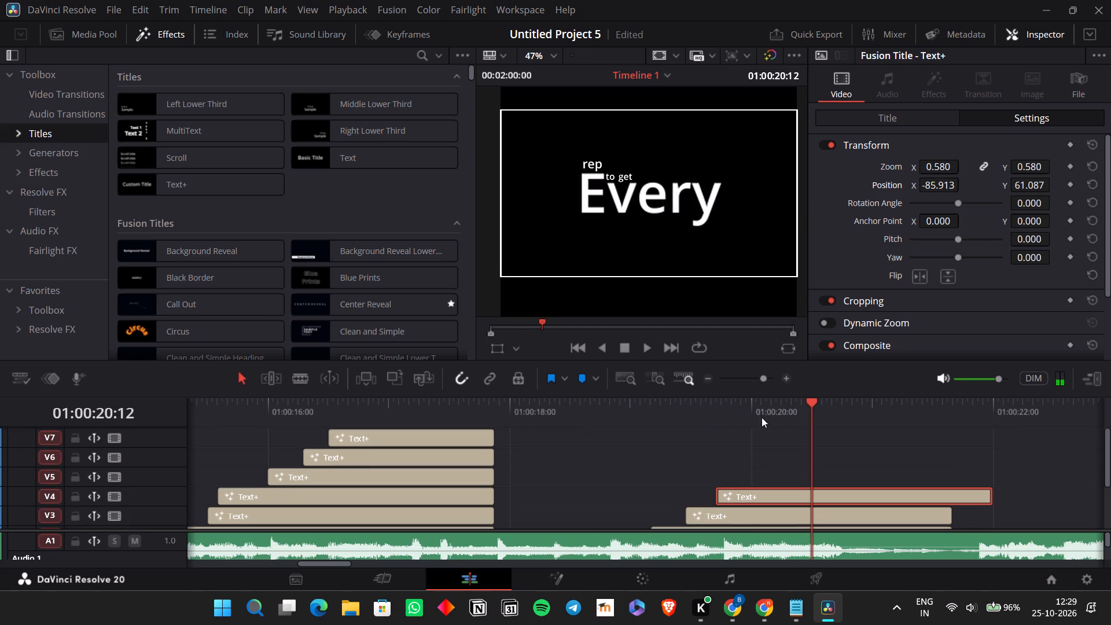
click(746, 406)
key(space)
key(space)
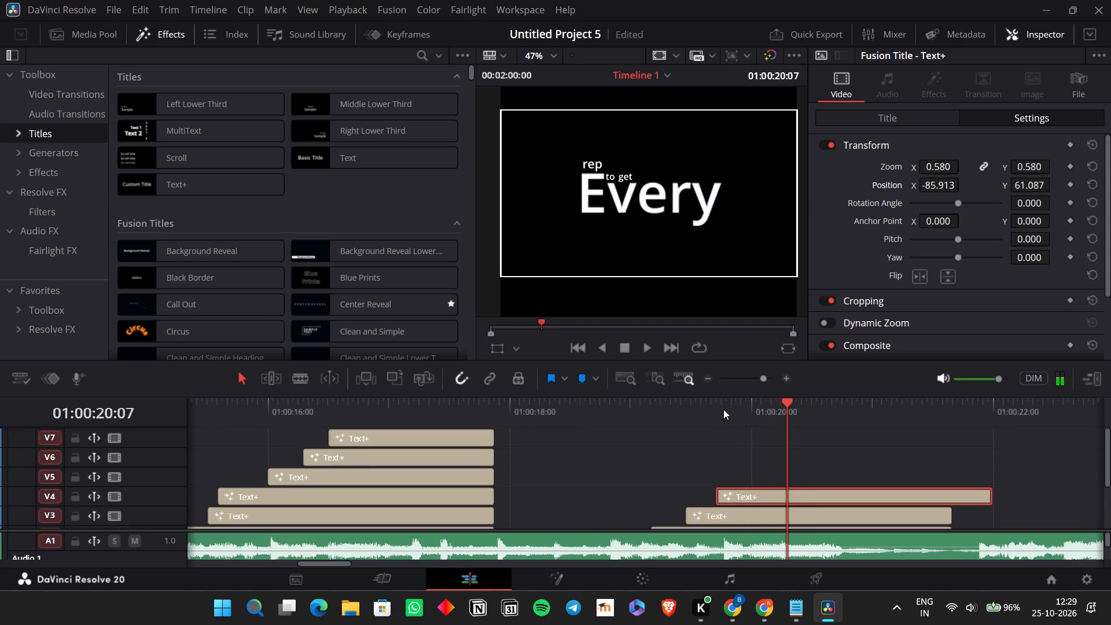
click(723, 409)
key(space)
key(space)
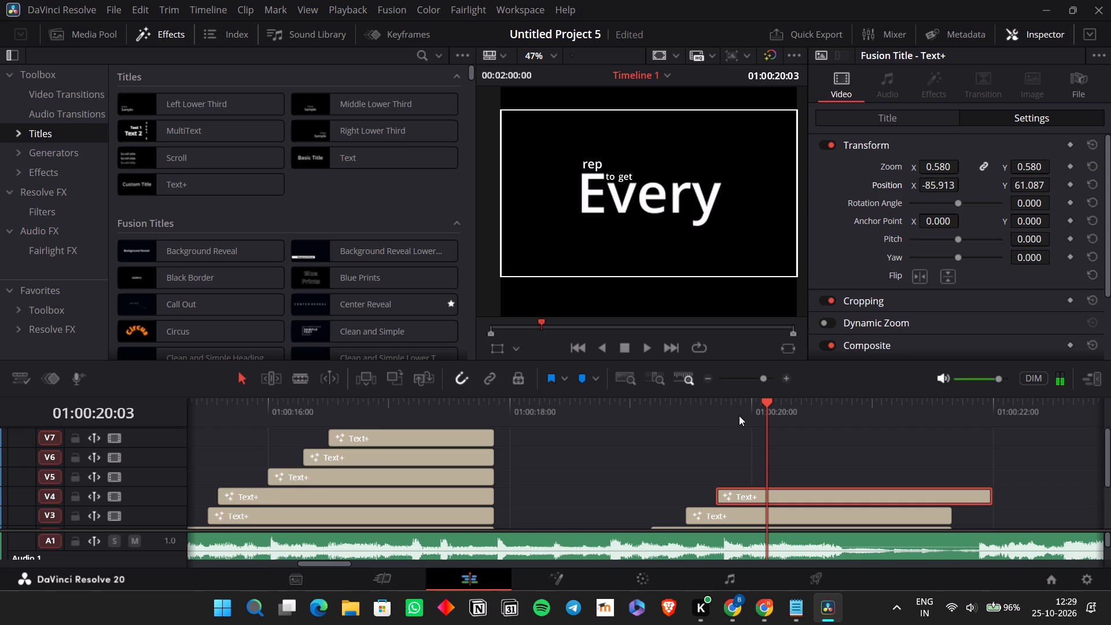
key(Left)
key(Left)
key(Left)
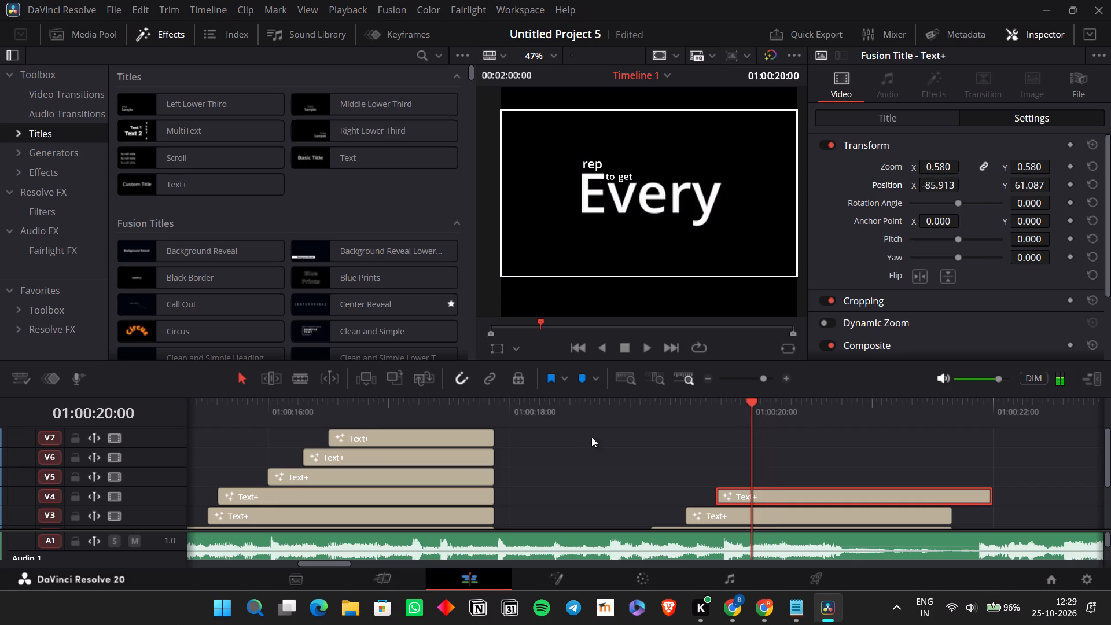
drag(527, 451, 484, 454)
key(ctrl+c)
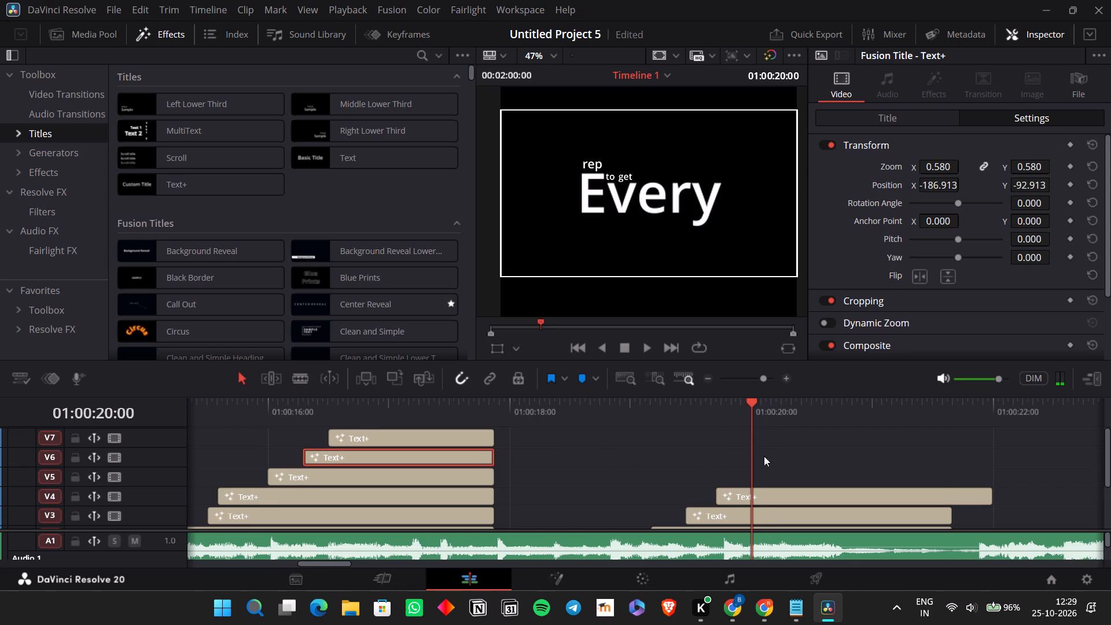
key(ctrl+v)
click(752, 416)
key(space)
key(space)
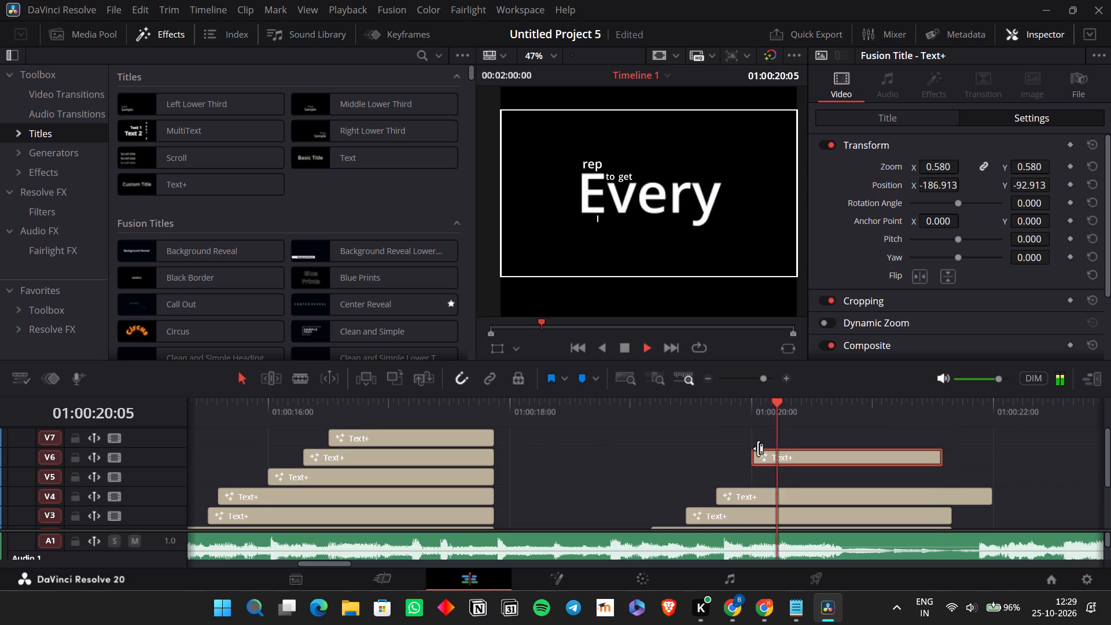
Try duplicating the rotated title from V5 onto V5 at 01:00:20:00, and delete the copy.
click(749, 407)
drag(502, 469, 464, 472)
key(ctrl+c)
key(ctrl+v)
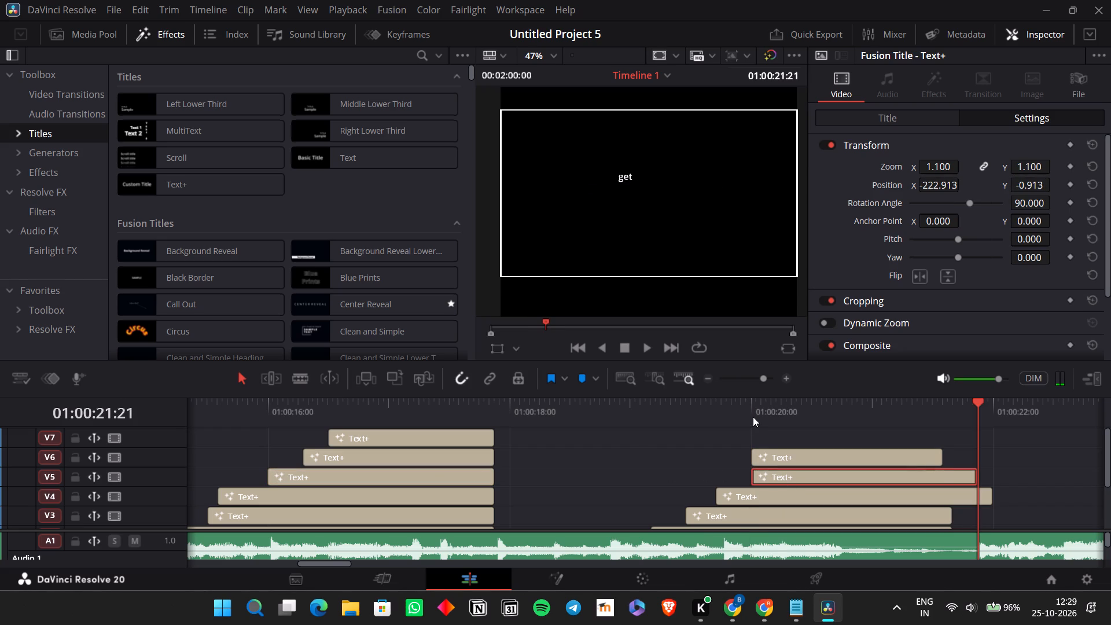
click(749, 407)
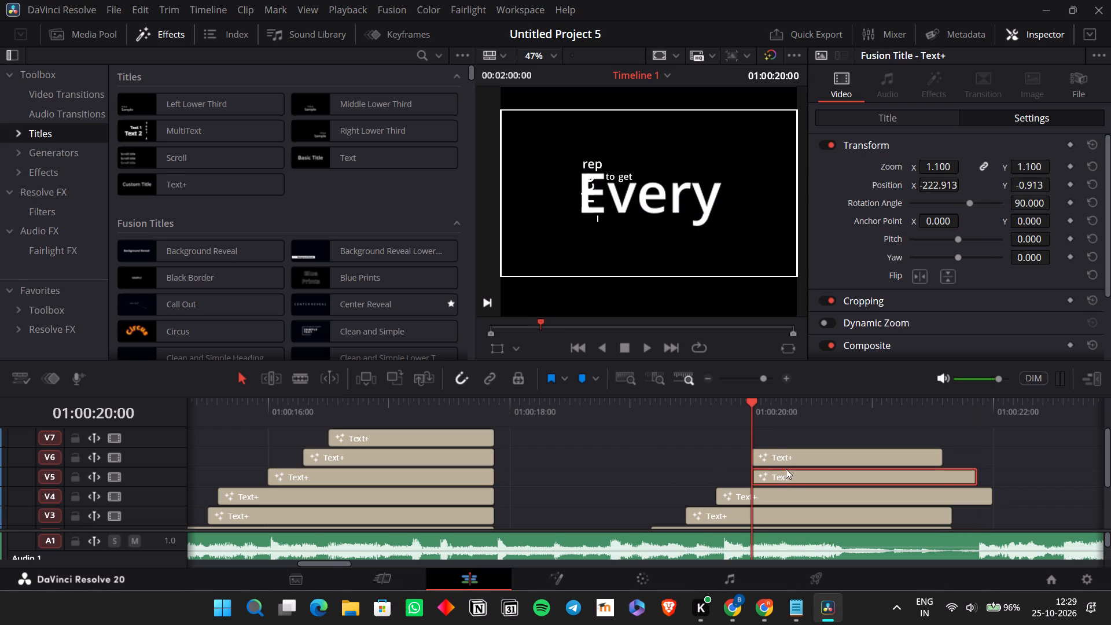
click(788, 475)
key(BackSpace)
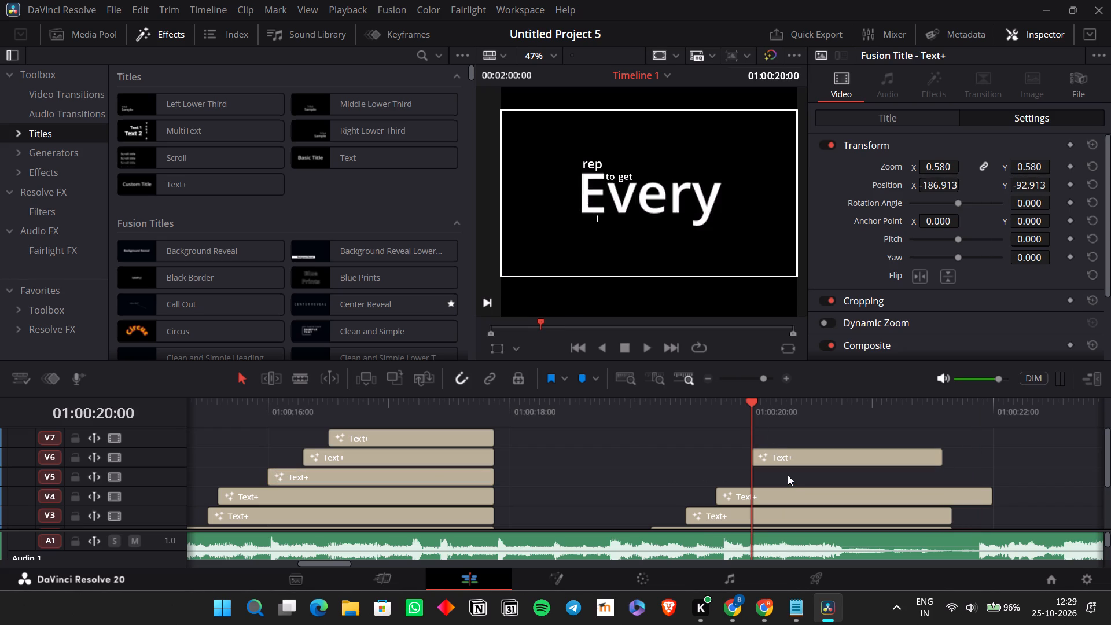
Move the small V6 "I" title to about X -18, Y 62 so it follows "get".
click(782, 450)
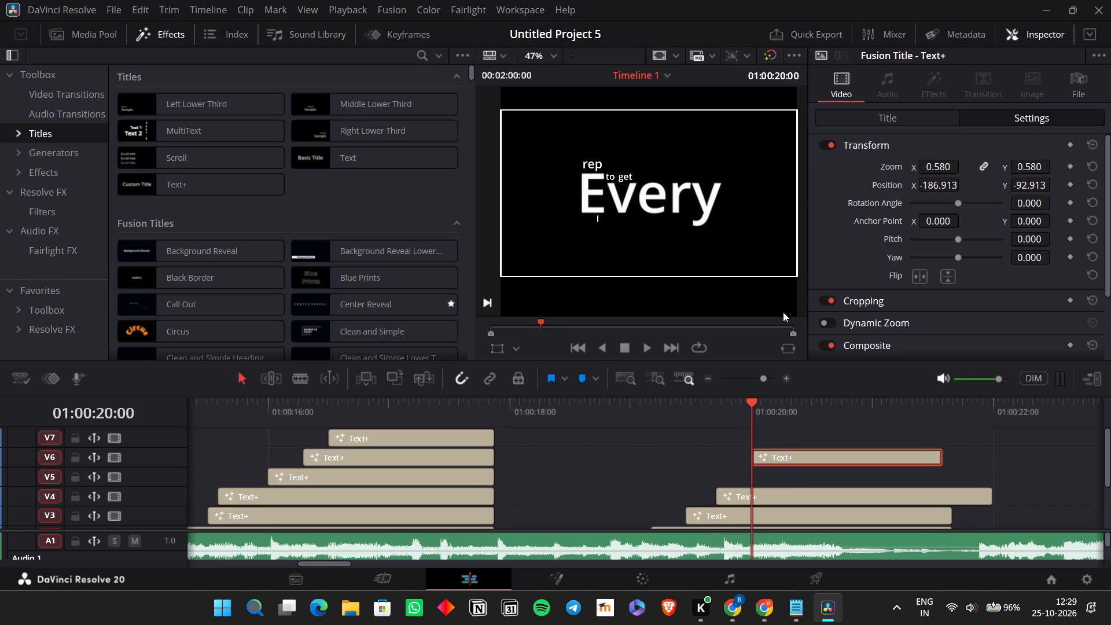
drag(945, 178, 988, 183)
drag(988, 183, 1018, 183)
drag(1030, 190, 1098, 190)
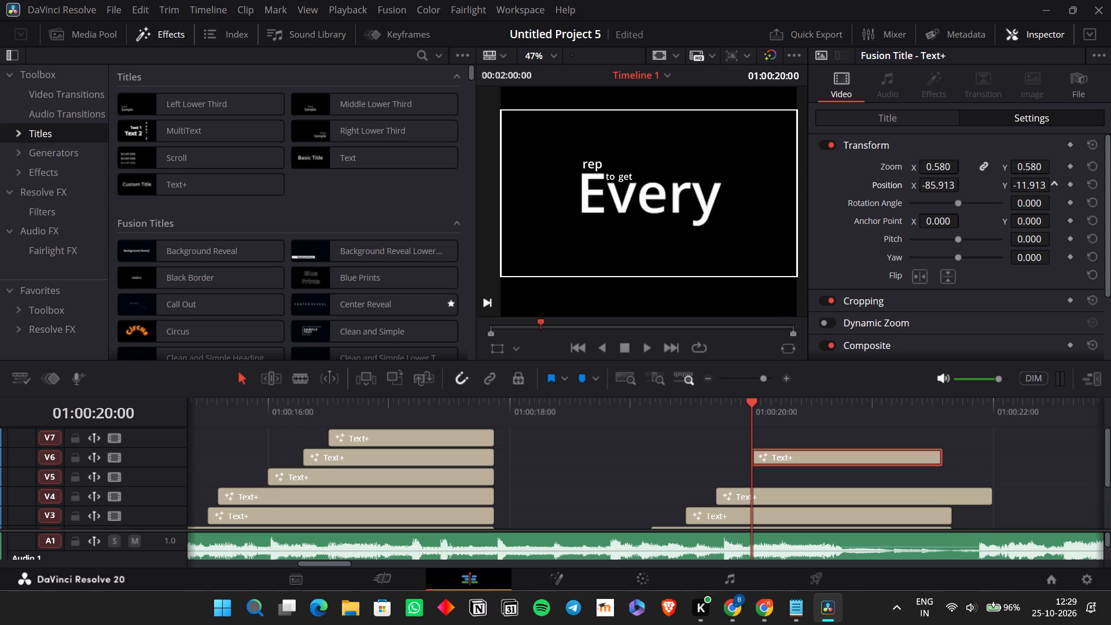
drag(1098, 190, 601, 323)
drag(932, 187, 935, 187)
drag(935, 187, 981, 203)
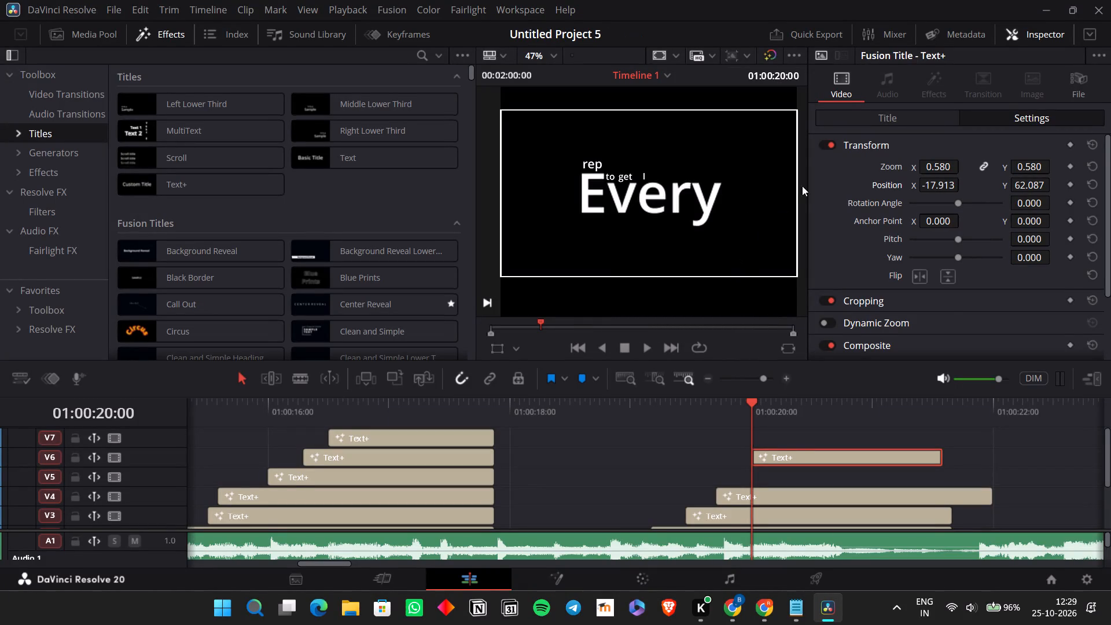
Replace the V6 title's "I" text with the copied "my way", cutting "way" to leave "my".
click(897, 119)
drag(870, 203, 807, 208)
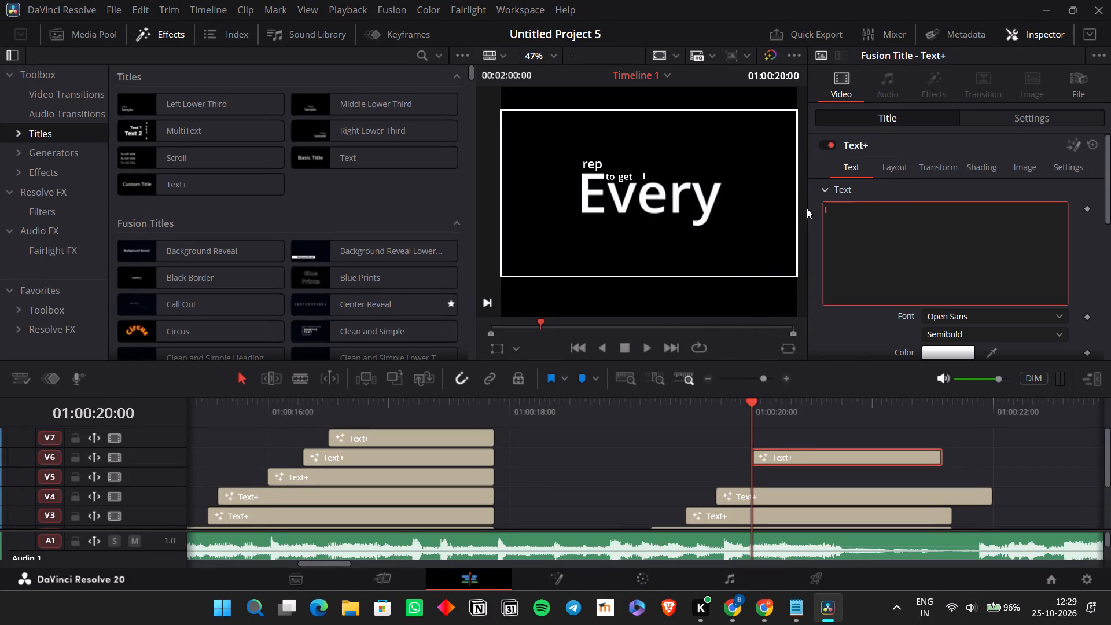
key(ctrl+v)
drag(840, 209, 852, 215)
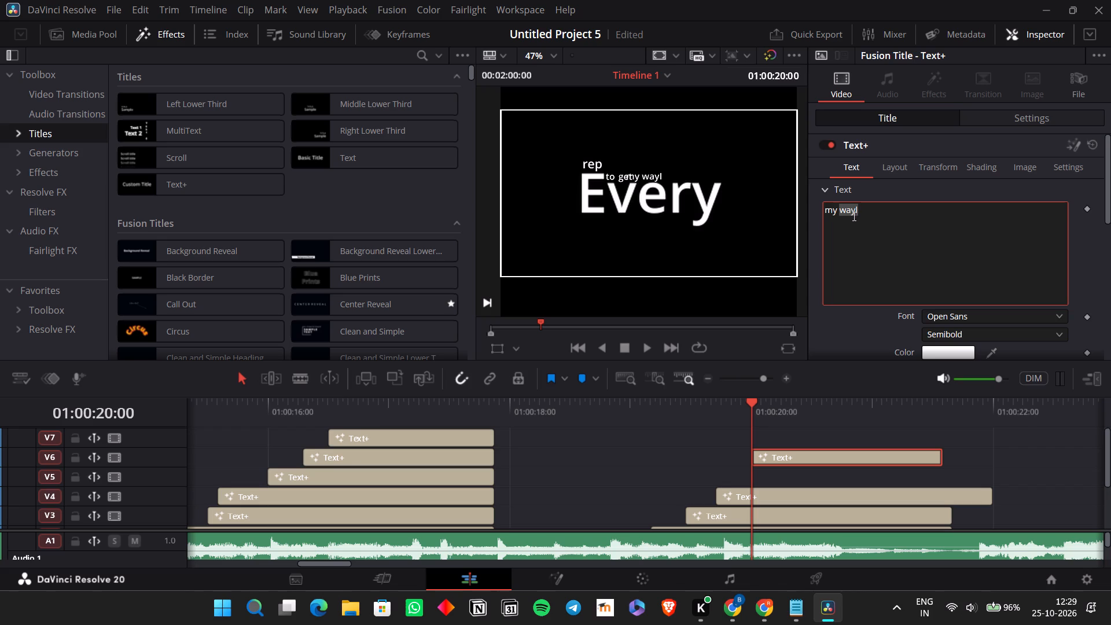
drag(852, 215, 855, 211)
key(ctrl+x)
key(Delete)
key(BackSpace)
click(947, 154)
click(948, 166)
click(996, 116)
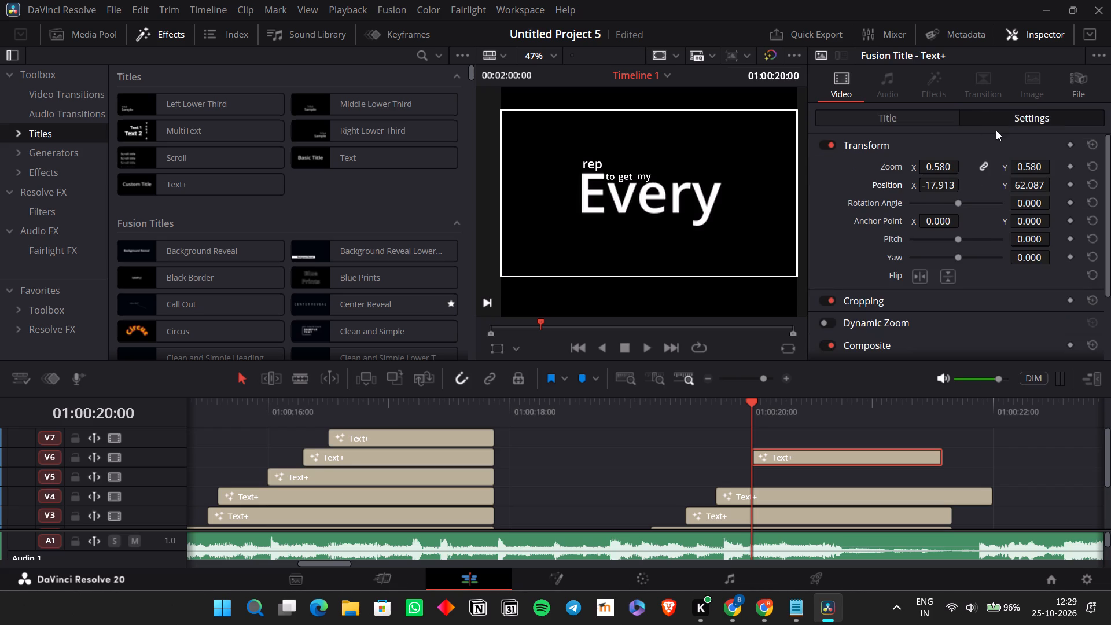
drag(935, 183, 935, 189)
Move the "my" title from V6 down to V5, keeping its start at 01:00:20:00.
drag(786, 453, 786, 469)
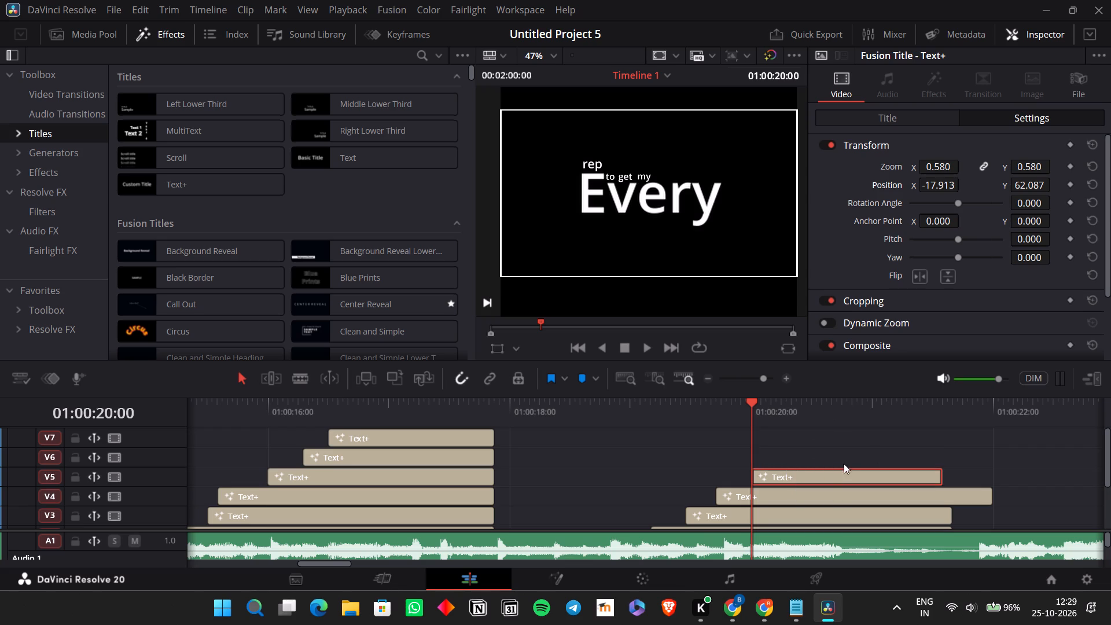
Duplicate the V5 "my" title onto V6, starting just after the V5 title and ending level with the V3 title.
key(ctrl+c)
click(941, 416)
key(ctrl+v)
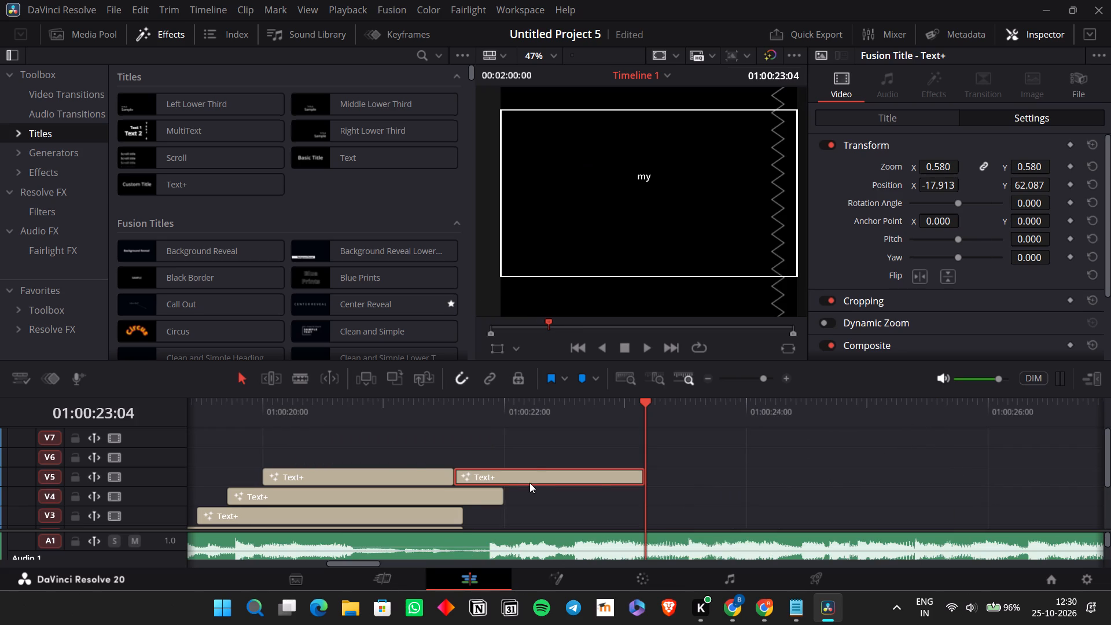
drag(529, 483, 351, 460)
click(283, 405)
click(315, 453)
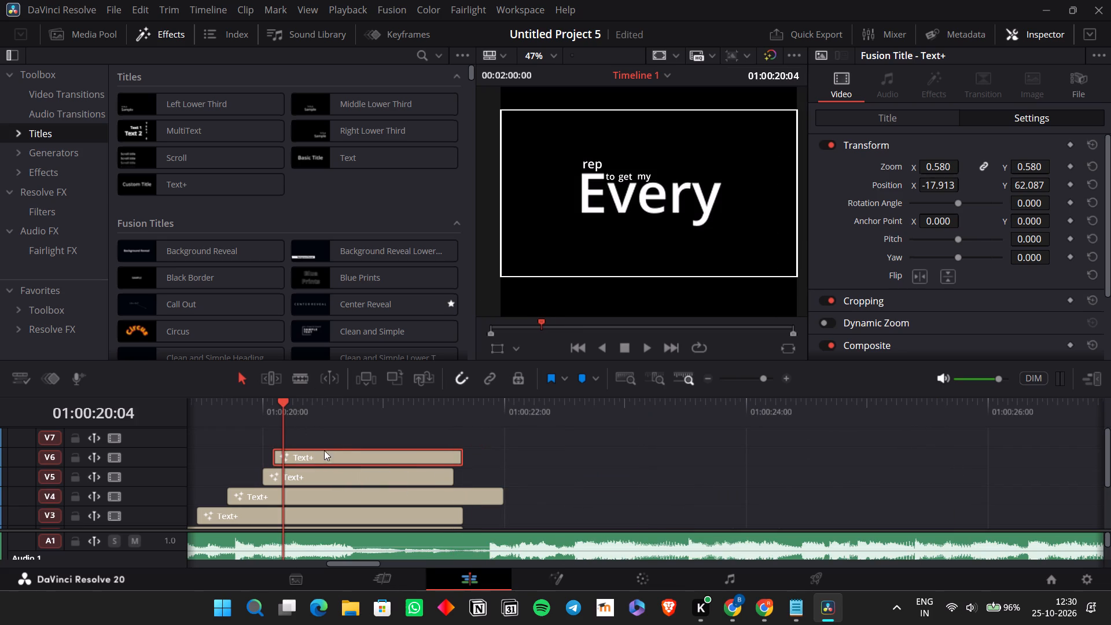
Change the text of the duplicated V6 title to "Way".
click(924, 126)
click(922, 114)
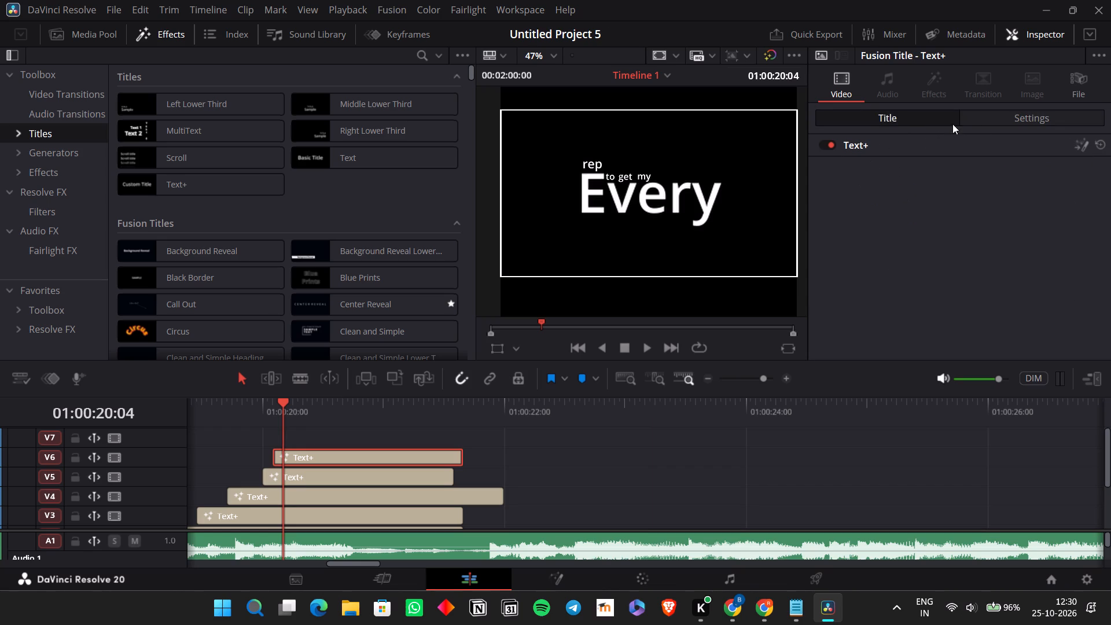
click(1013, 120)
click(931, 124)
click(920, 145)
drag(877, 216, 795, 213)
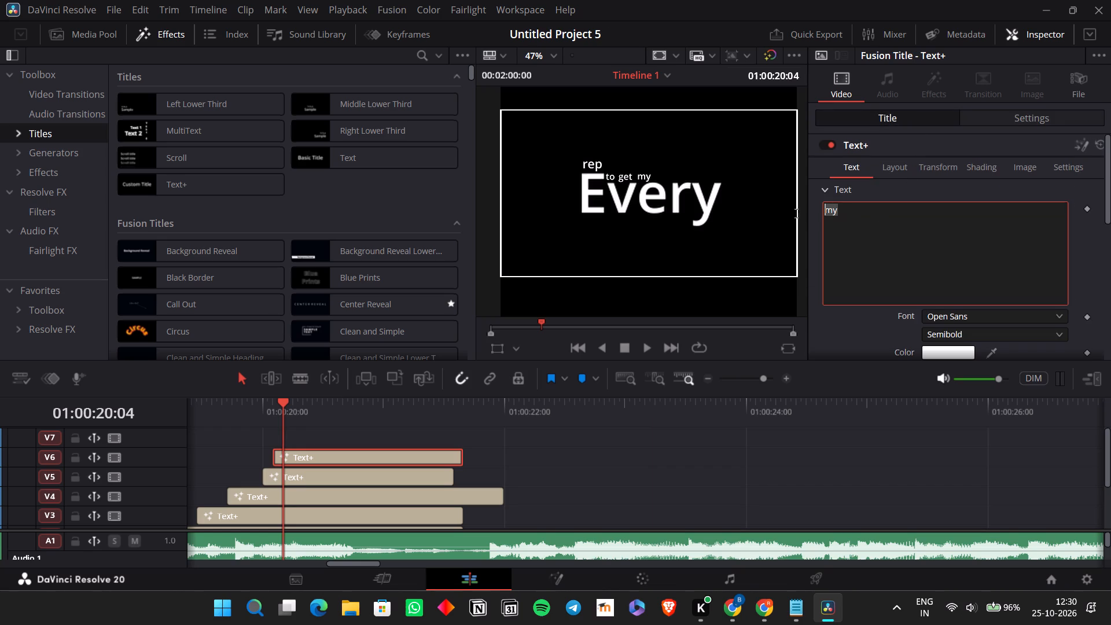
drag(795, 213, 794, 213)
text(ay)
Set the V6 "Way" title's rotation angle to 90.
click(1006, 127)
click(1002, 118)
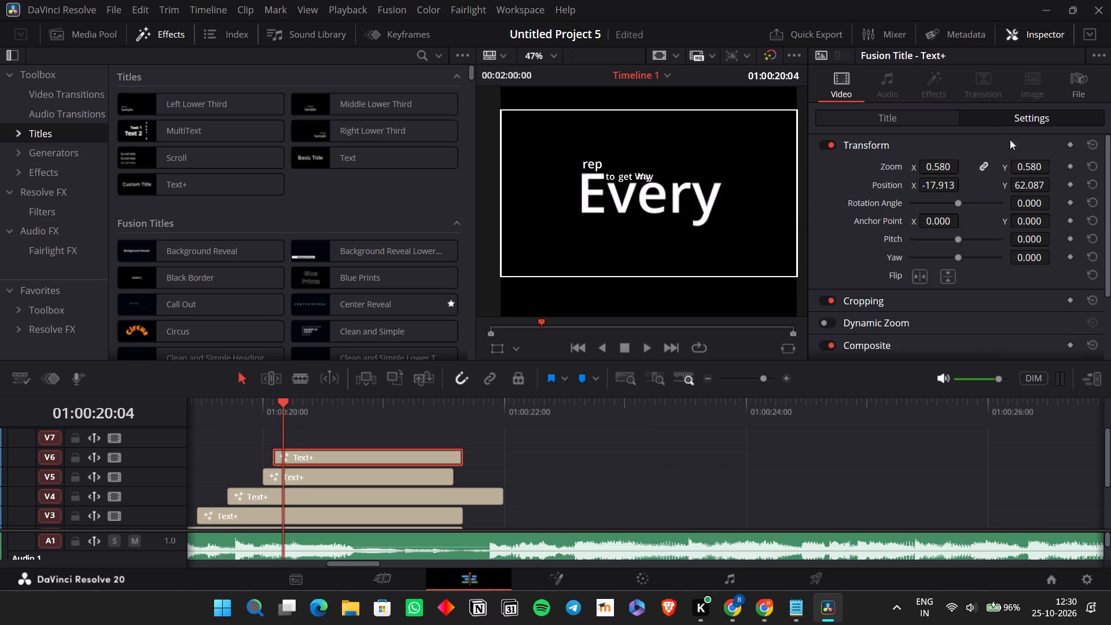
click(1032, 203)
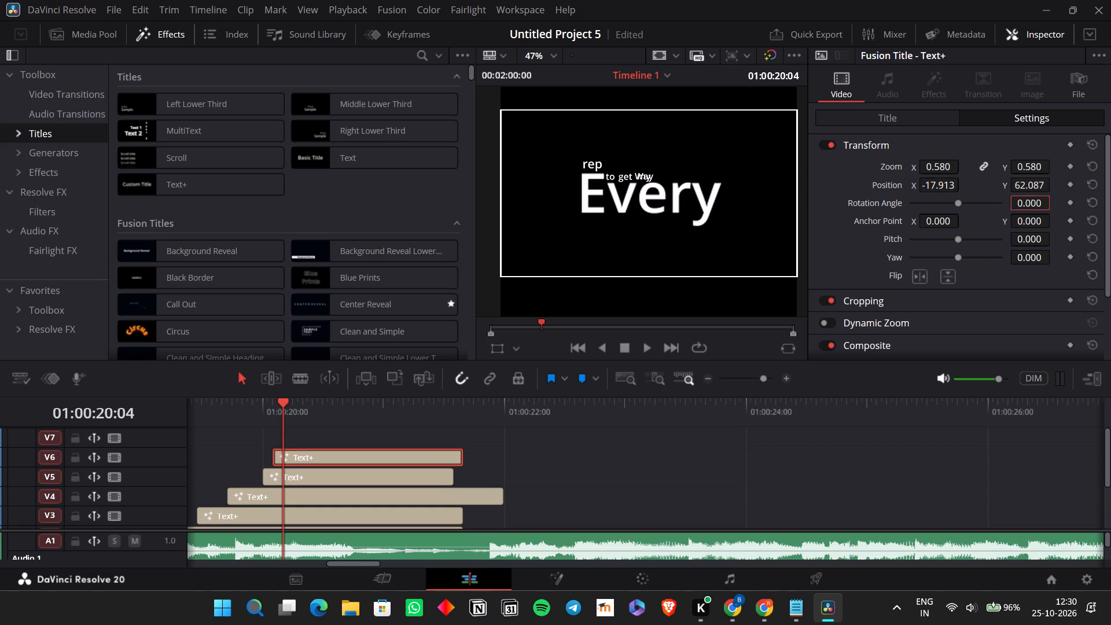
double_click(1032, 203)
text(90)
key(Return)
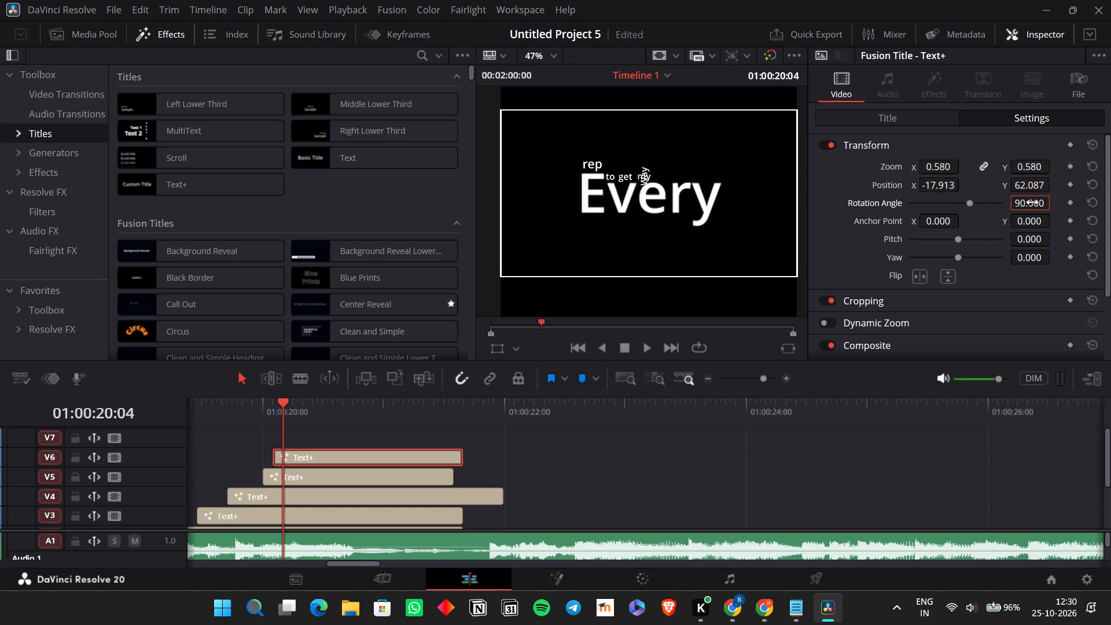
Enlarge the V6 "Way" title to zoom 1.190 and place it at about X -287, Y 4, vertically alongside the "E" of "Every".
drag(932, 187, 746, 222)
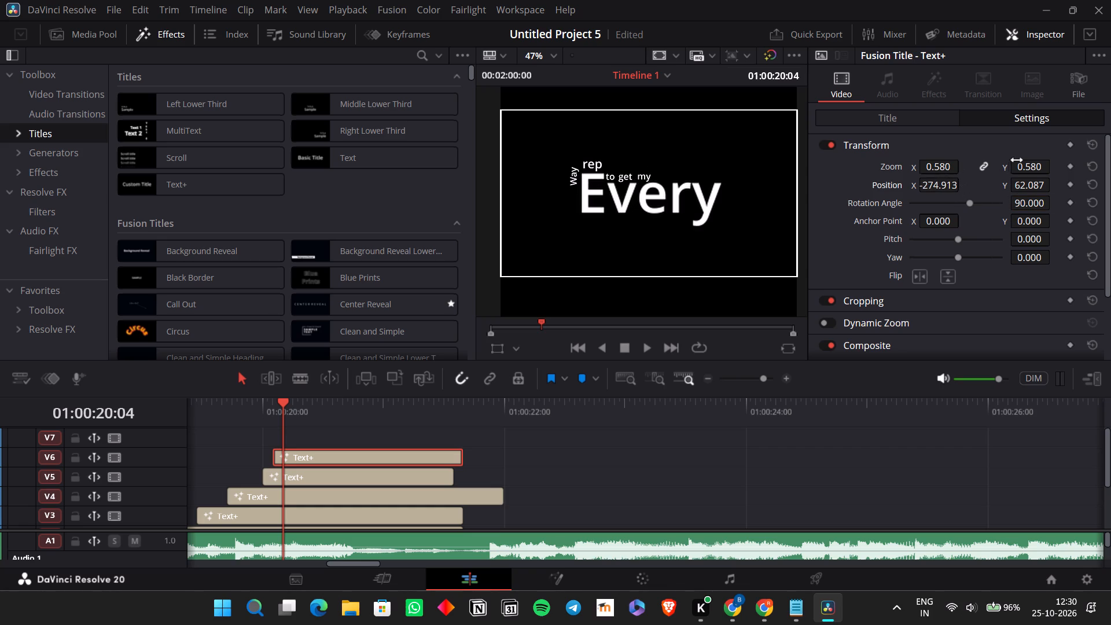
drag(1021, 170, 1036, 177)
drag(1036, 177, 1065, 188)
drag(946, 183, 937, 196)
drag(1030, 188, 1032, 189)
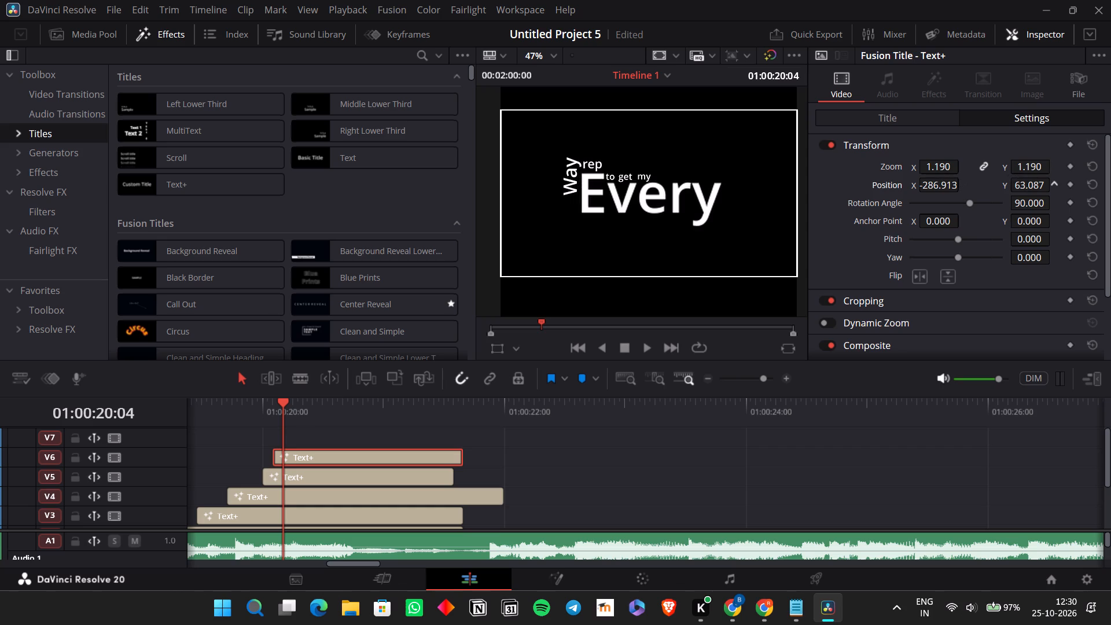
drag(1032, 189, 986, 219)
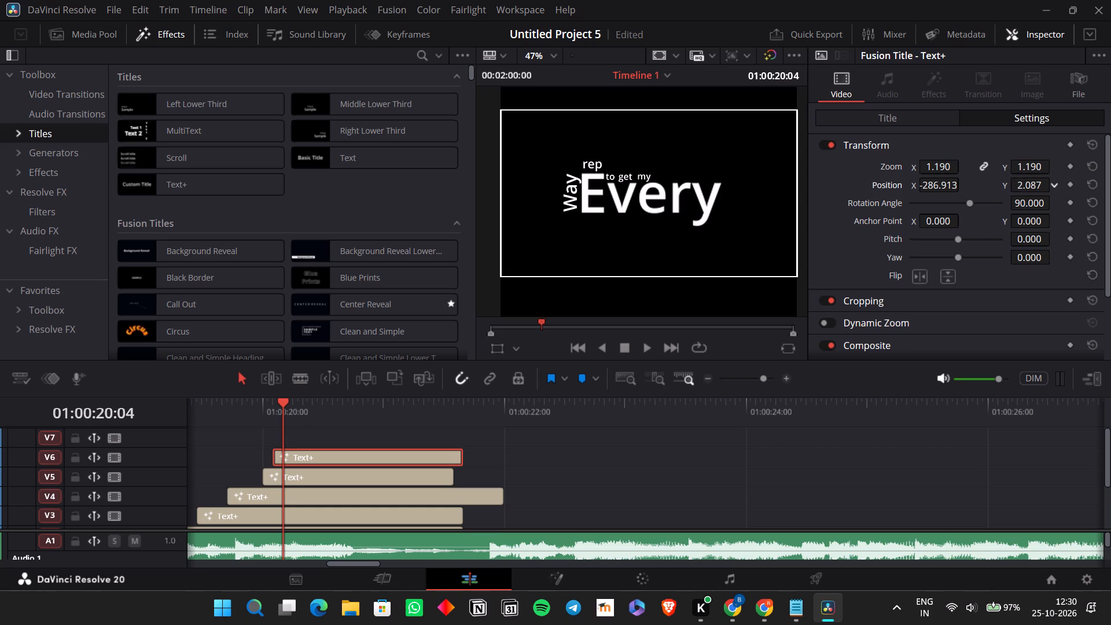
drag(986, 219, 989, 226)
scroll(607, 470, right, 1)
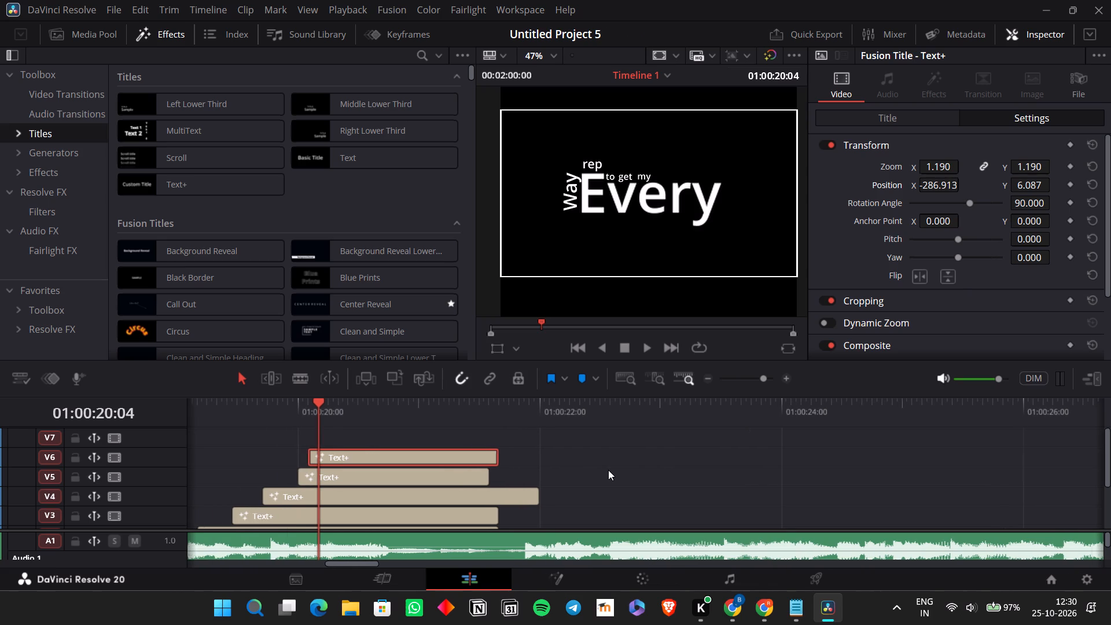
scroll(608, 470, right, 1)
click(1024, 189)
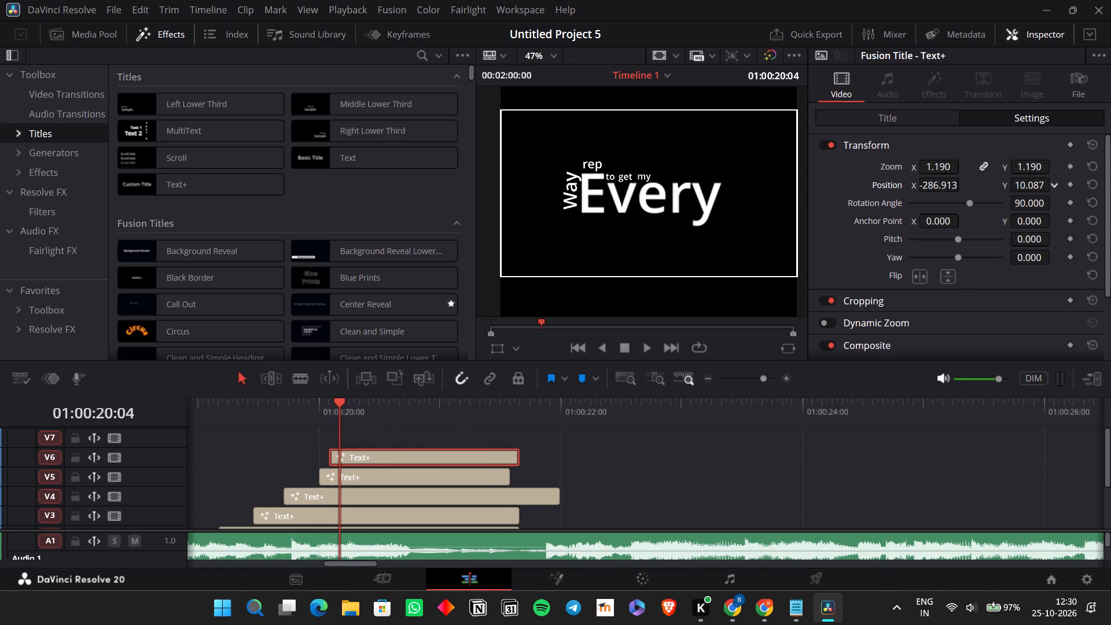
Trim the ends of the V4 and V5 titles to line up with the ends of the V3 and V6 titles.
scroll(624, 448, right, 1)
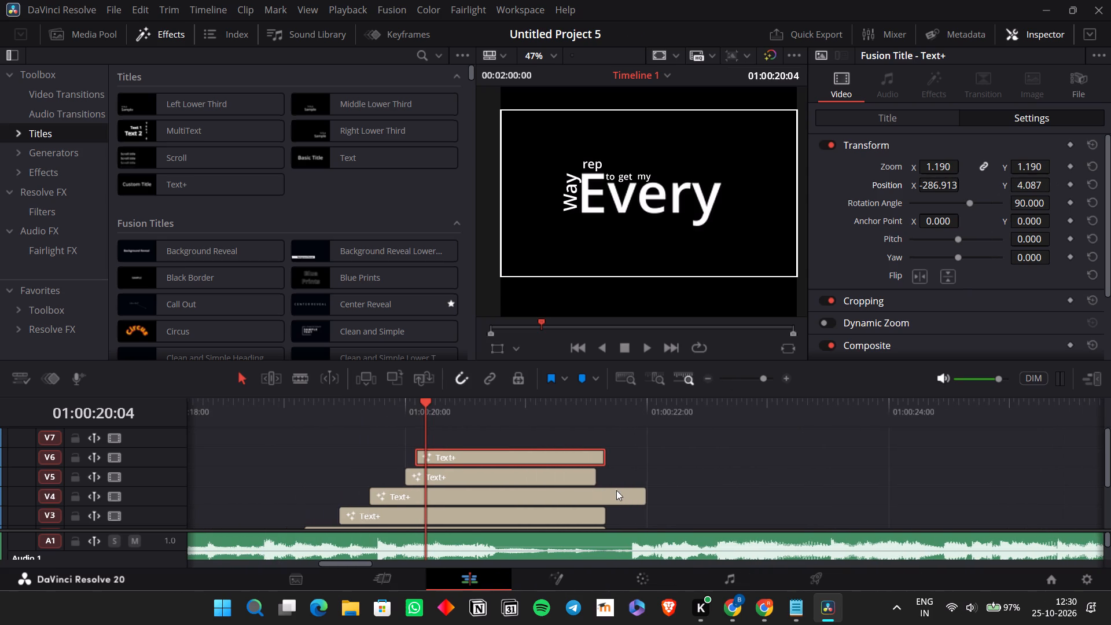
drag(646, 492, 610, 498)
drag(594, 475, 603, 476)
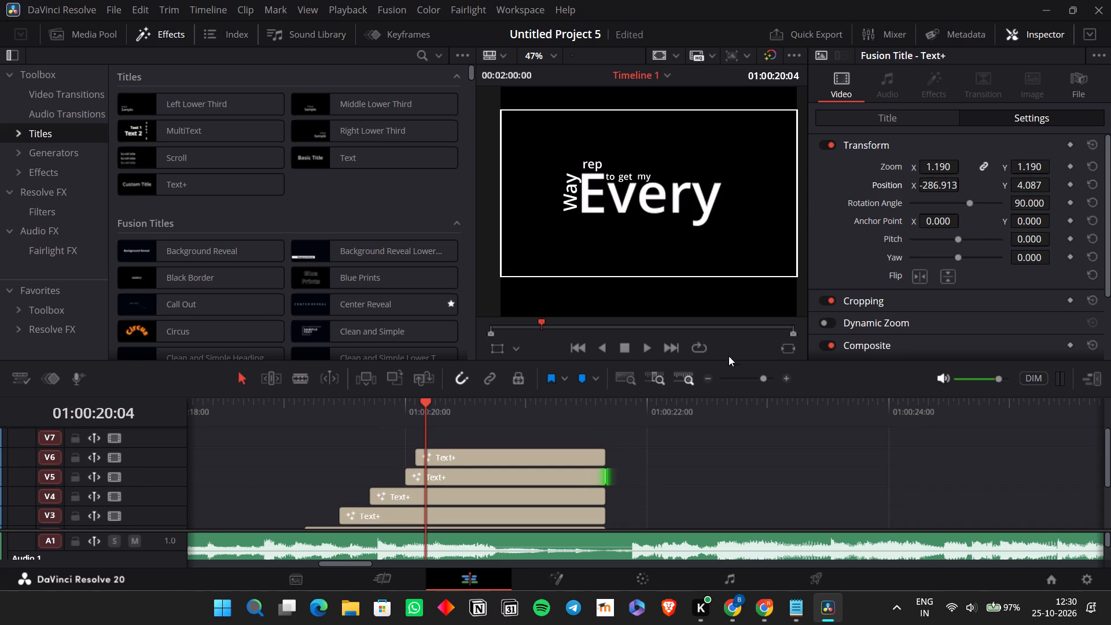
Play back the "Every rep to get my Way" section from 01:00:18:14 and replay its ending to check the timing against the music.
click(709, 376)
scroll(683, 469, down, 1)
click(403, 406)
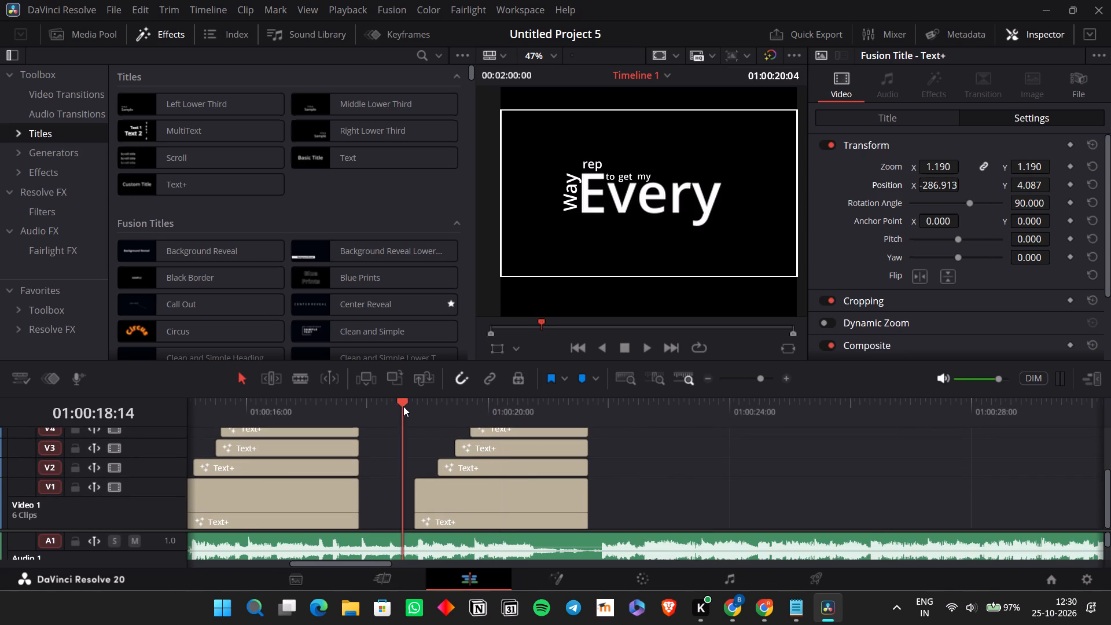
key(space)
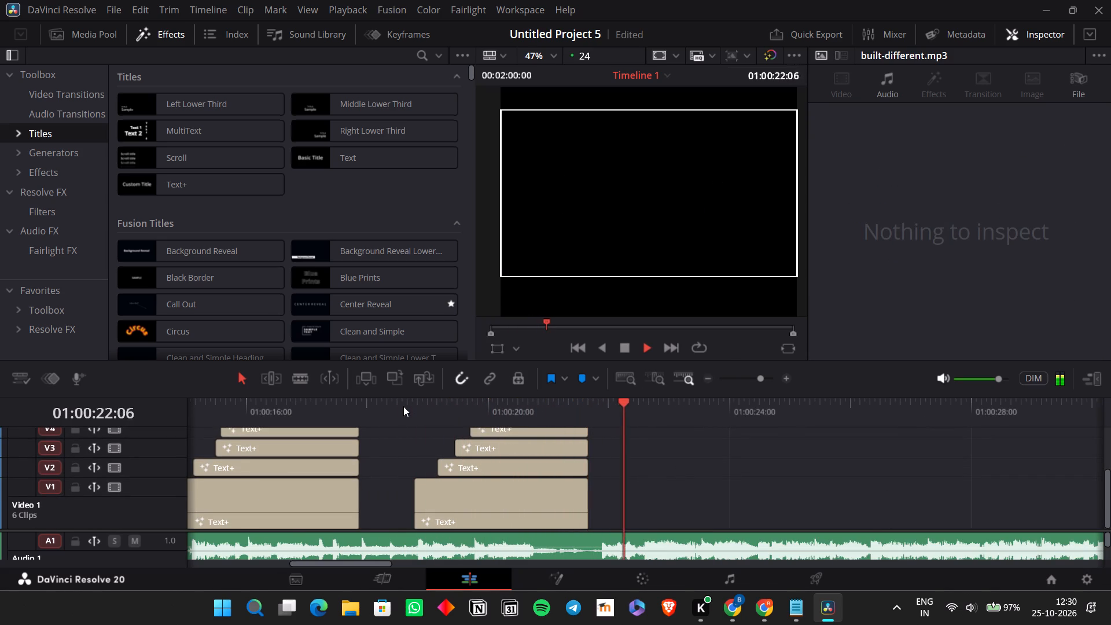
key(space)
click(595, 498)
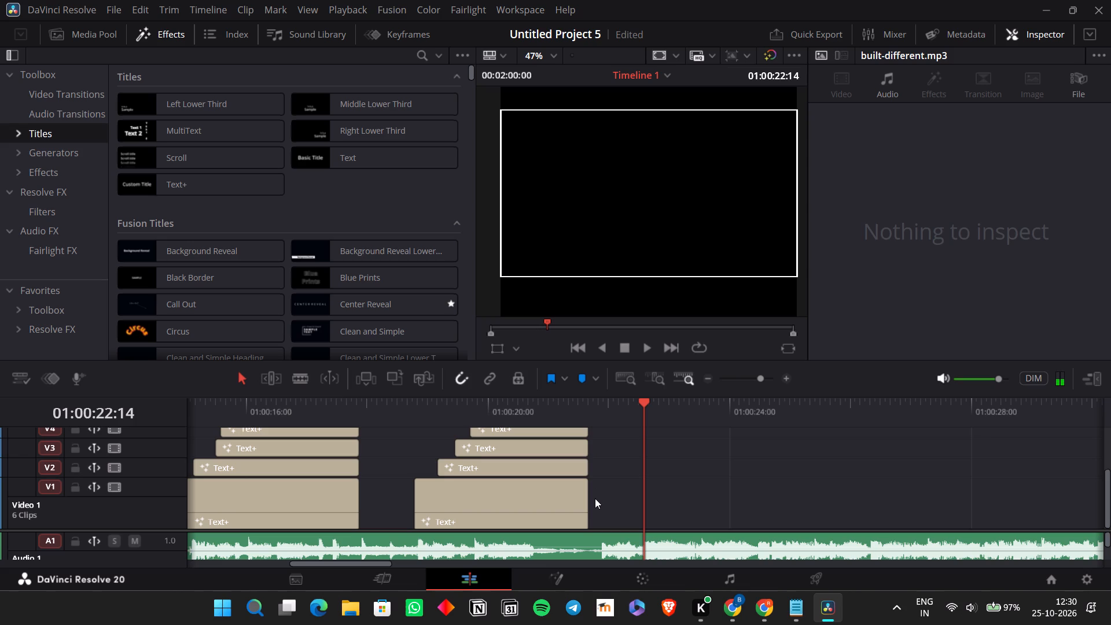
click(550, 408)
key(space)
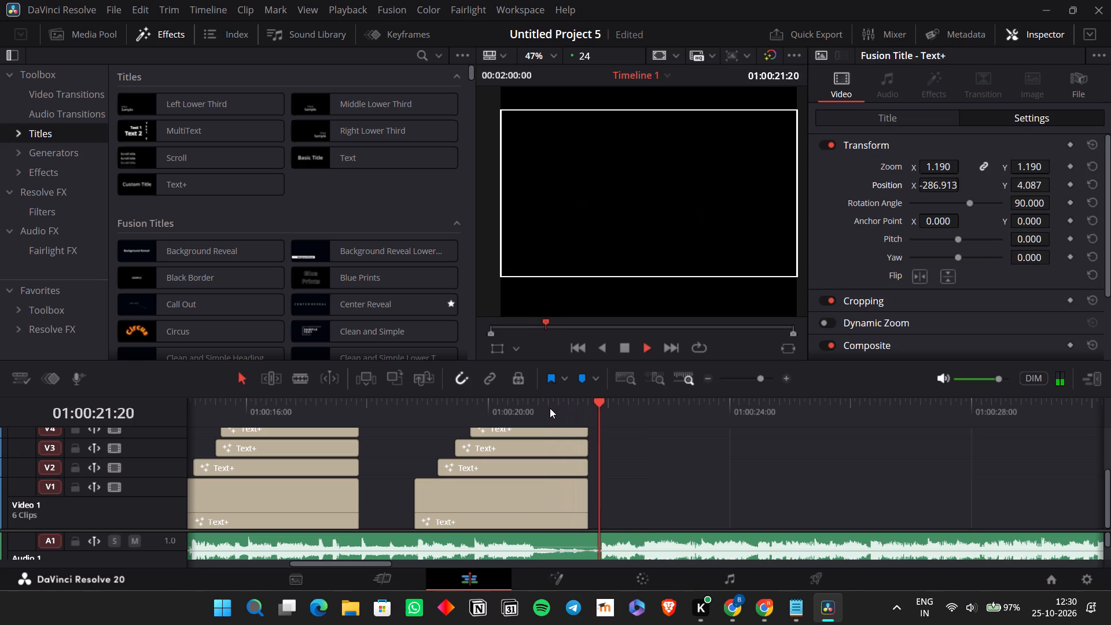
key(space)
click(546, 406)
key(space)
key(space)
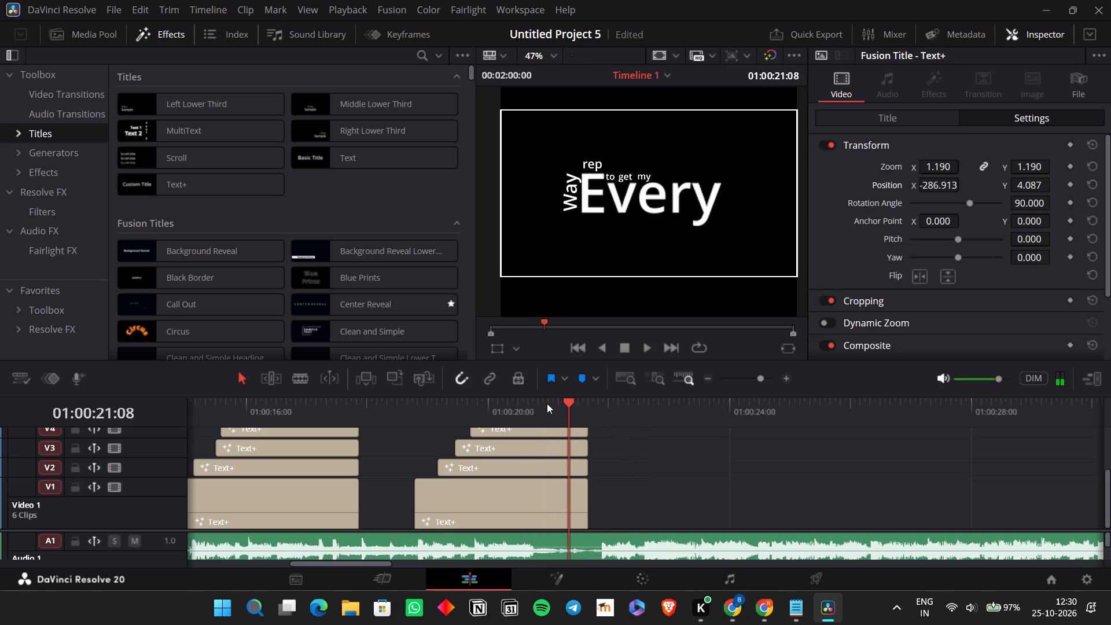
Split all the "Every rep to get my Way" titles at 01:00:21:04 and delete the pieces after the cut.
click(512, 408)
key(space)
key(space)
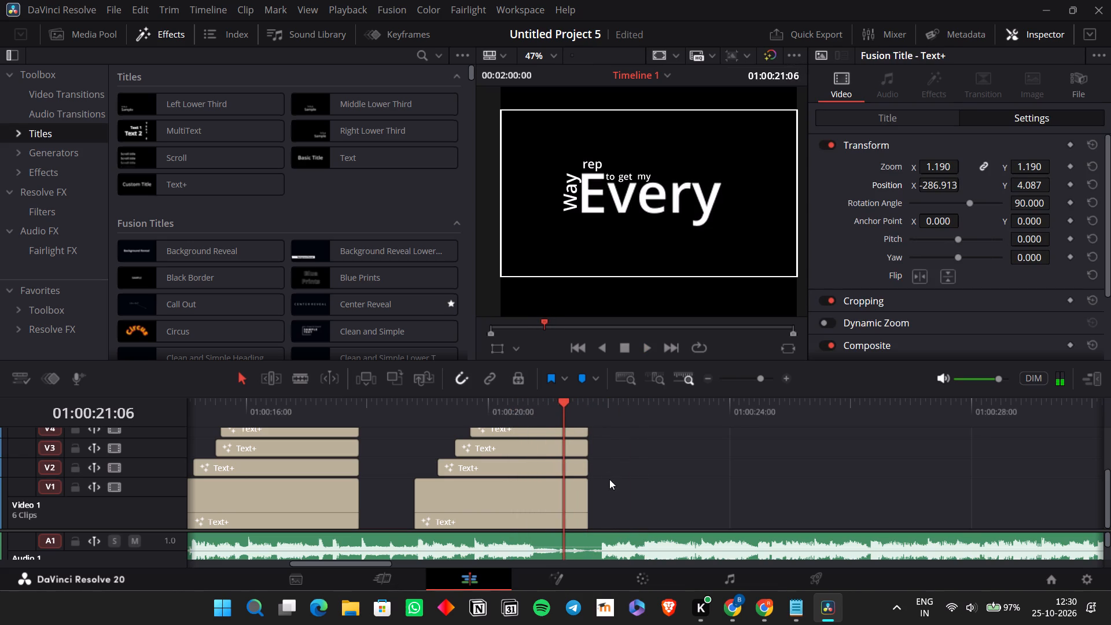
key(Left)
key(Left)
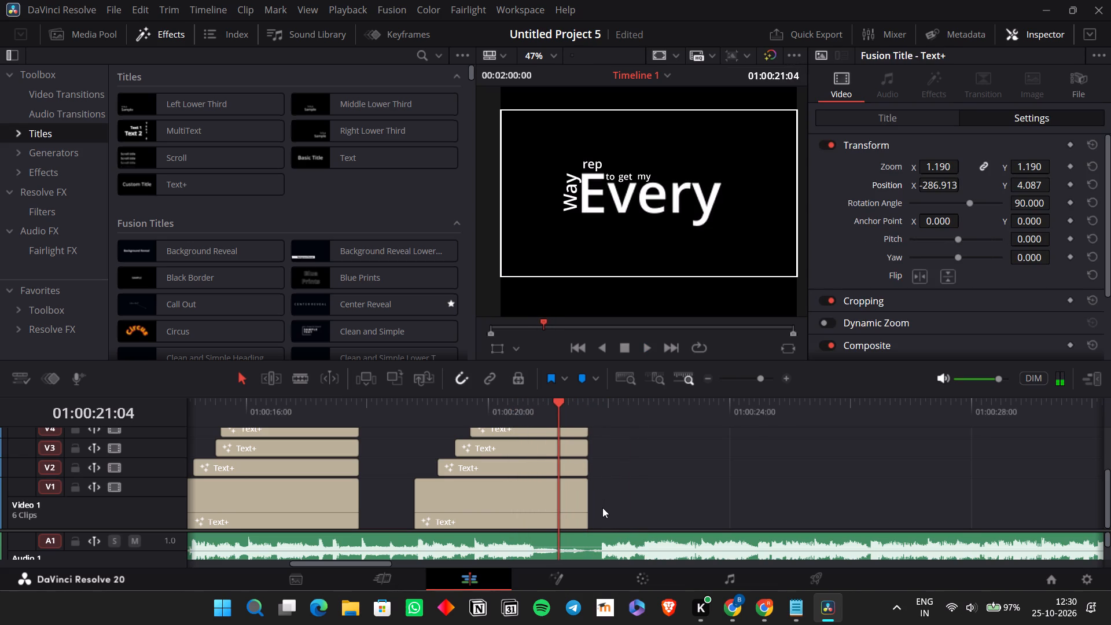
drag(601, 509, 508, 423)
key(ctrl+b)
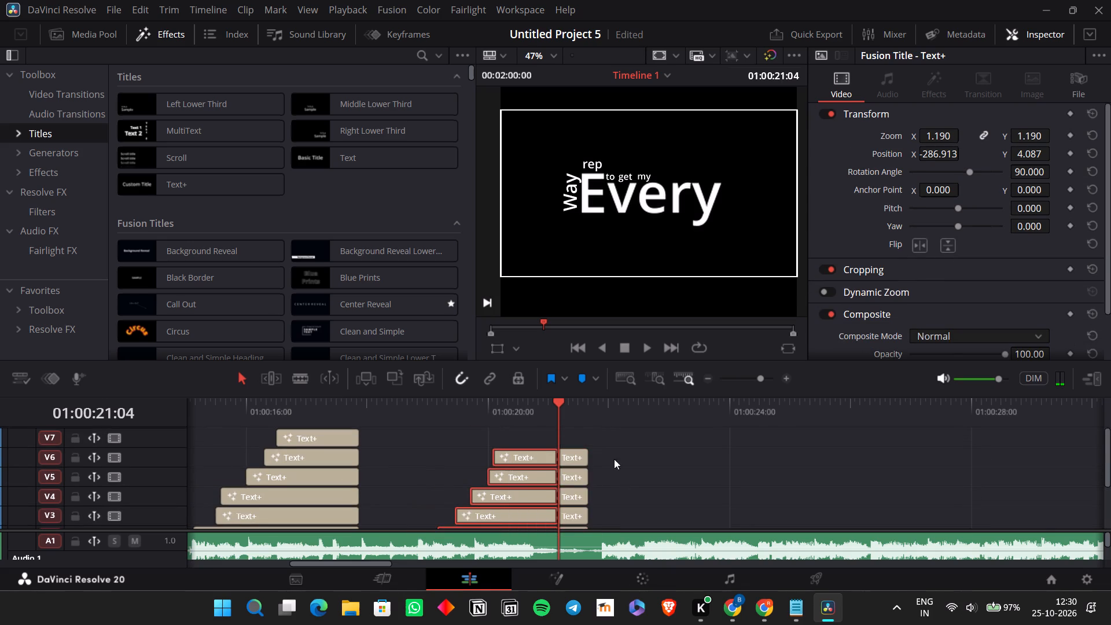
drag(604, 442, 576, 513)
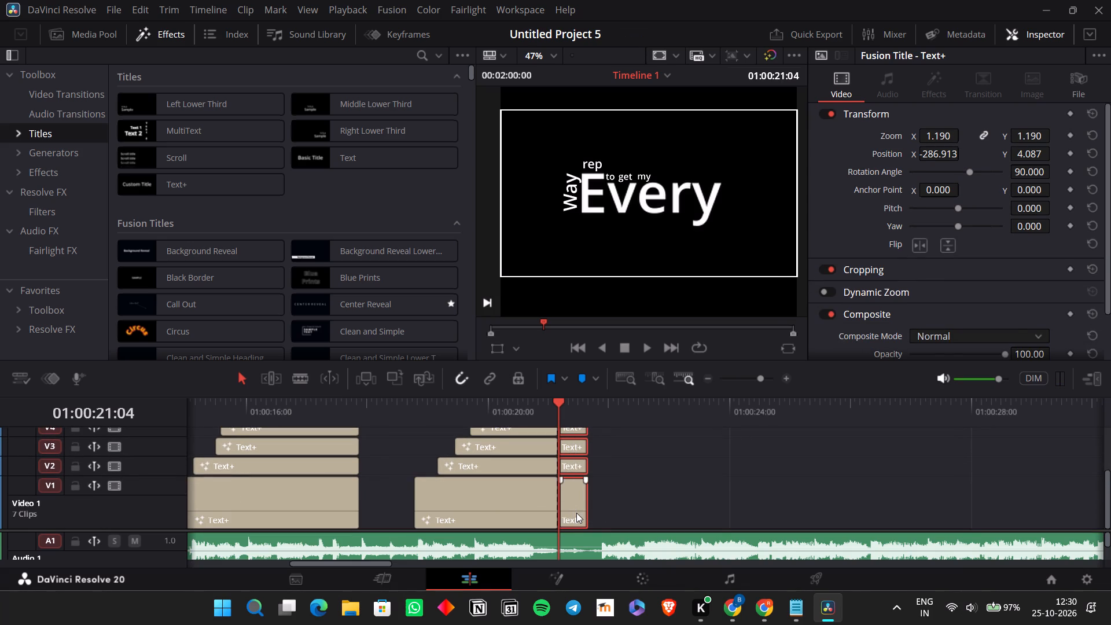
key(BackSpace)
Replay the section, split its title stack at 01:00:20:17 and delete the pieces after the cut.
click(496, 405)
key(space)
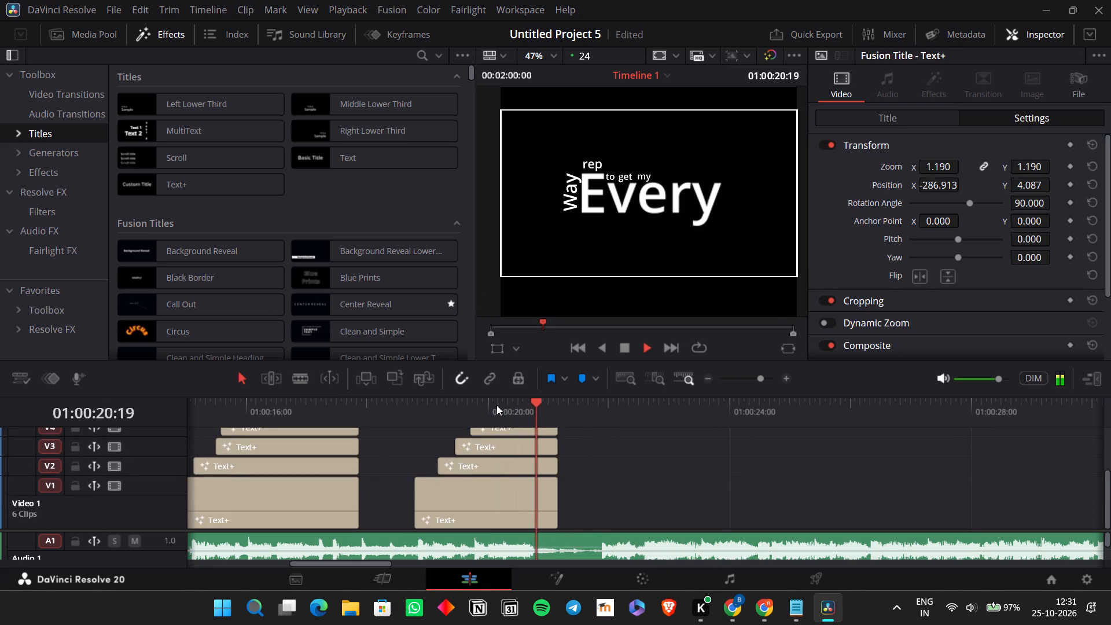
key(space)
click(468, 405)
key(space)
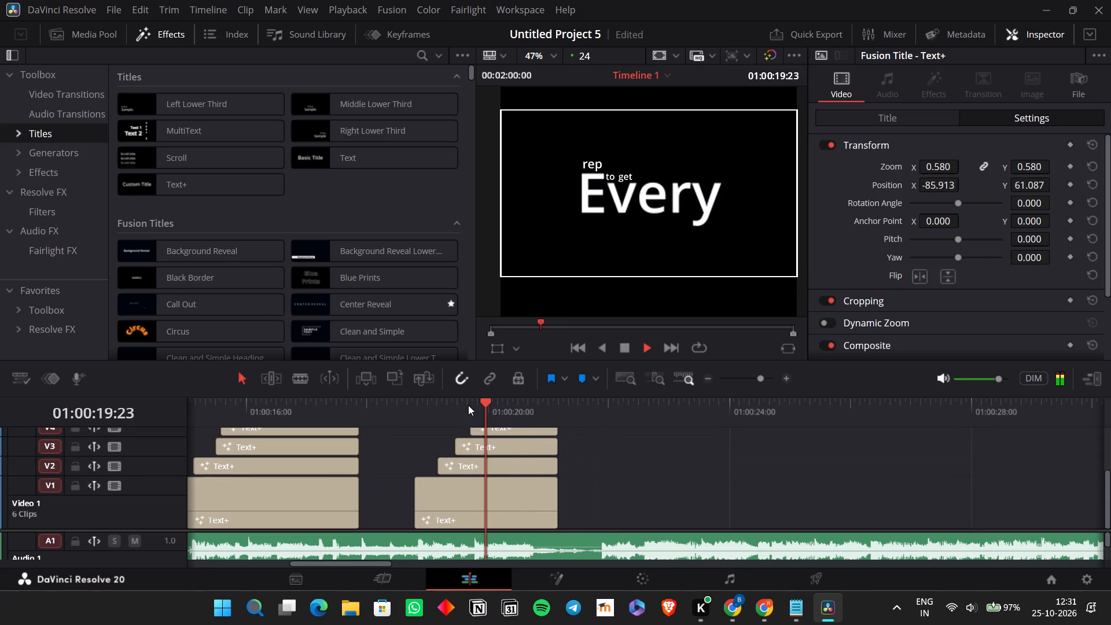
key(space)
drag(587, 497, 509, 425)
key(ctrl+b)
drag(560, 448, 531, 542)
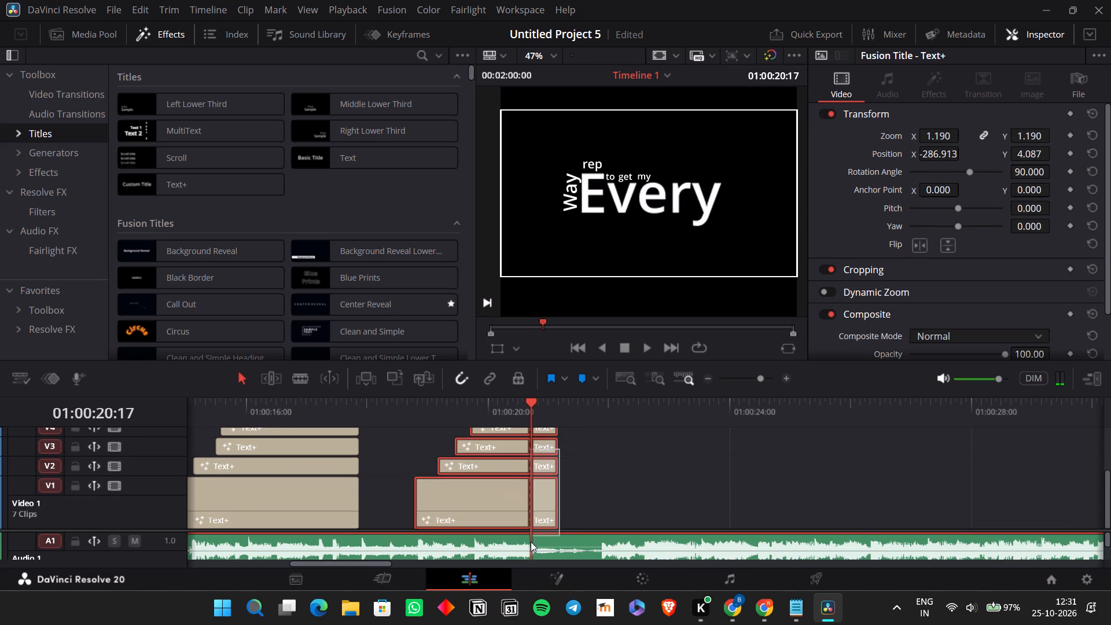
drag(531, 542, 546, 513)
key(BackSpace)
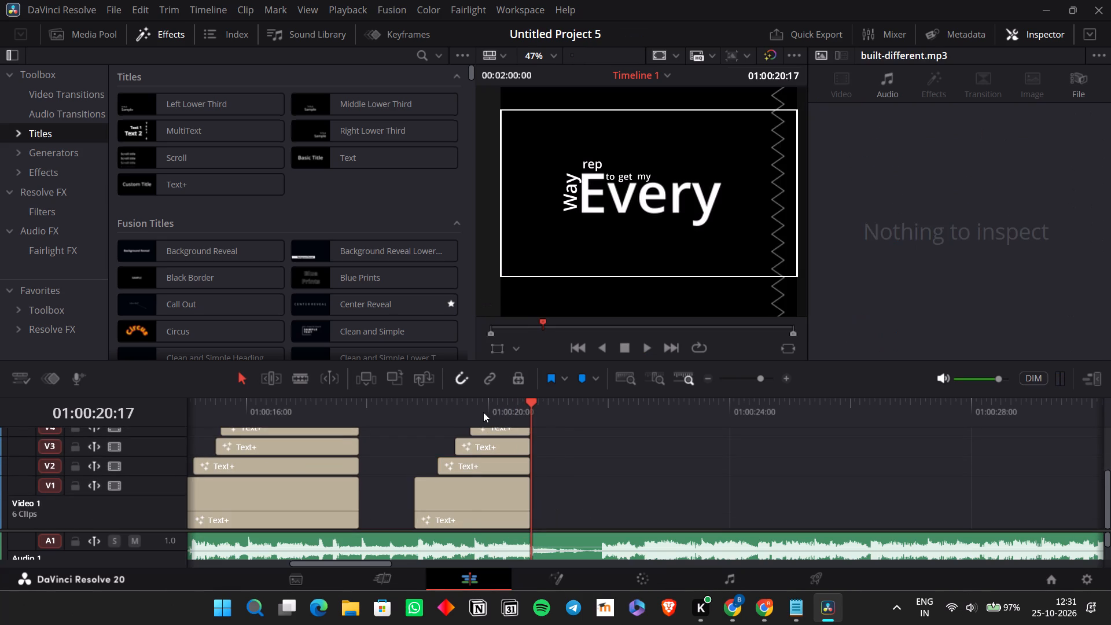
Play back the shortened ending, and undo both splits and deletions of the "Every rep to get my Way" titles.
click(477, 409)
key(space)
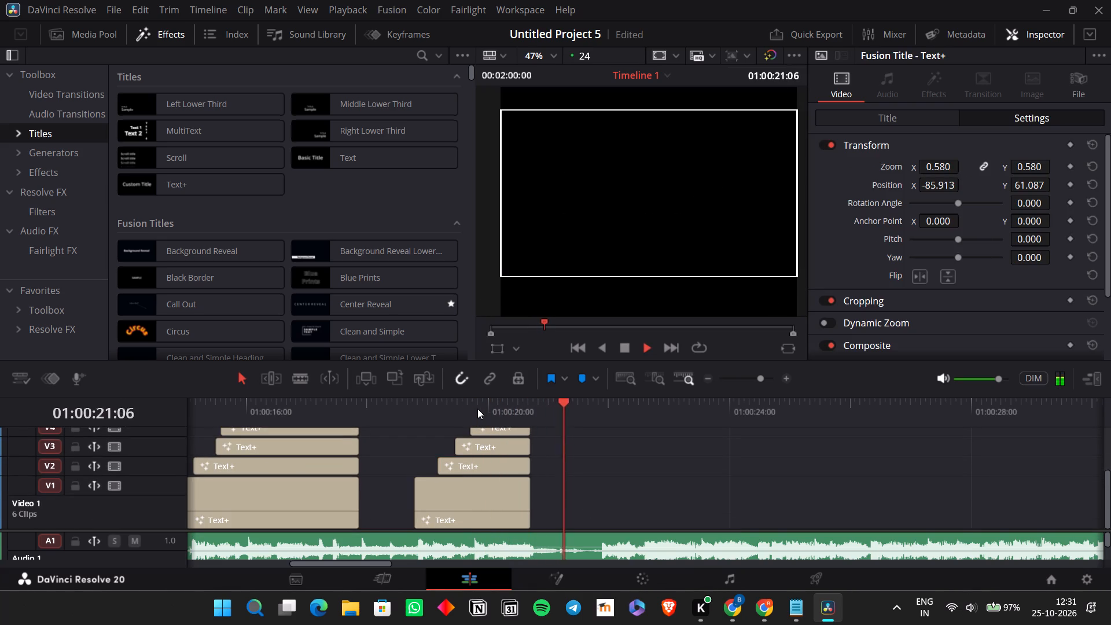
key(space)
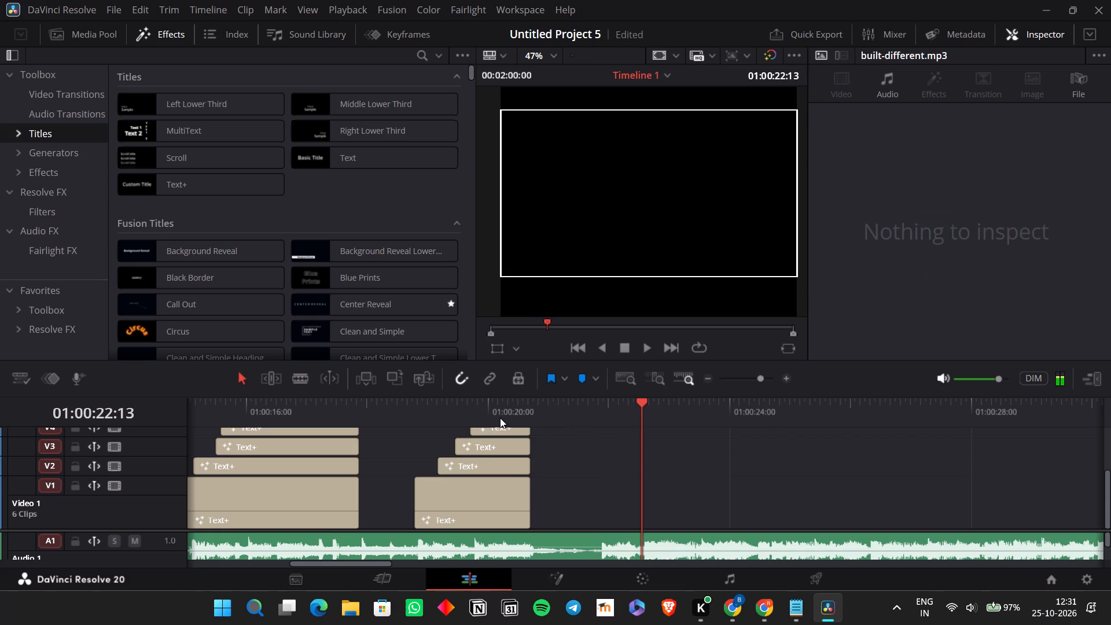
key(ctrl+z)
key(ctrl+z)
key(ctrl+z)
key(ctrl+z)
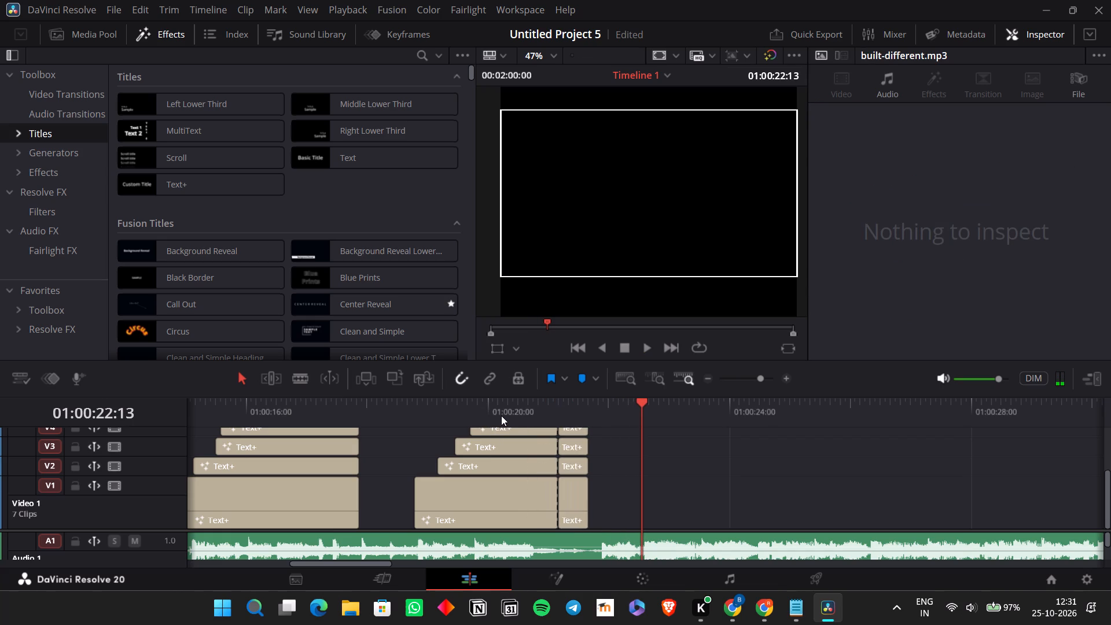
Trim the end of the V1 "Every" title to 01:00:21:00.
click(510, 400)
key(space)
key(space)
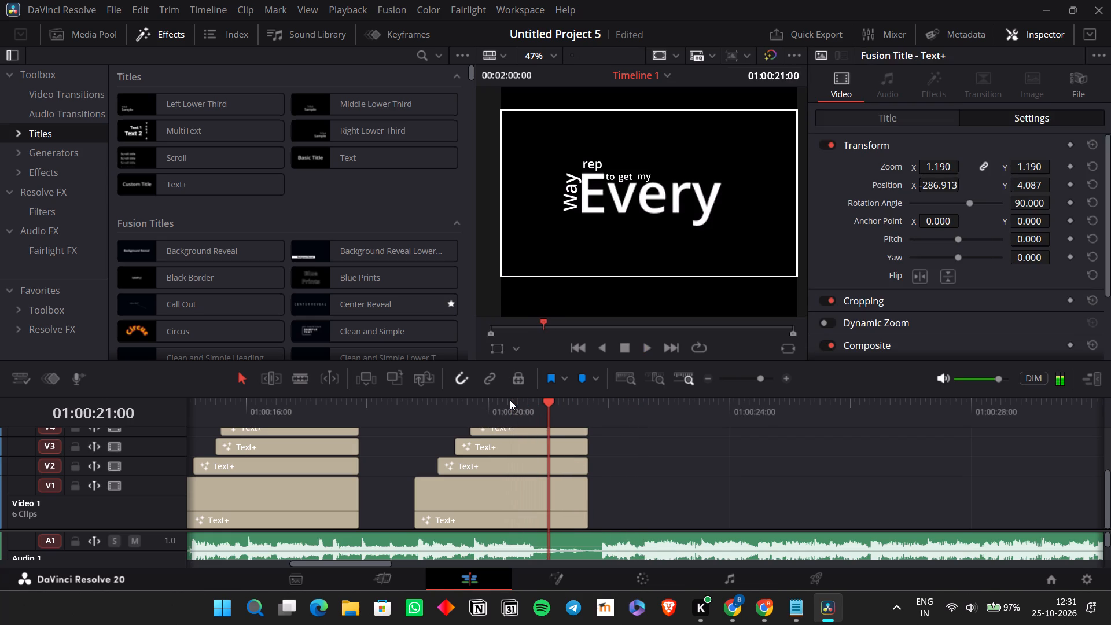
scroll(568, 458, up, 1)
scroll(587, 456, down, 2)
drag(584, 495, 559, 498)
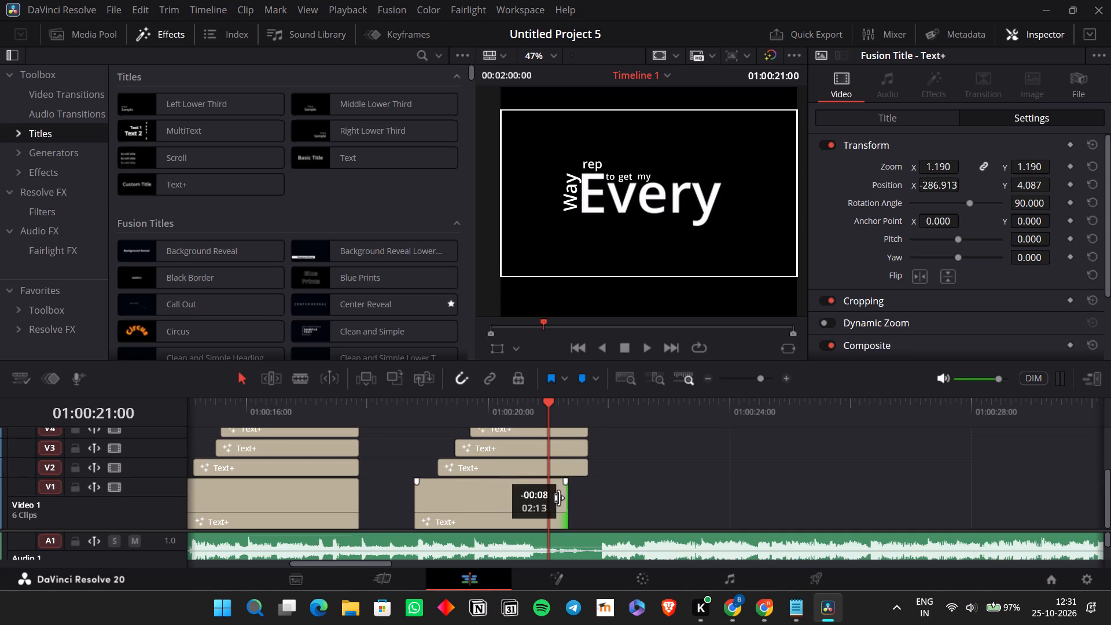
drag(559, 498, 547, 499)
Trim the end of the V2 "rep" title to 01:00:21:06.
key(space)
key(space)
drag(582, 469, 578, 469)
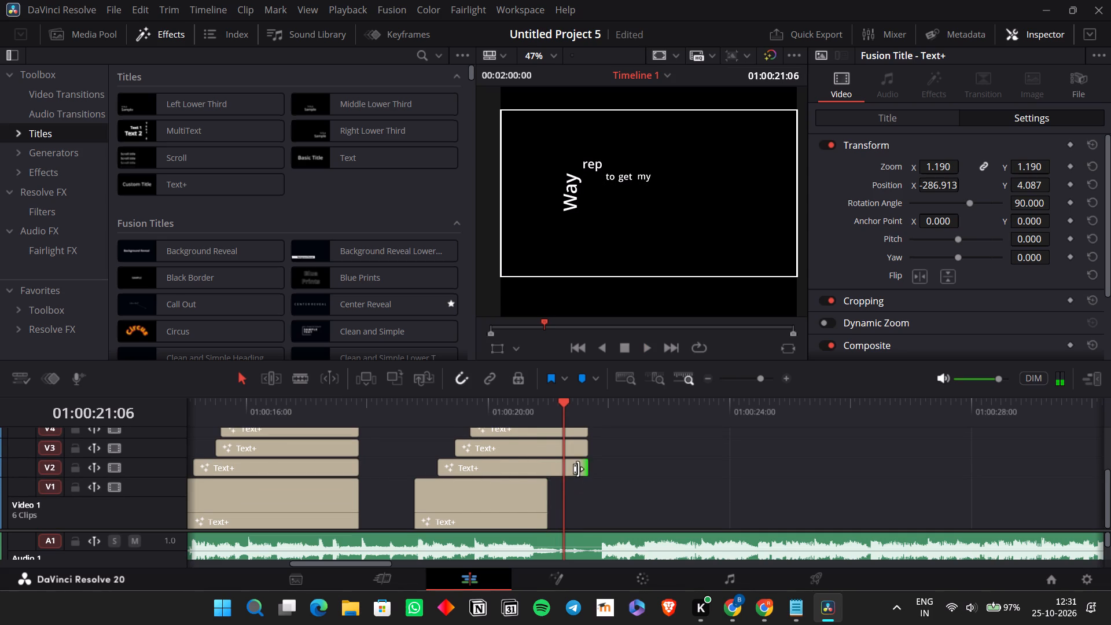
drag(578, 469, 557, 470)
Trim the end of the V3 "to" title to 01:00:21:10.
key(space)
key(space)
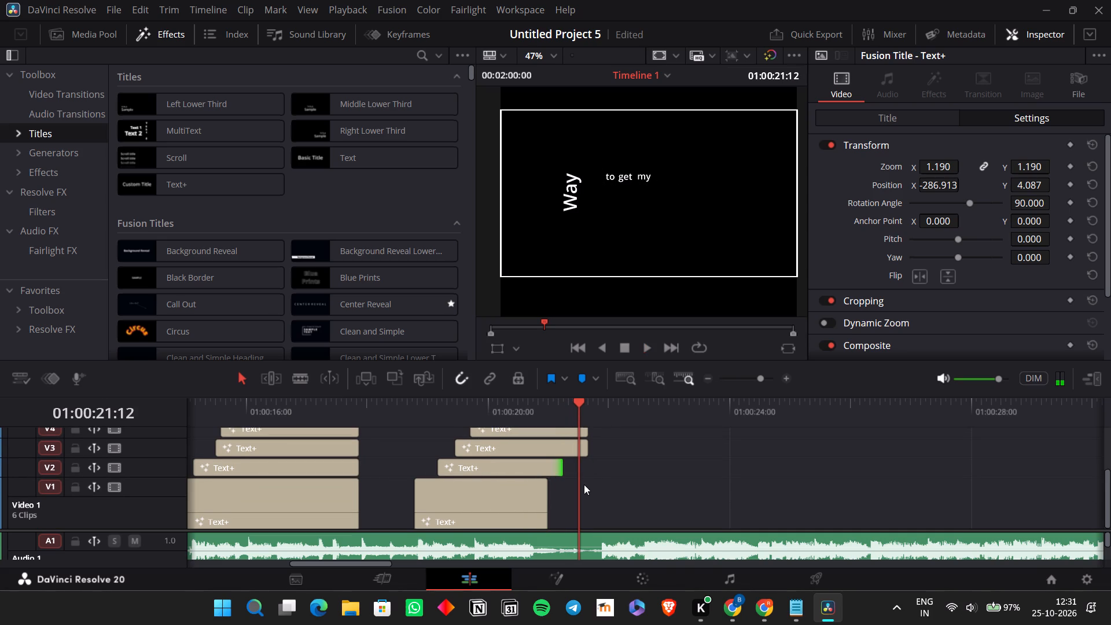
scroll(588, 474, up, 1)
key(Left)
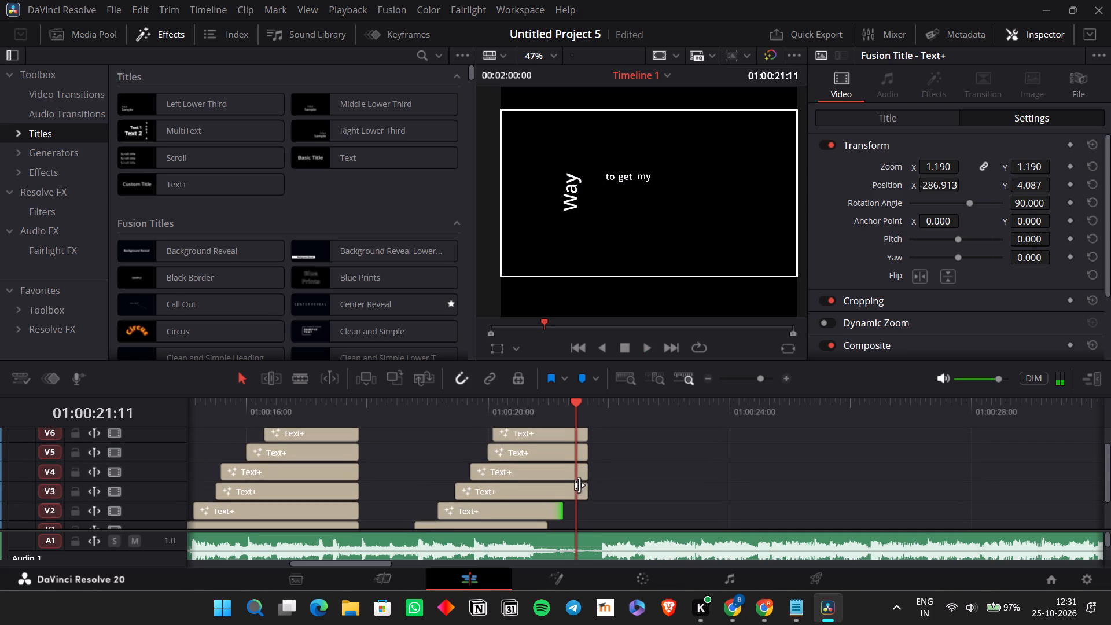
key(Left)
drag(586, 490, 569, 492)
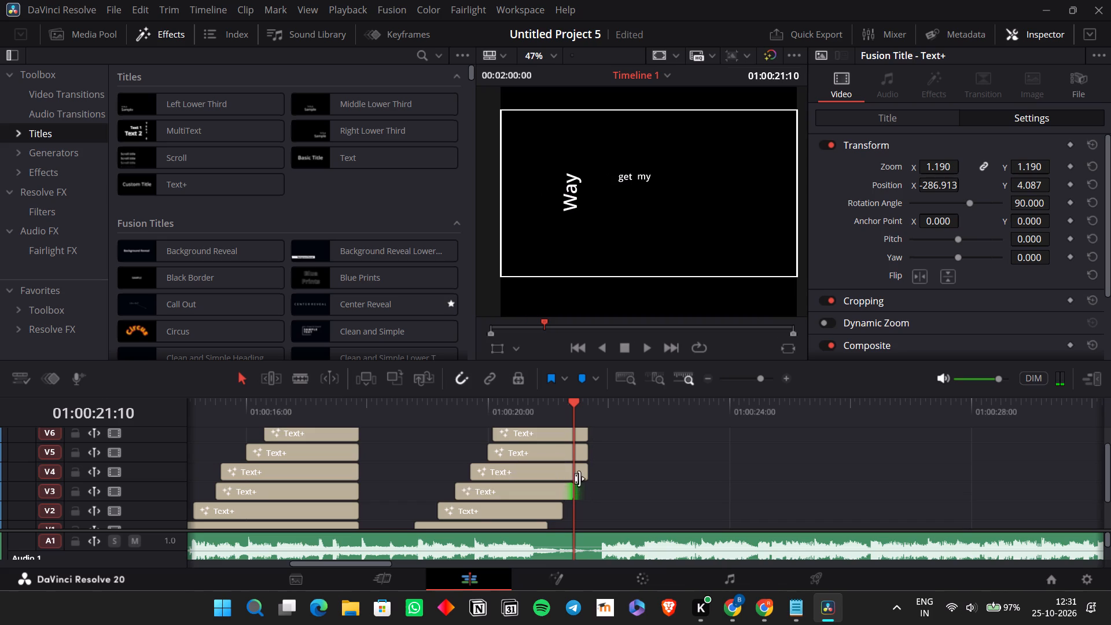
Trim the end of the V4 "get" title to 01:00:21:13.
key(Right)
key(Right)
key(Right)
drag(585, 472, 577, 473)
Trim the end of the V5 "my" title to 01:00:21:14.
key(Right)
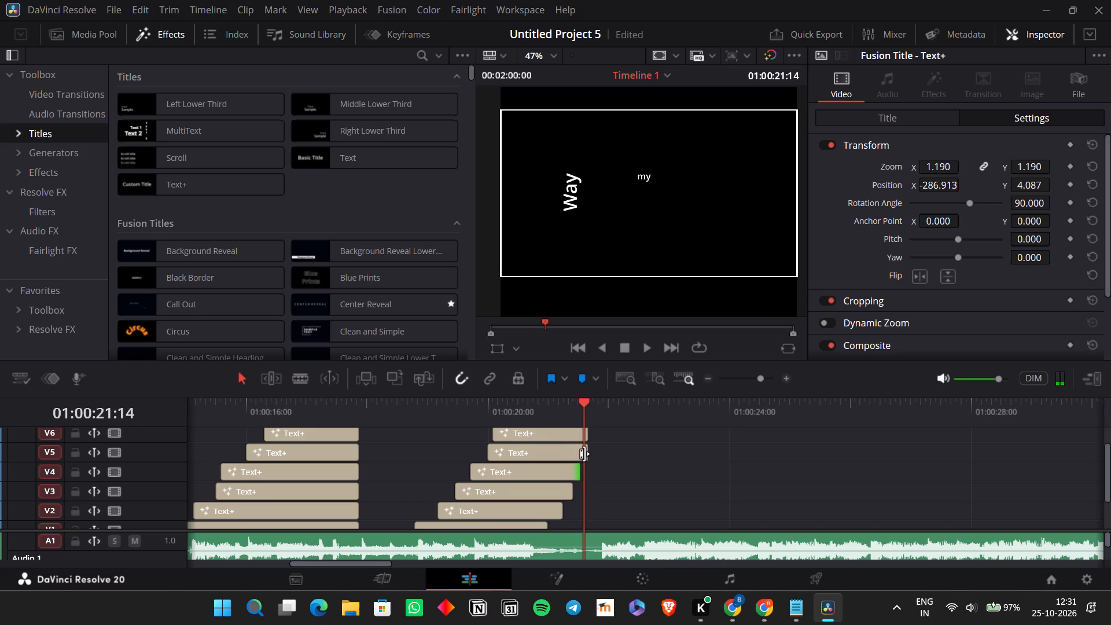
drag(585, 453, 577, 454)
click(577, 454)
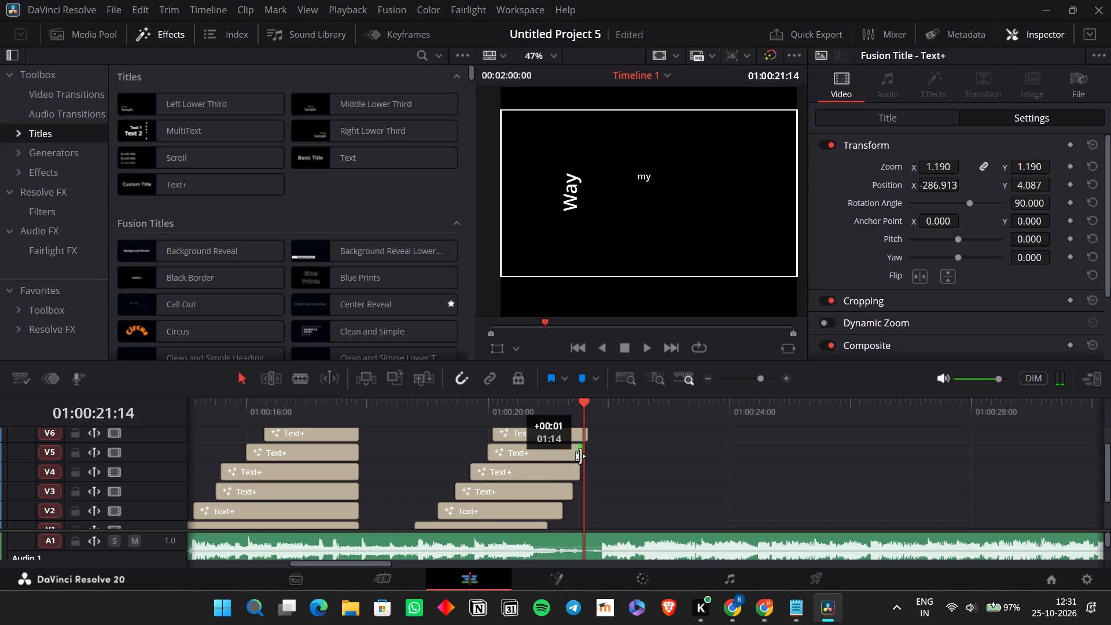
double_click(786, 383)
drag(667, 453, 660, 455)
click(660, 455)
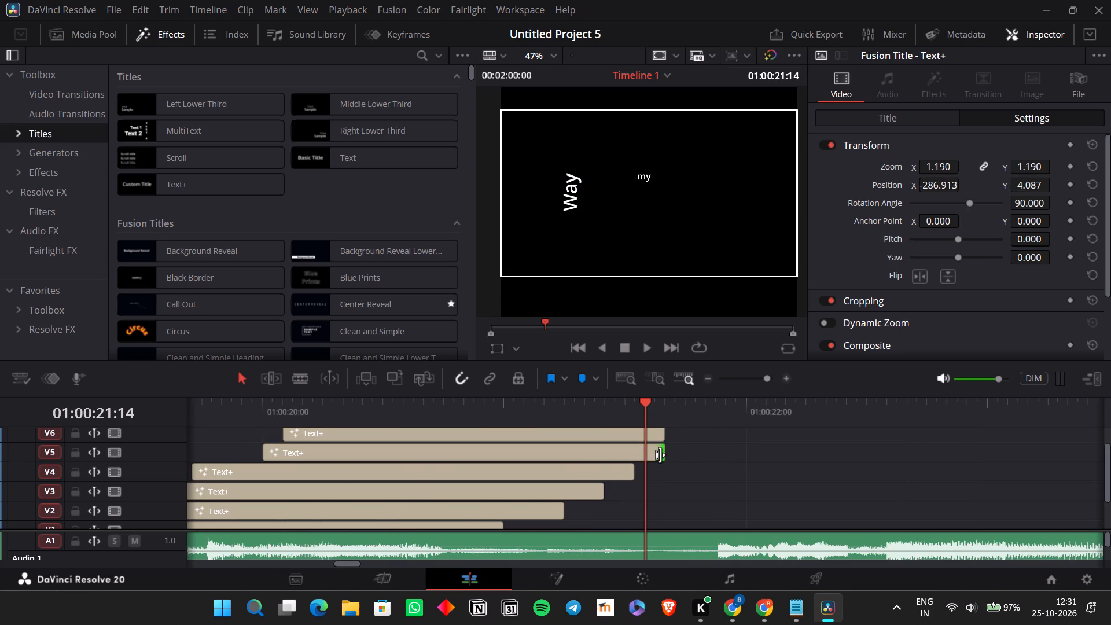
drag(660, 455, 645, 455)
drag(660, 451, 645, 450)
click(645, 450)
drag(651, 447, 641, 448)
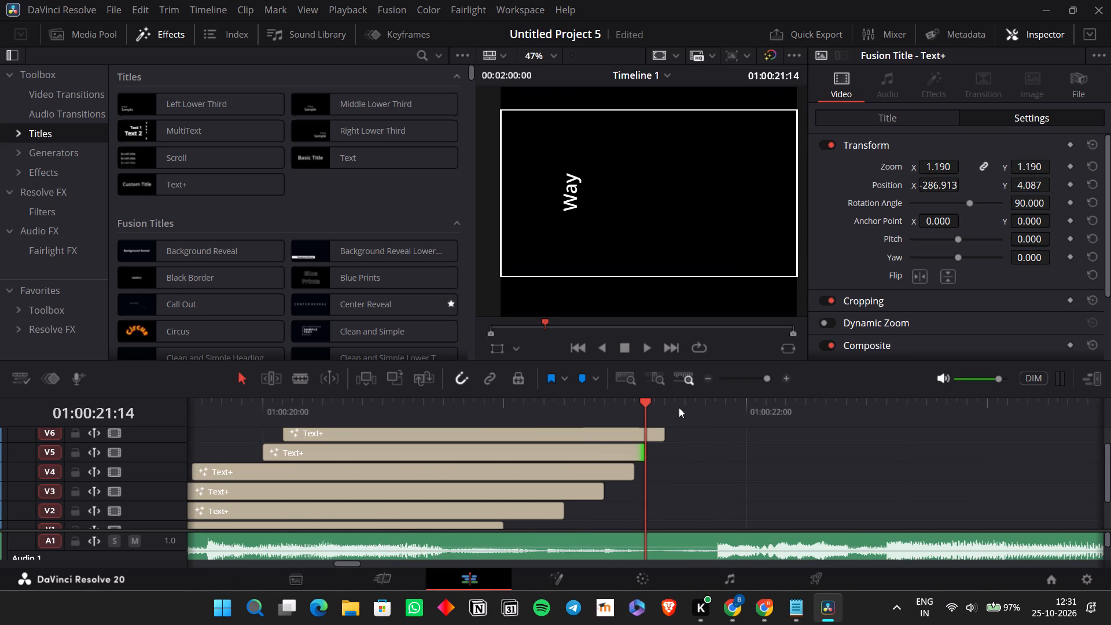
Play back the "Every rep to get my Way" section and replay its ending from 01:00:20:14 to check the staggered title exits.
click(715, 371)
triple_click(709, 373)
click(709, 373)
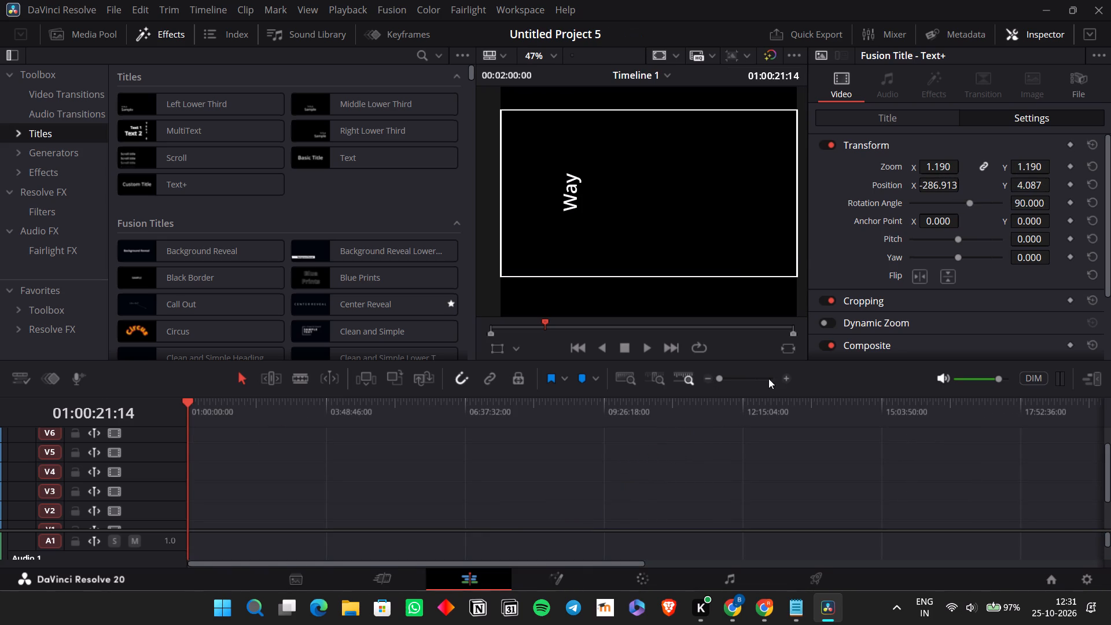
triple_click(789, 380)
triple_click(789, 380)
triple_click(789, 380)
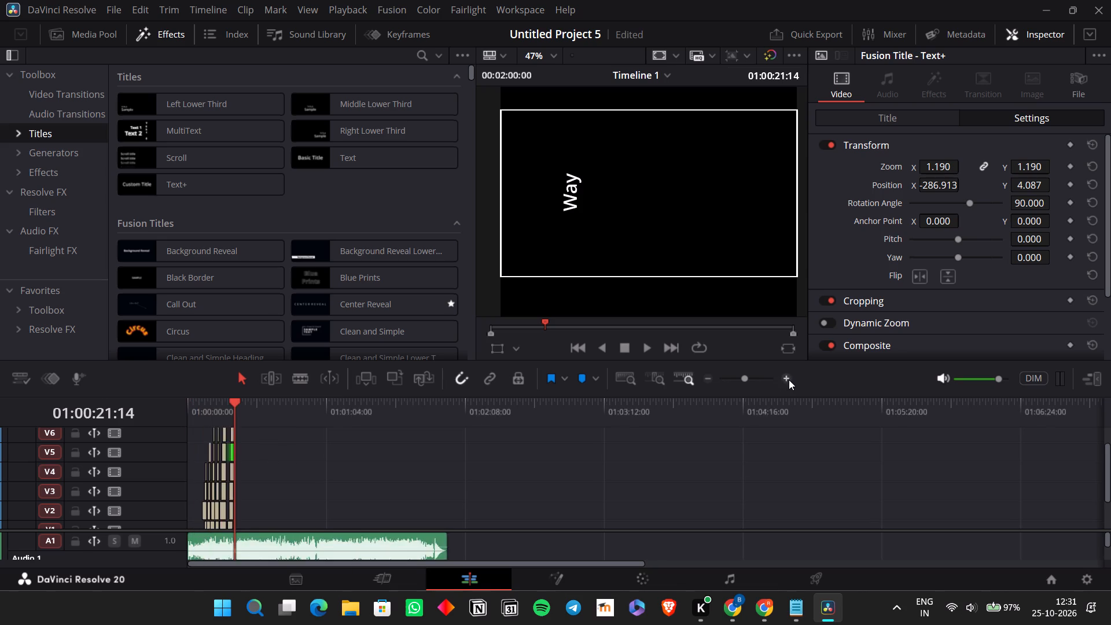
triple_click(789, 380)
scroll(679, 461, down, 1)
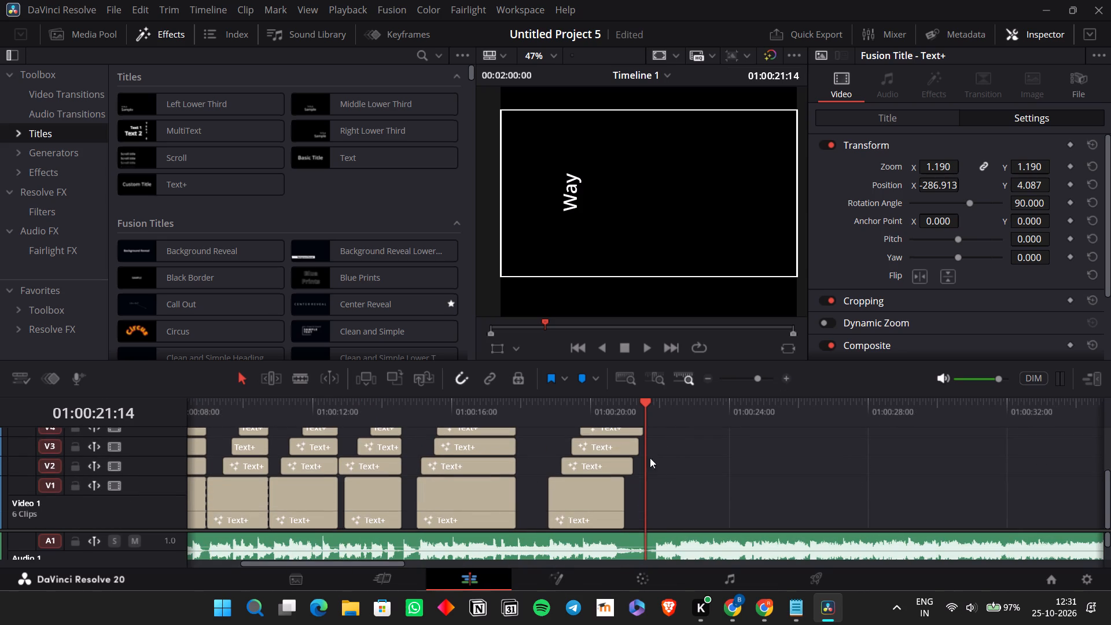
scroll(650, 458, down, 1)
click(541, 413)
key(space)
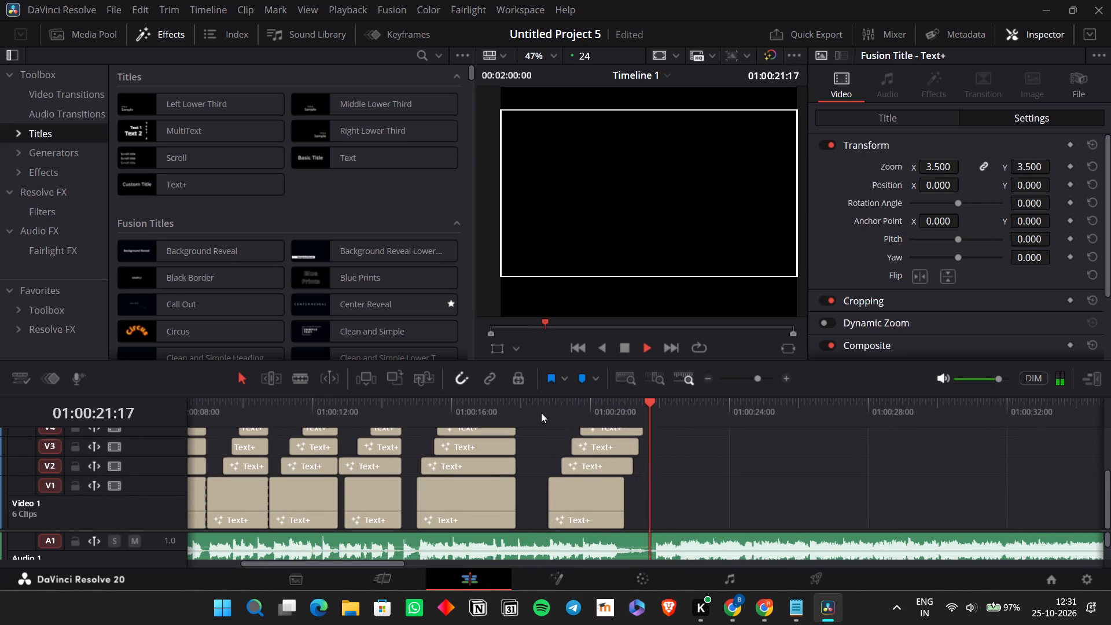
key(space)
click(612, 402)
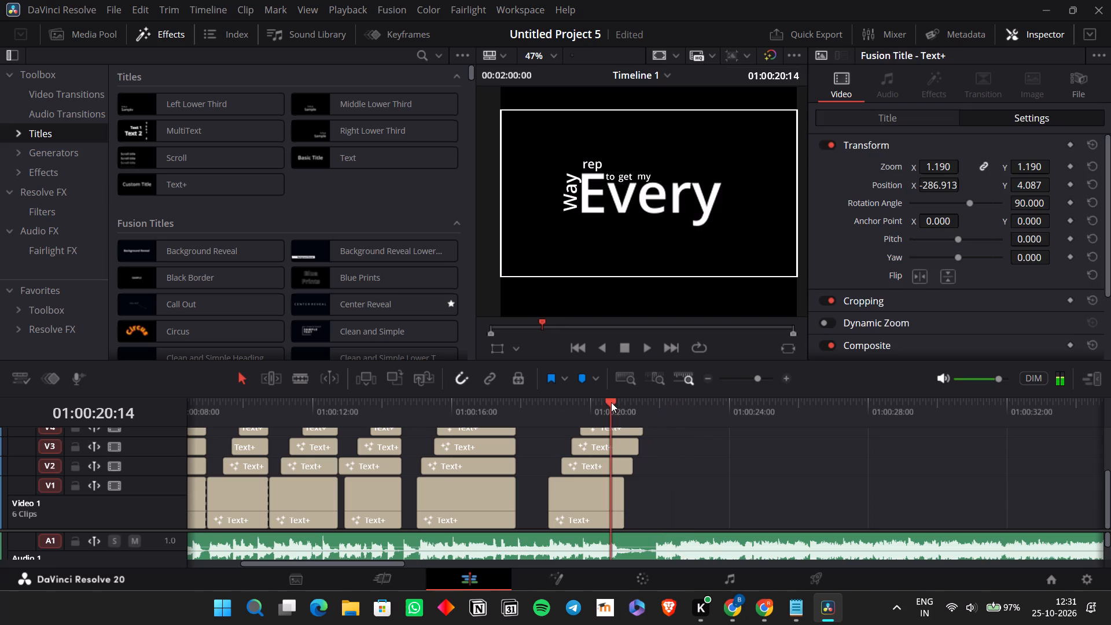
key(space)
key(space)
key(space)
key(space)
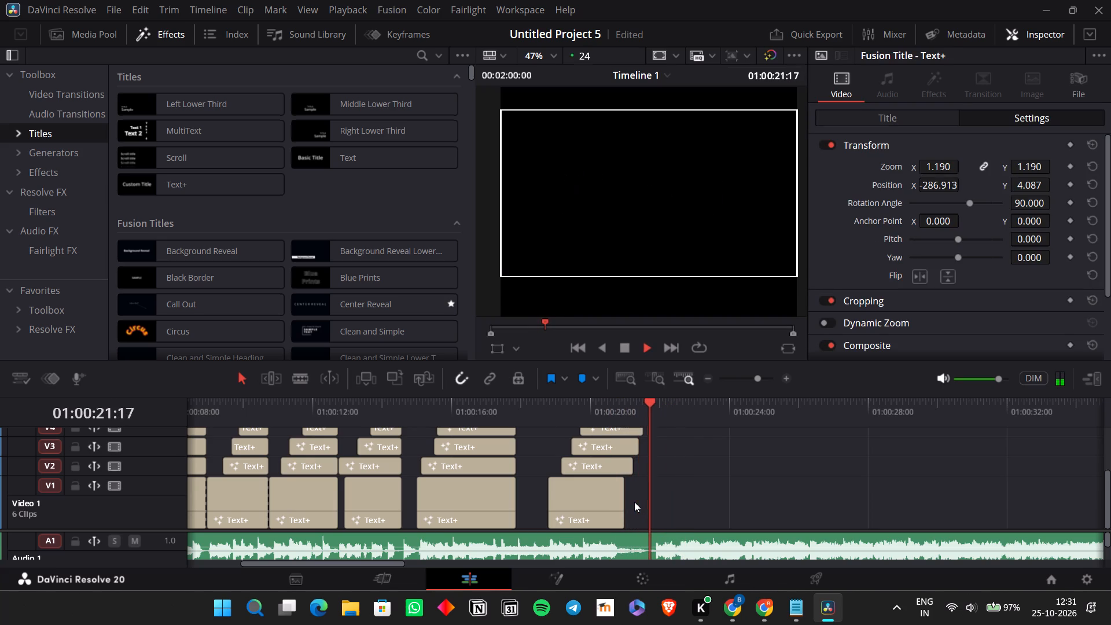
Extend the end of the V5 "my" title to line up with the end of the V6 "Way" title.
click(783, 377)
click(783, 377)
scroll(680, 470, up, 1)
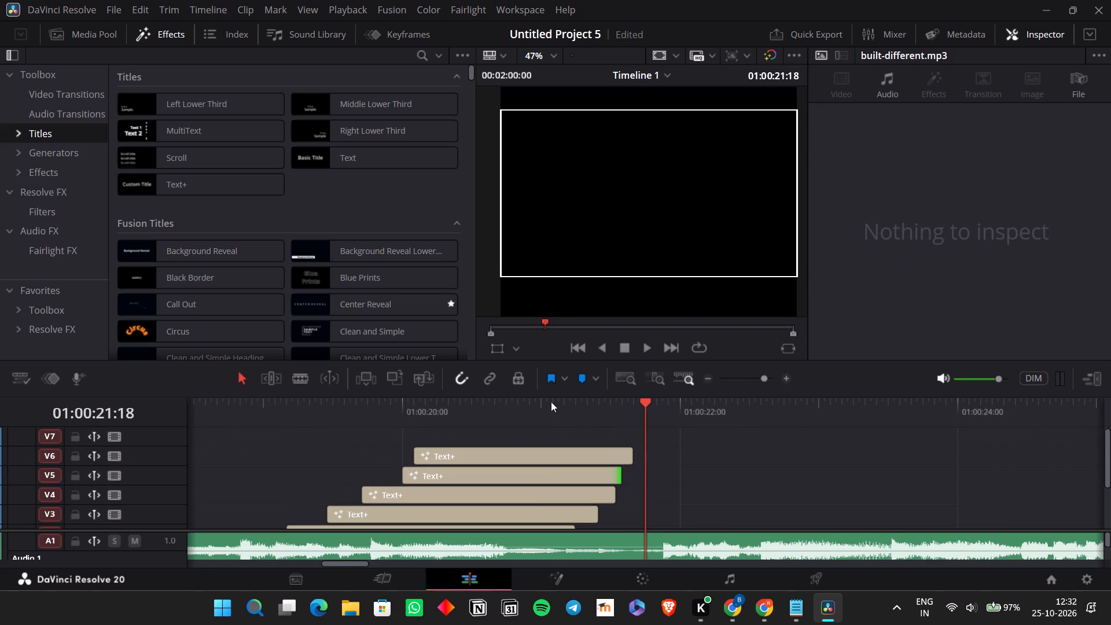
click(546, 399)
key(space)
key(space)
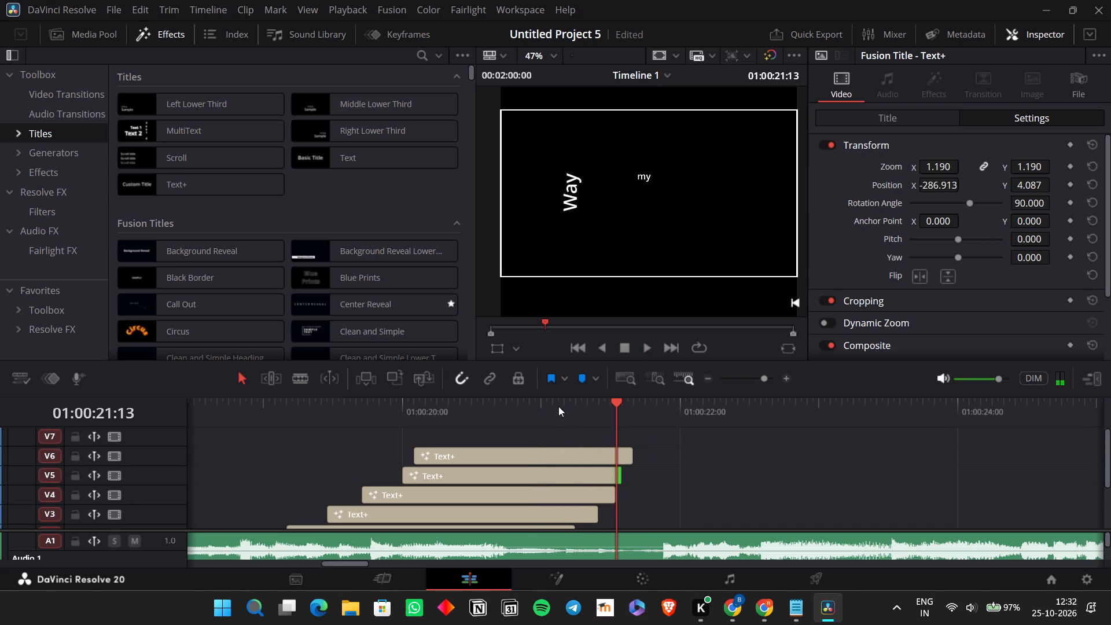
drag(621, 477, 621, 478)
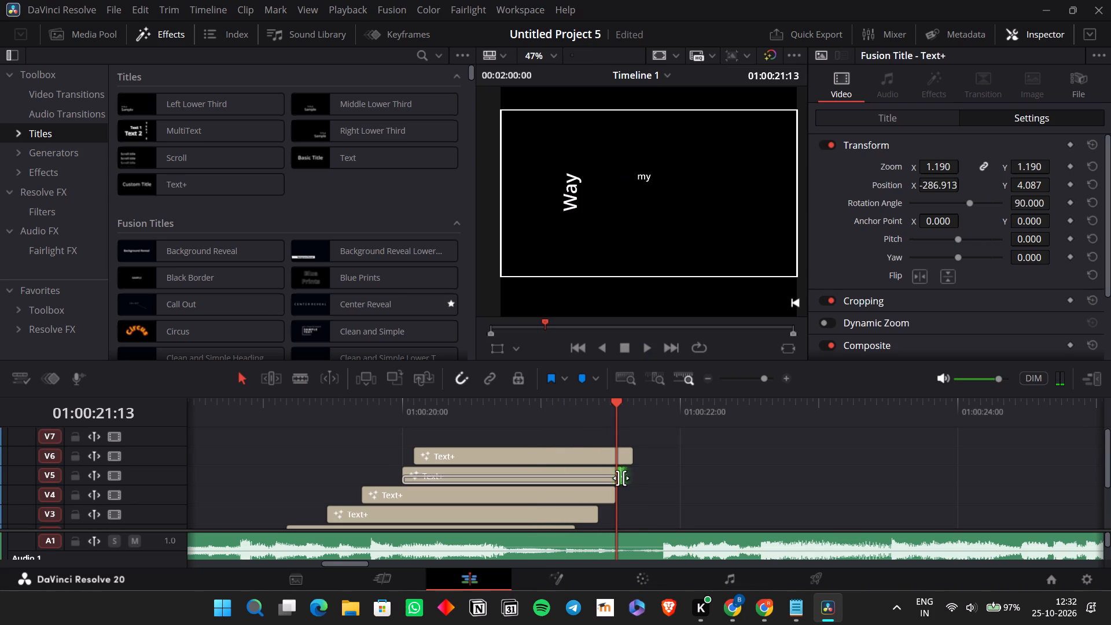
drag(621, 478, 633, 486)
Extend the end of the V6 "Way" title to about 01:00:21:20 and play back the ending.
drag(633, 448, 654, 457)
click(503, 409)
key(space)
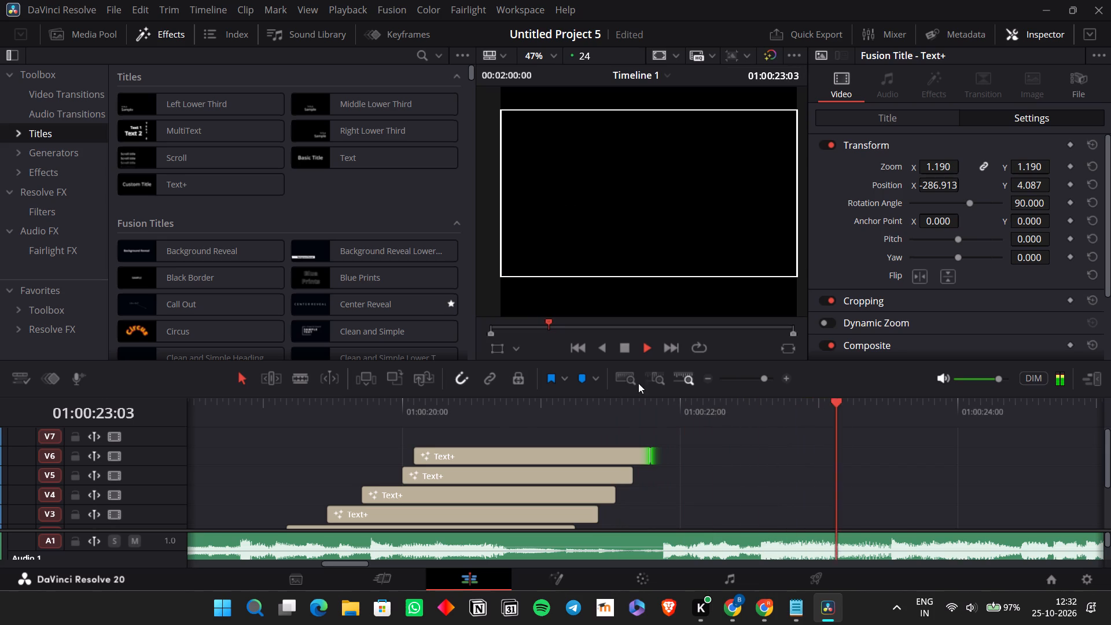
key(space)
Play back the whole lyric sequence from about 01:00:07:00 through the last title to review the word timing.
click(701, 375)
click(705, 378)
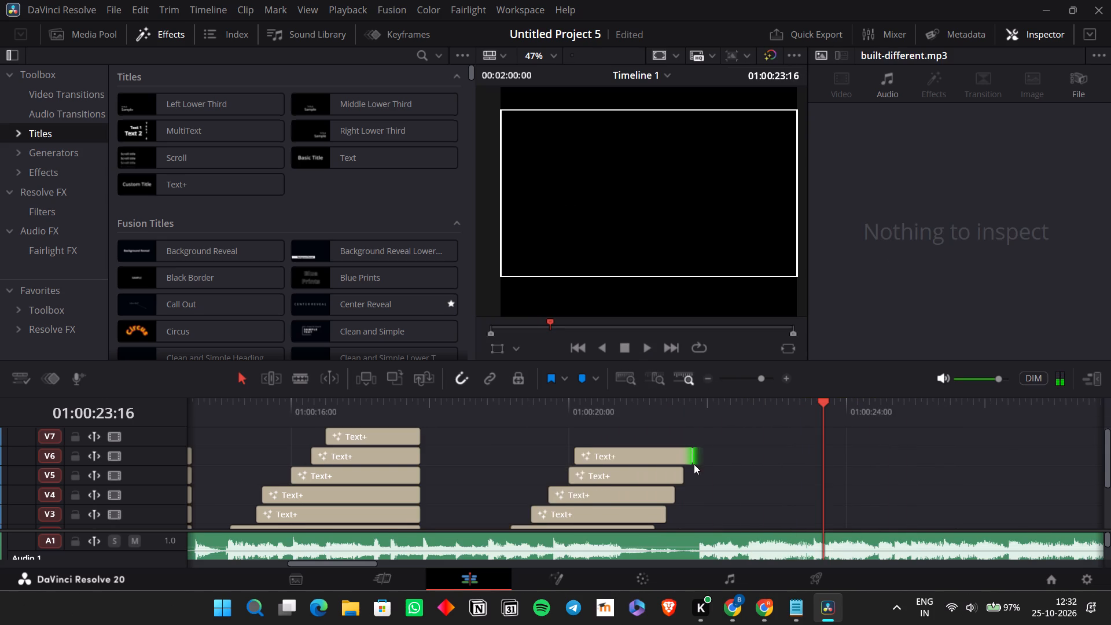
scroll(694, 464, down, 1)
click(712, 378)
scroll(709, 446, right, 1)
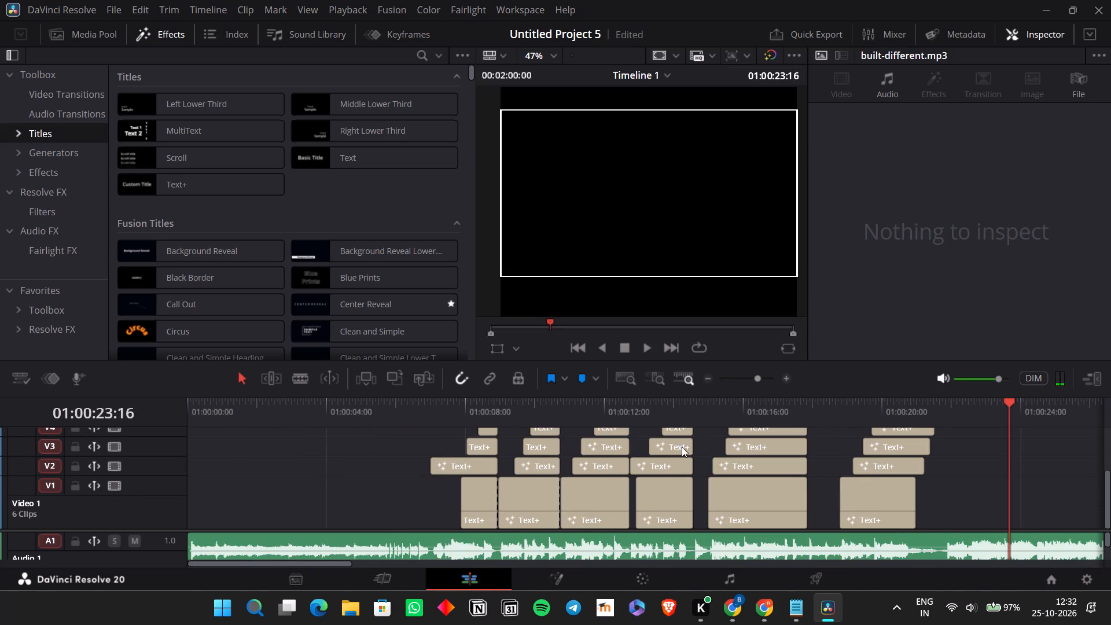
scroll(682, 447, right, 1)
click(429, 404)
key(space)
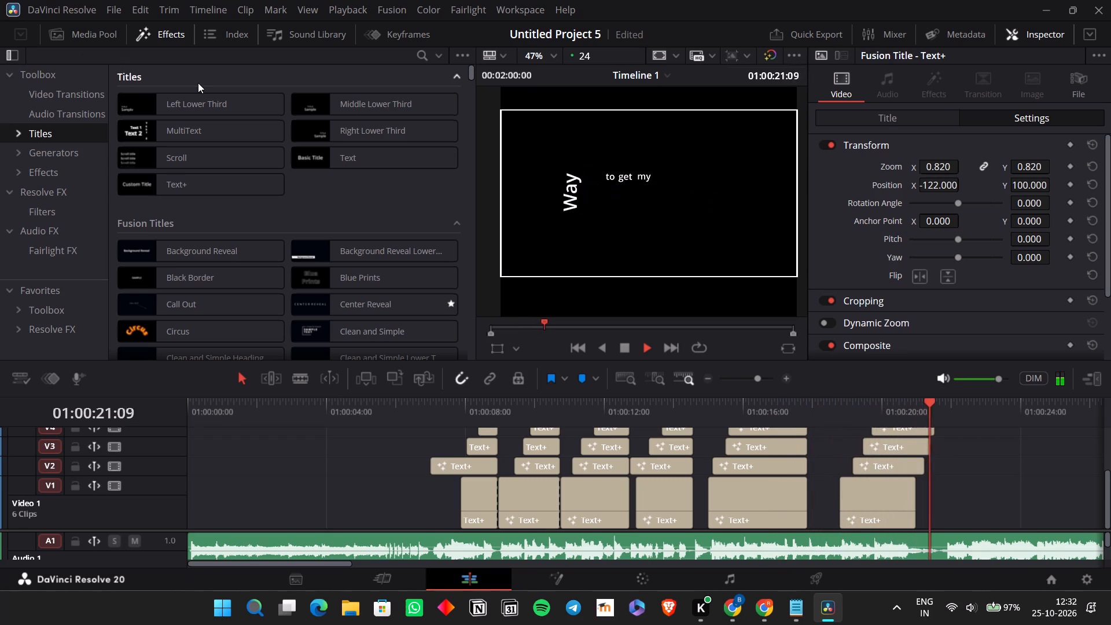
key(space)
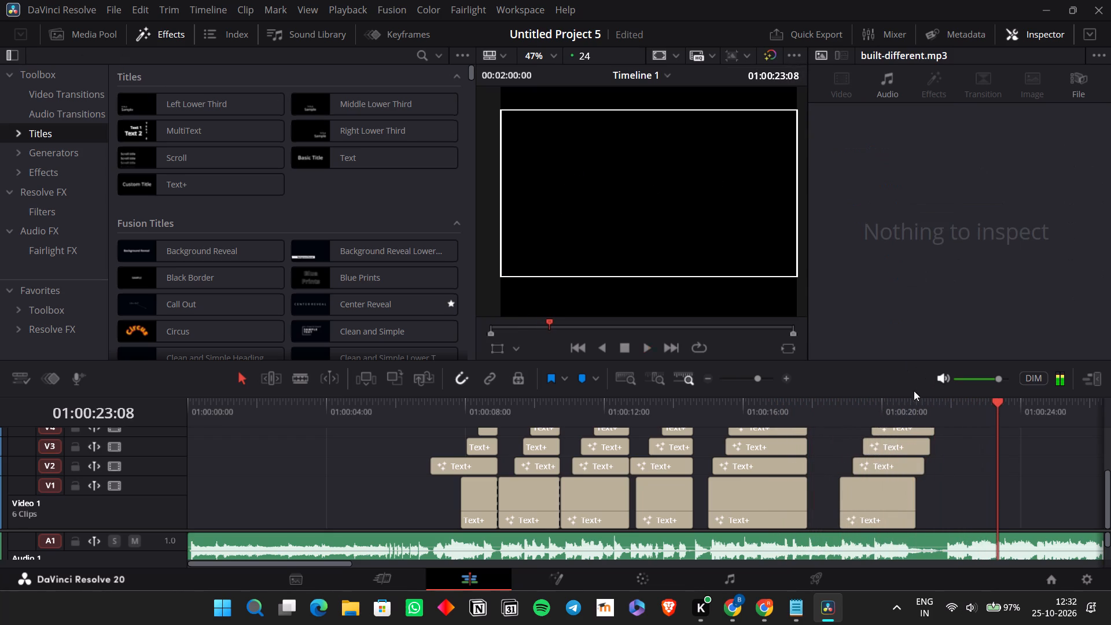
Replay the "Every rep to get my Way" ending in short stretches up to 01:00:21:17 to check each title's exit.
click(865, 420)
key(space)
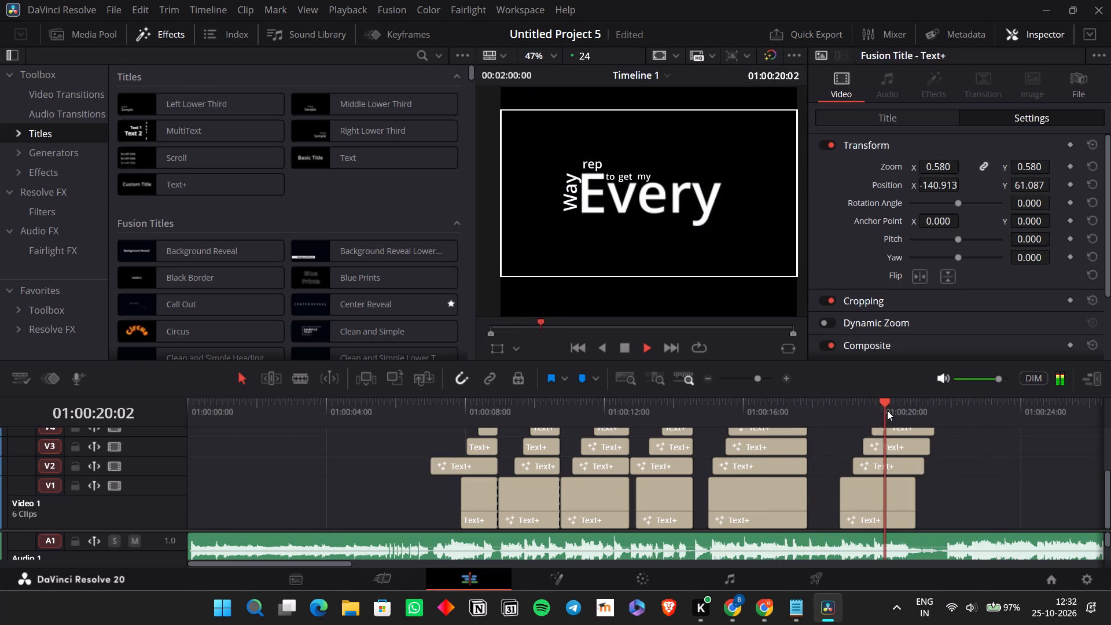
key(space)
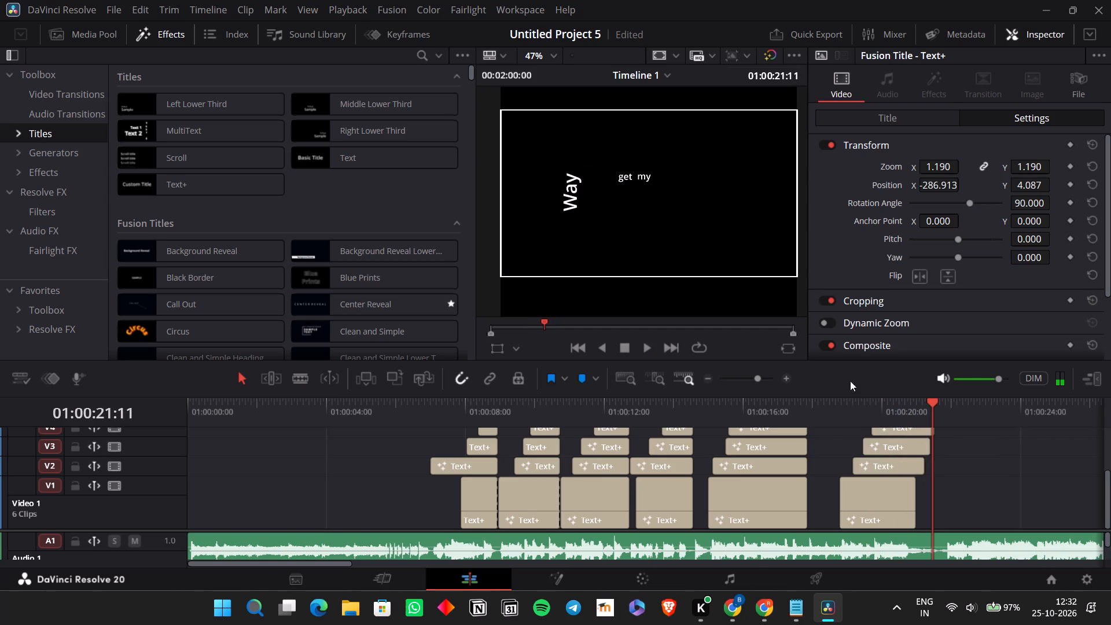
double_click(785, 383)
key(space)
key(space)
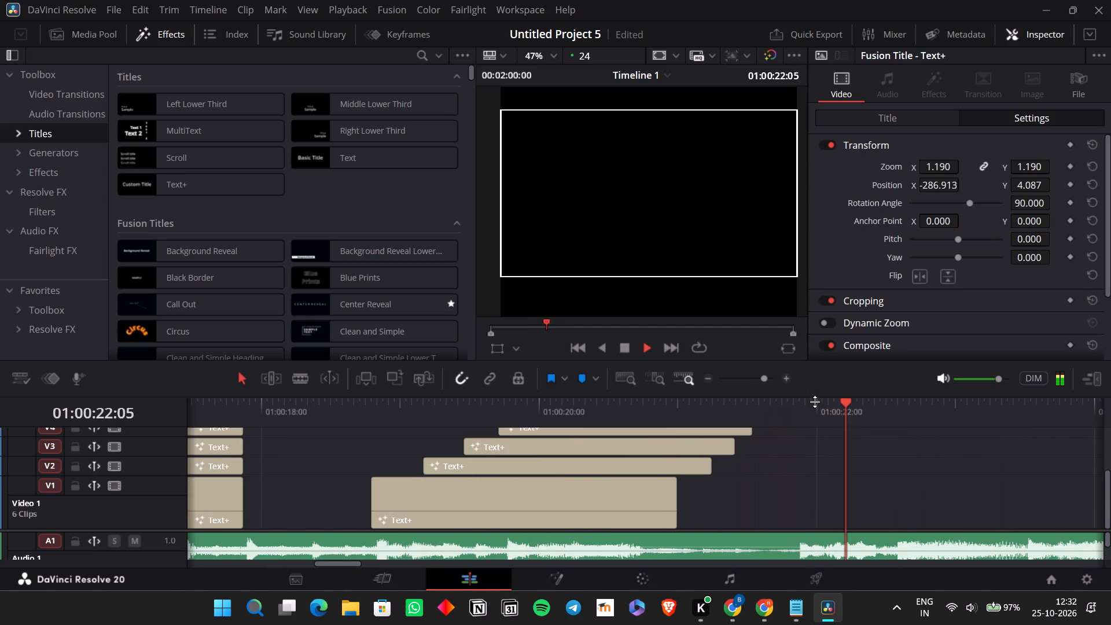
click(636, 405)
key(space)
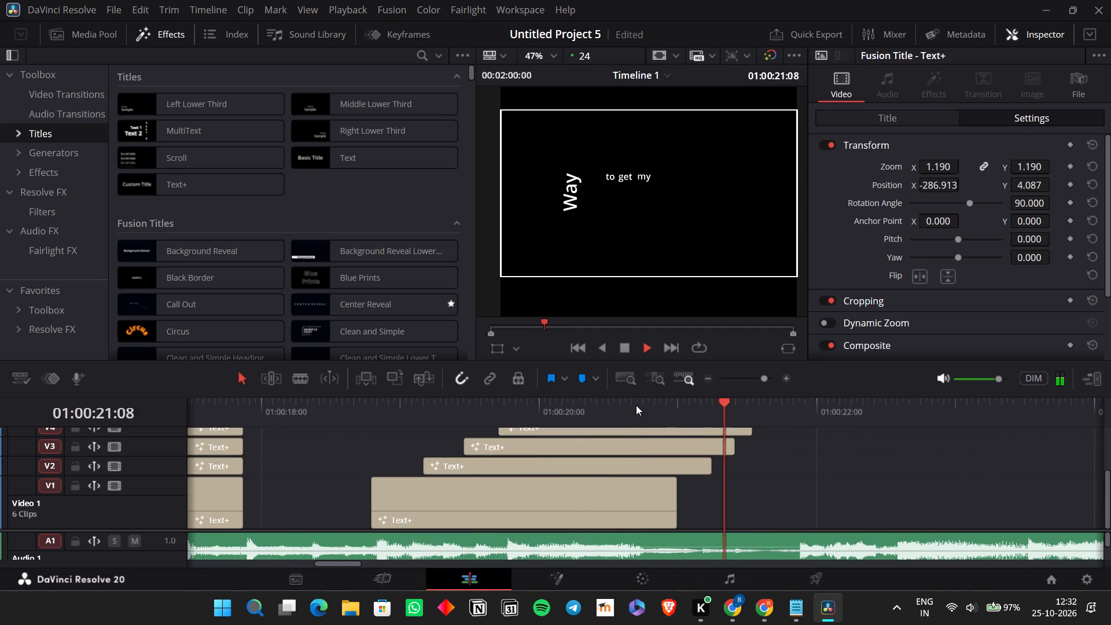
key(space)
click(643, 403)
key(space)
key(space)
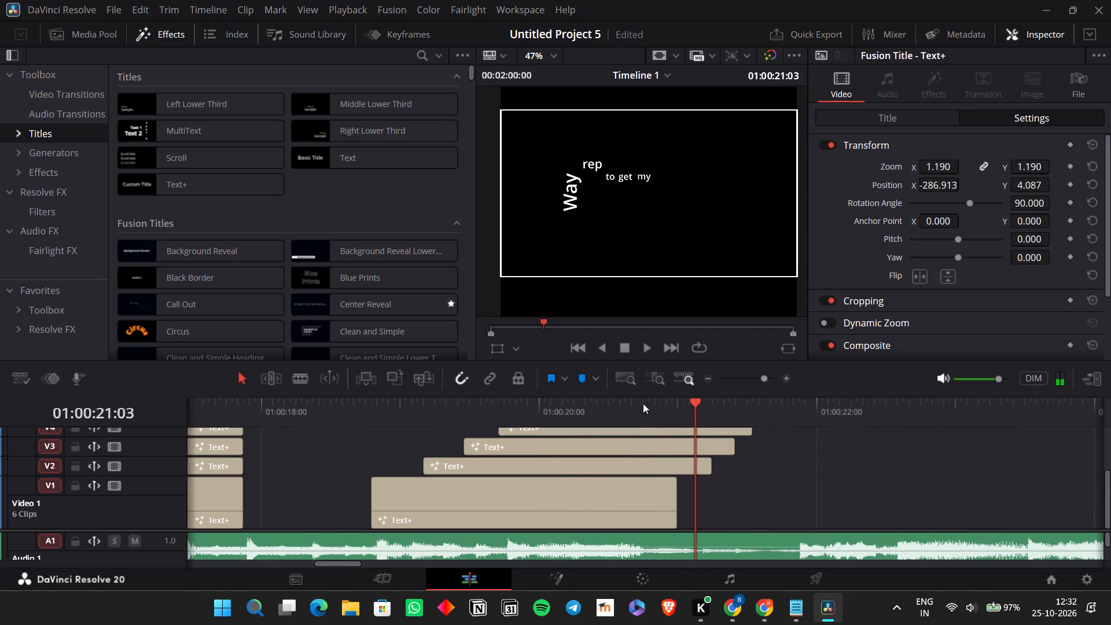
key(space)
key(space)
key(space)
key(space)
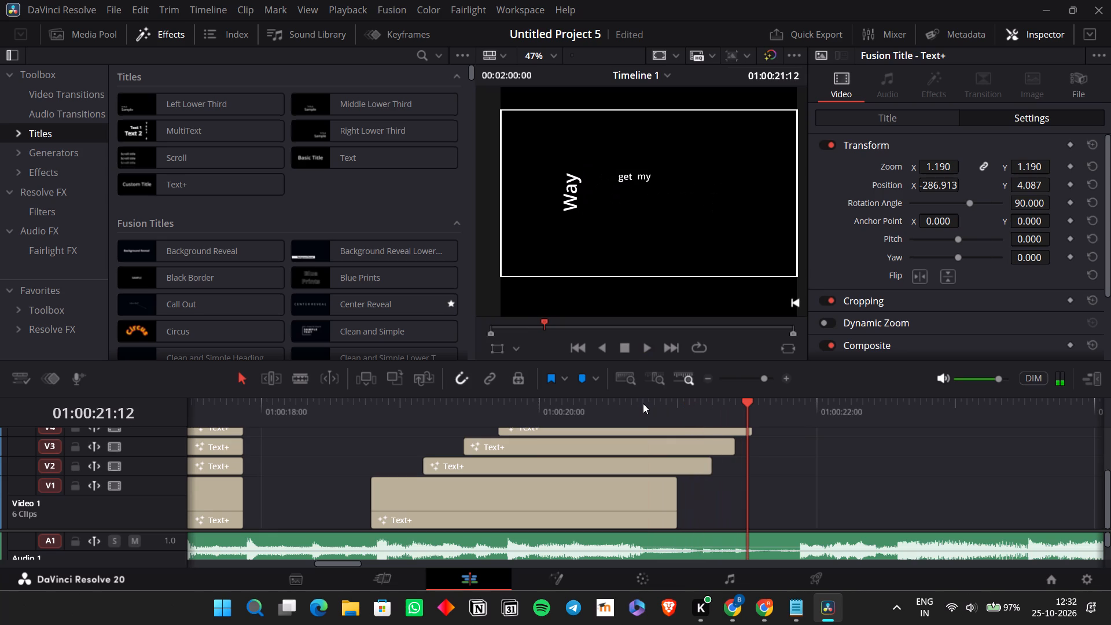
key(space)
key(space)
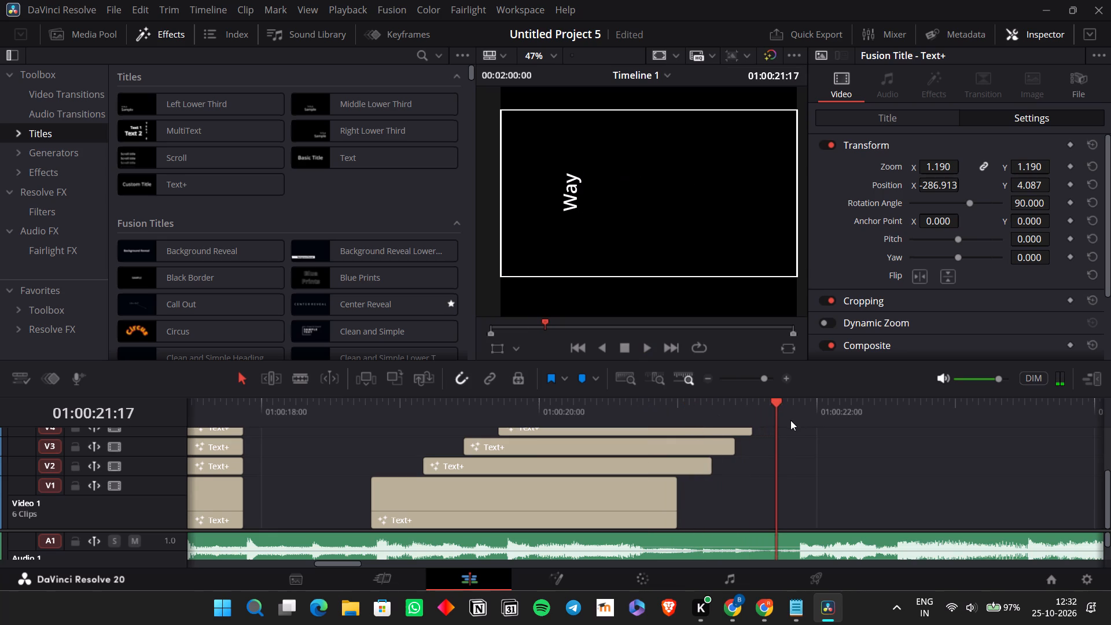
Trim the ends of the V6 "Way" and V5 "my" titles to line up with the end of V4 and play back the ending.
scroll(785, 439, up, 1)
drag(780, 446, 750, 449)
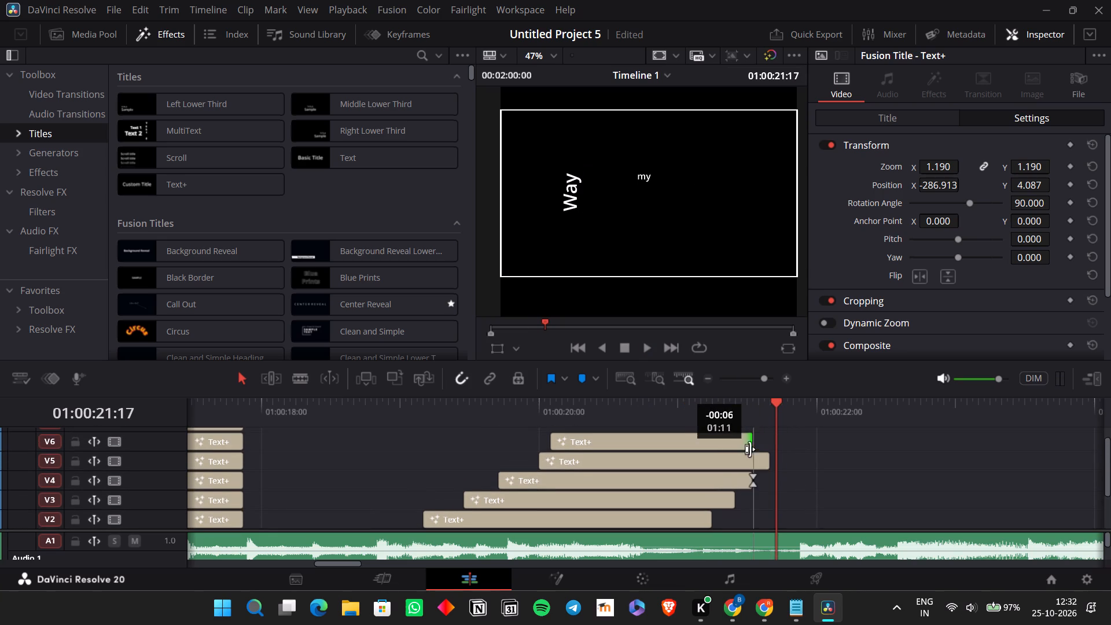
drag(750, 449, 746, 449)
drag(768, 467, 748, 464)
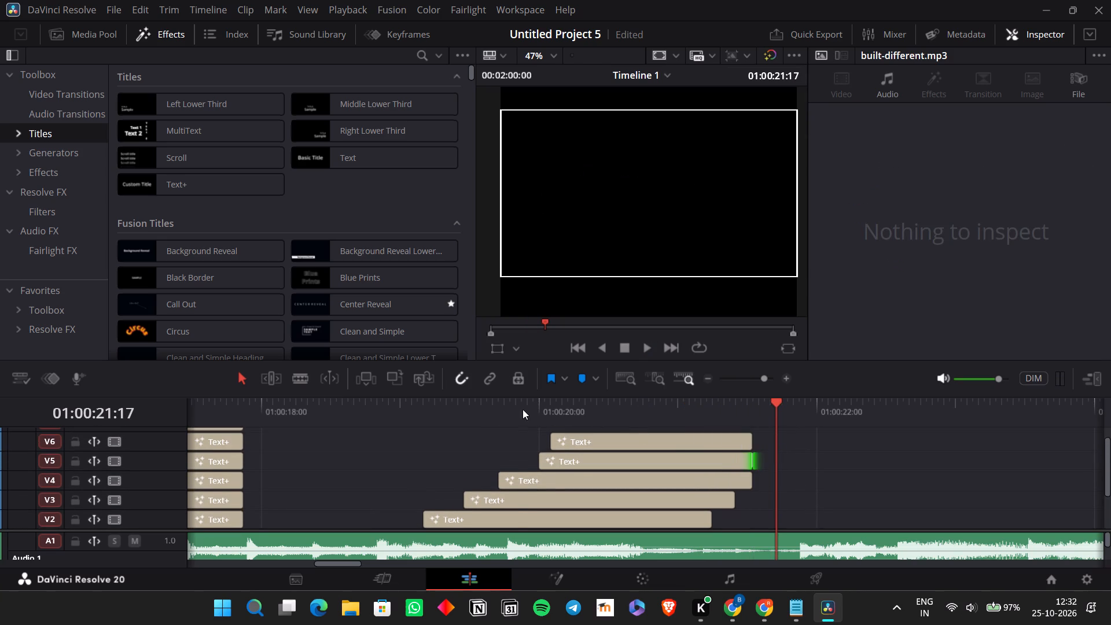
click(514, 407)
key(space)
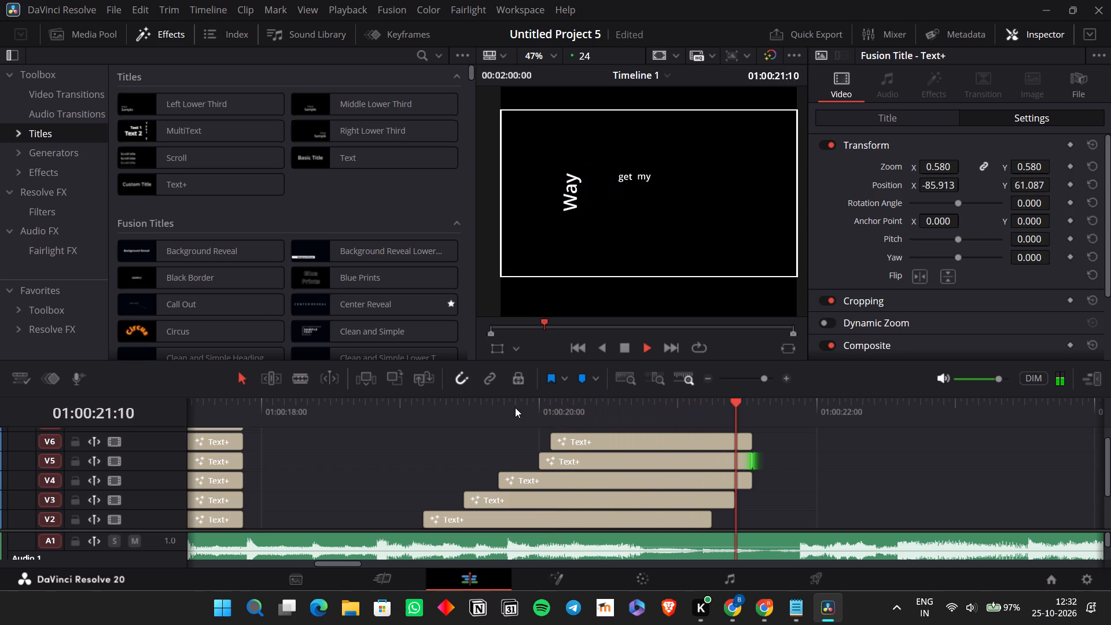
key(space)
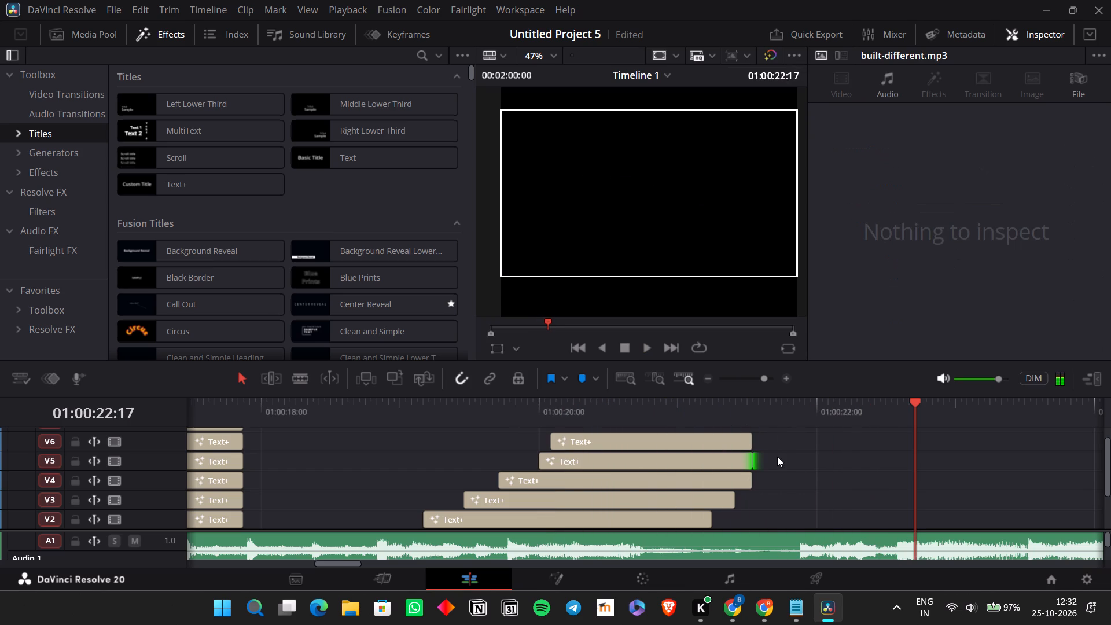
Trim the end of the V2 "rep" title to 01:00:21:05.
click(777, 457)
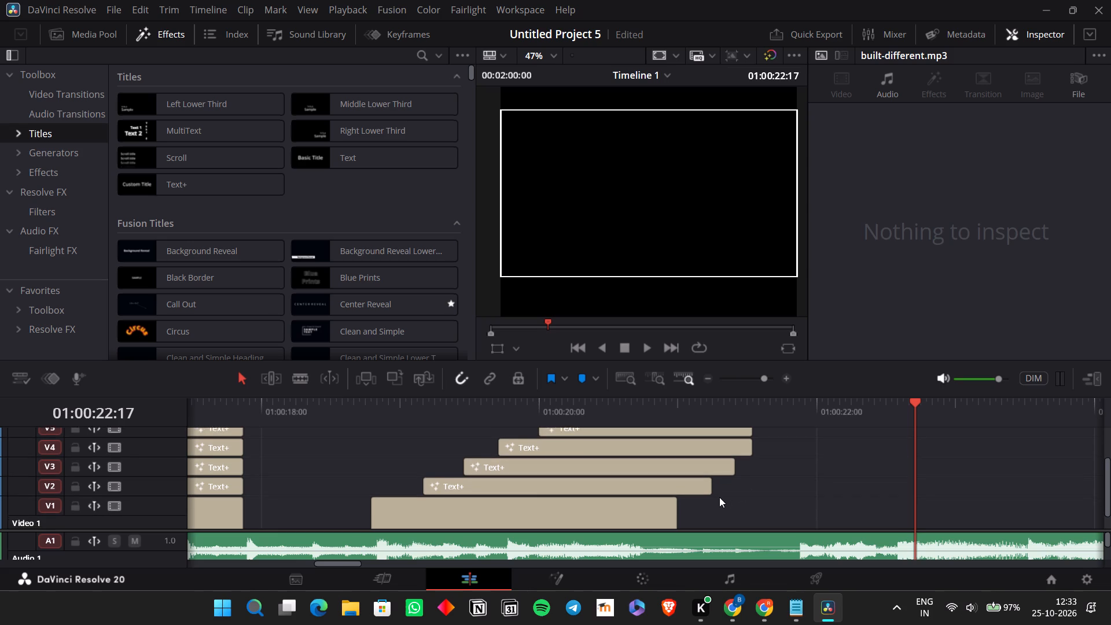
drag(709, 486, 701, 484)
Trim the end of the V4 "get" title to 01:00:21:05, in line with the end of the V2 "rep" title.
click(789, 387)
click(783, 378)
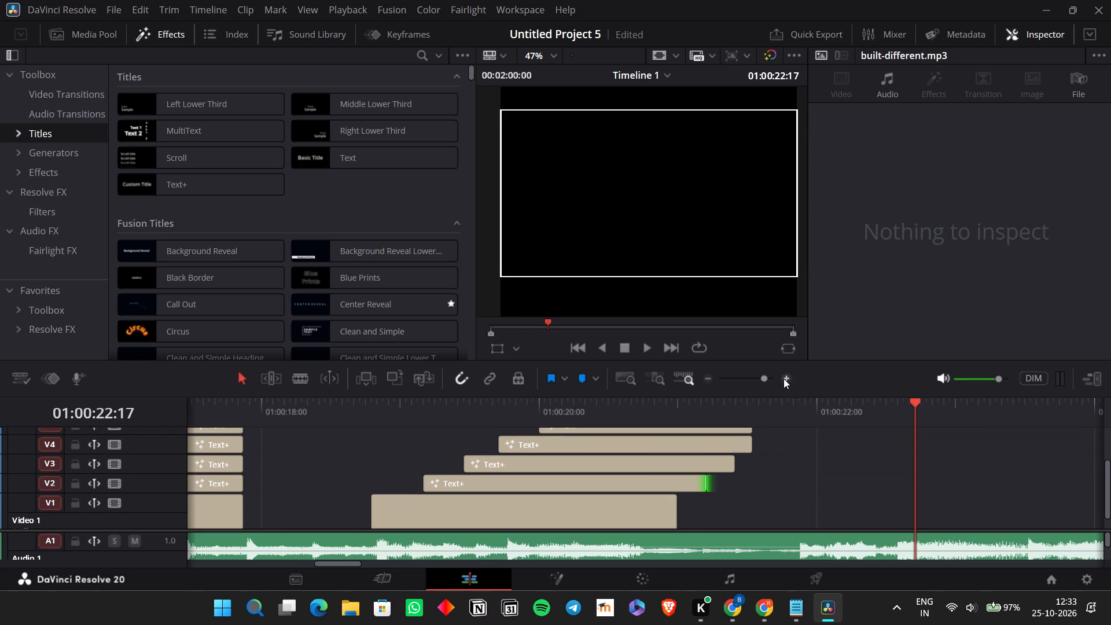
scroll(689, 498, right, 1)
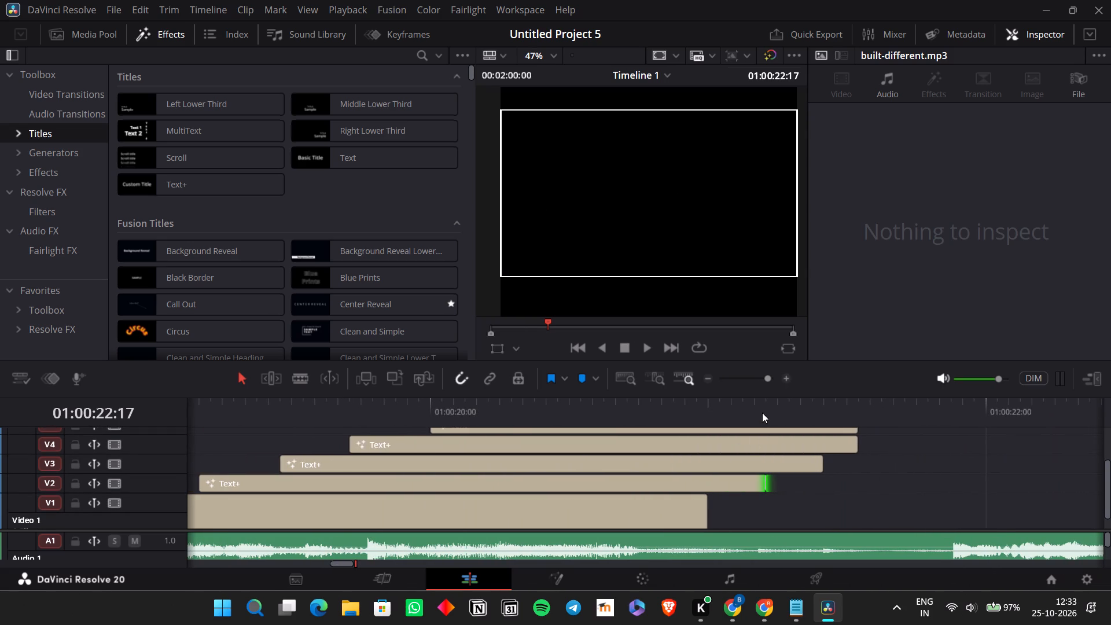
click(758, 407)
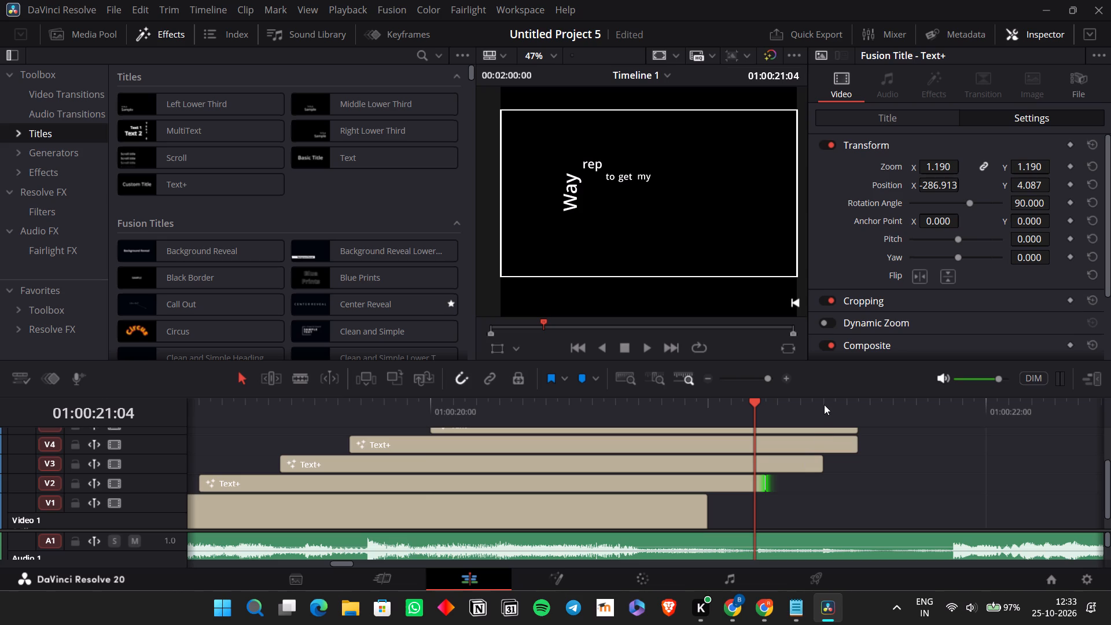
click(814, 401)
key(Right)
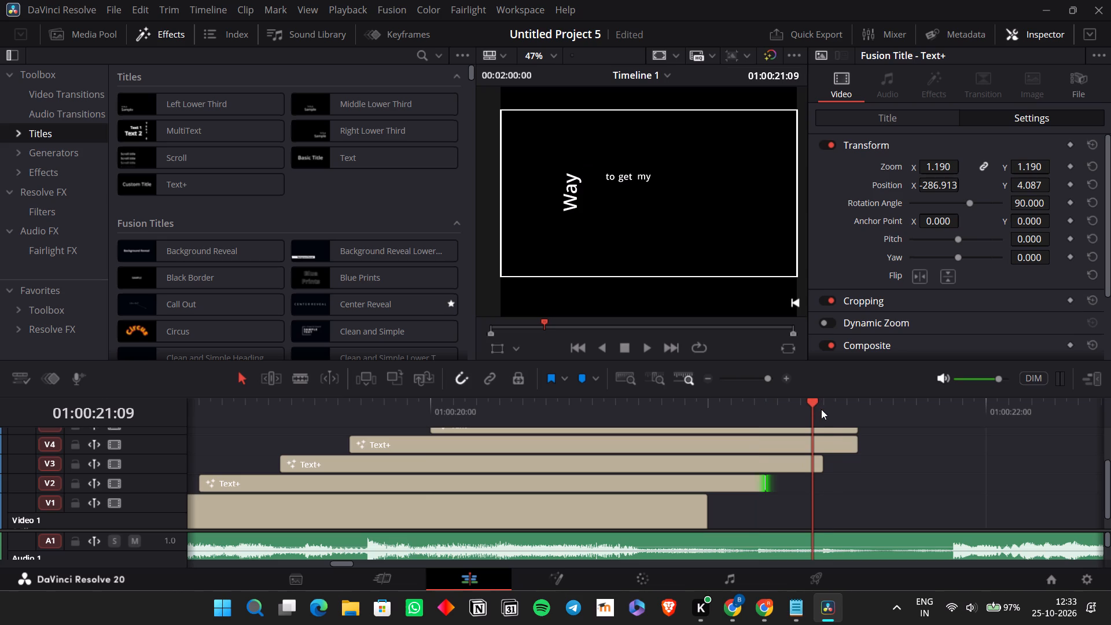
click(822, 458)
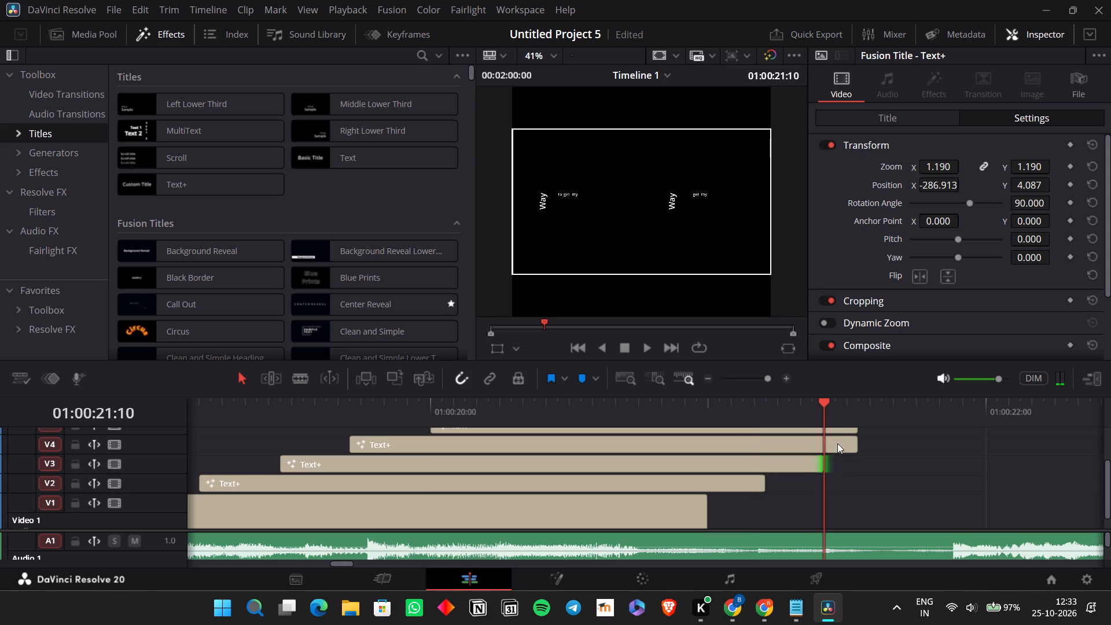
drag(858, 446, 760, 444)
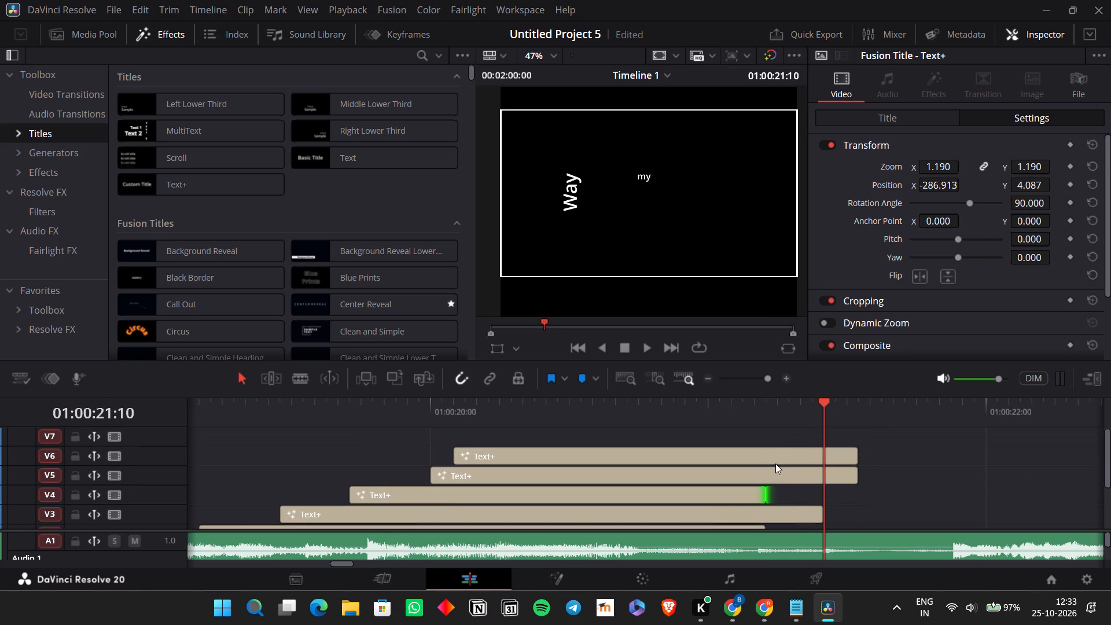
Trim the end of the V5 "my" title to 01:00:21:10, in line with the end of the V3 "to" title.
drag(859, 473, 850, 474)
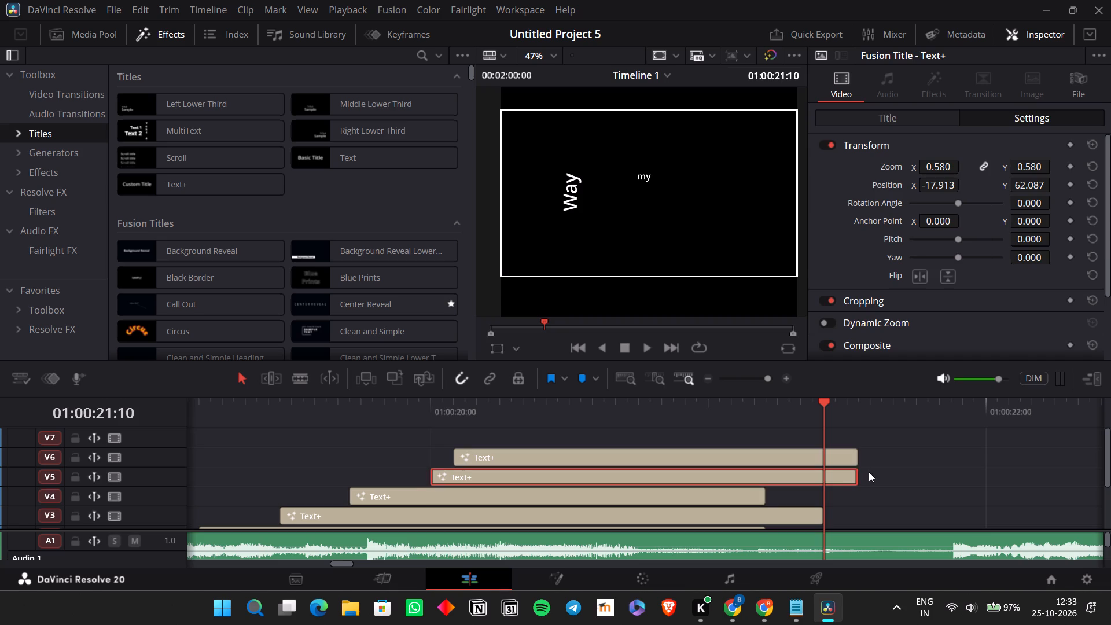
drag(869, 472, 842, 455)
click(863, 476)
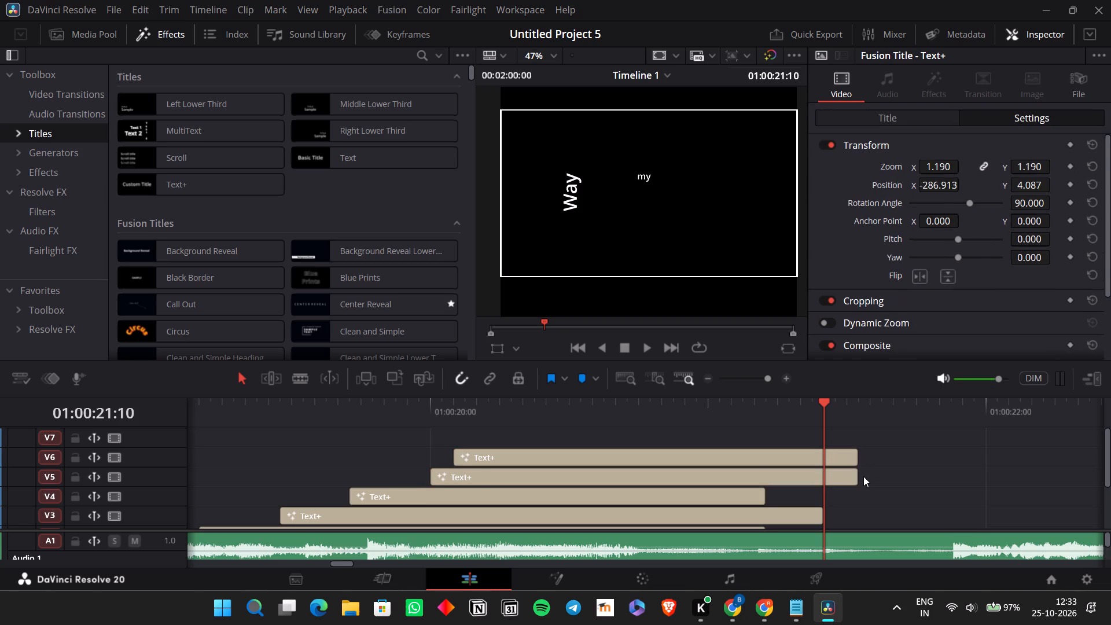
drag(863, 476, 851, 475)
drag(851, 475, 811, 474)
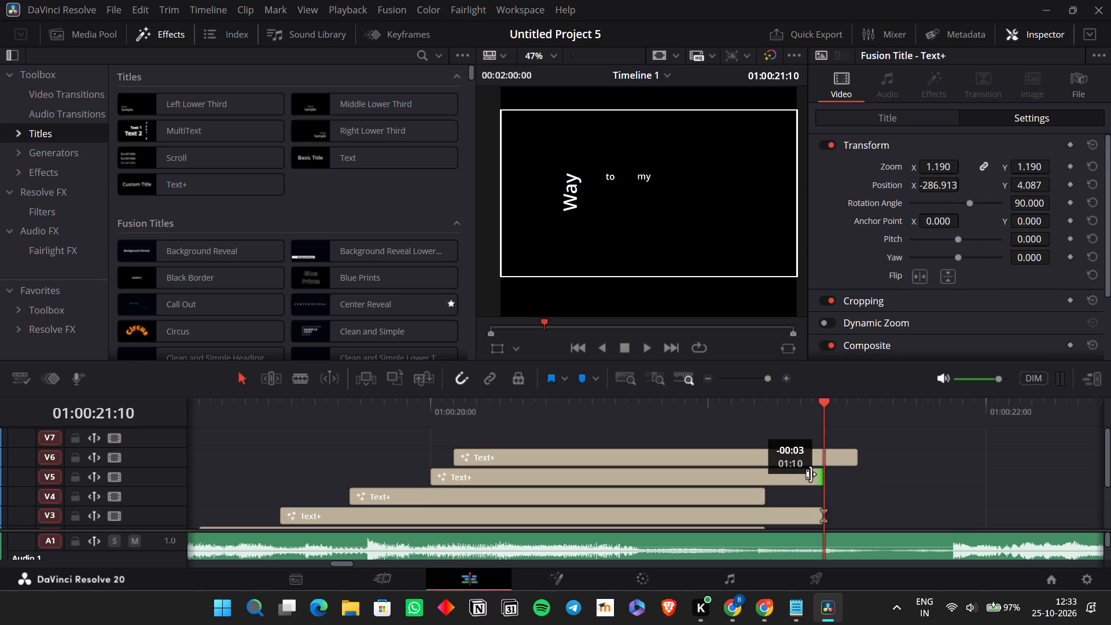
drag(811, 474, 810, 475)
Trim the end of the V6 "Way" title to 01:00:21:00, in line with the end of the V1 "Every" title.
drag(853, 454, 670, 447)
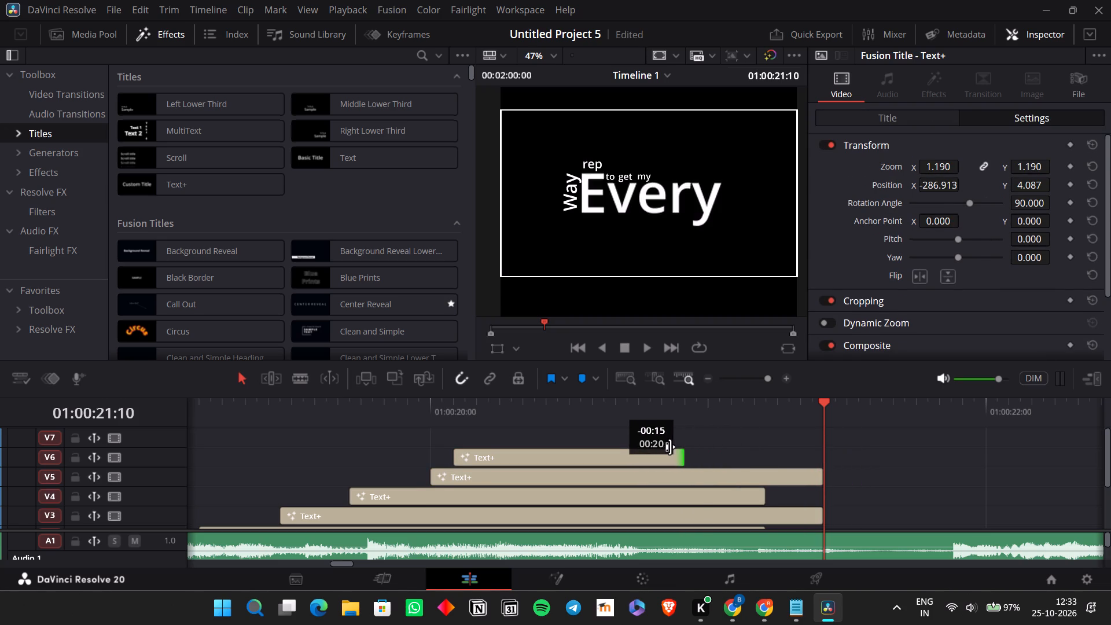
drag(670, 447, 669, 447)
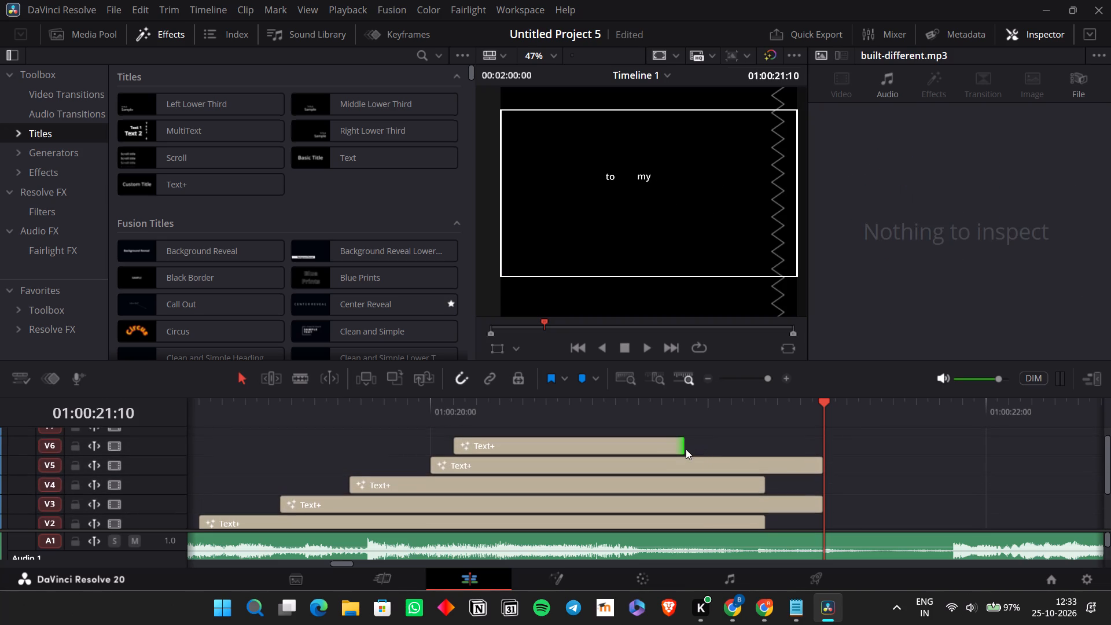
drag(680, 447, 694, 455)
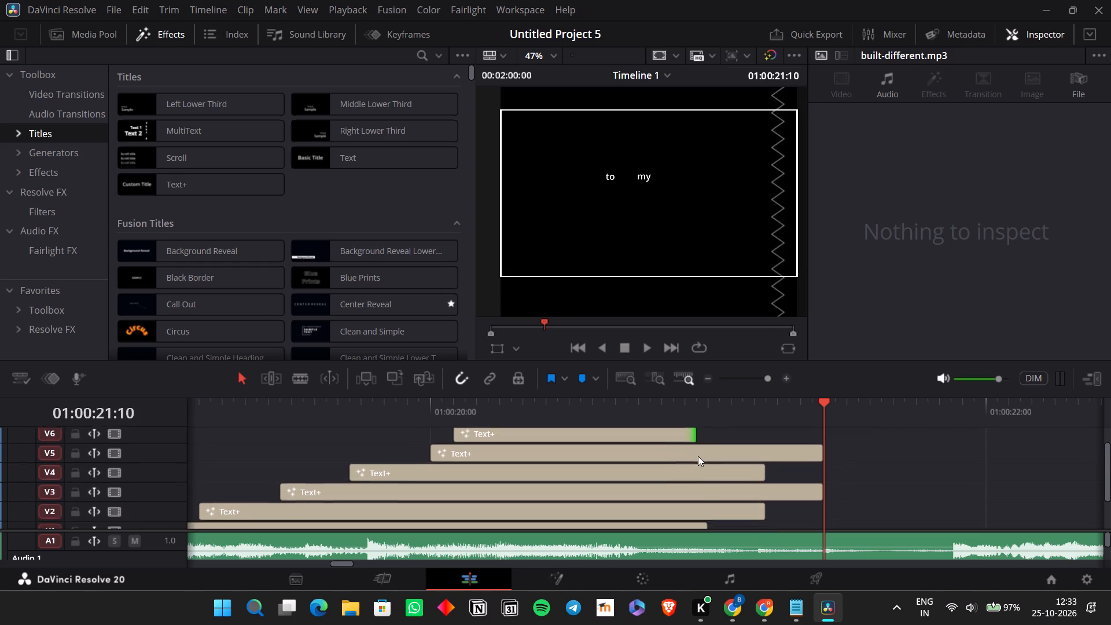
click(707, 407)
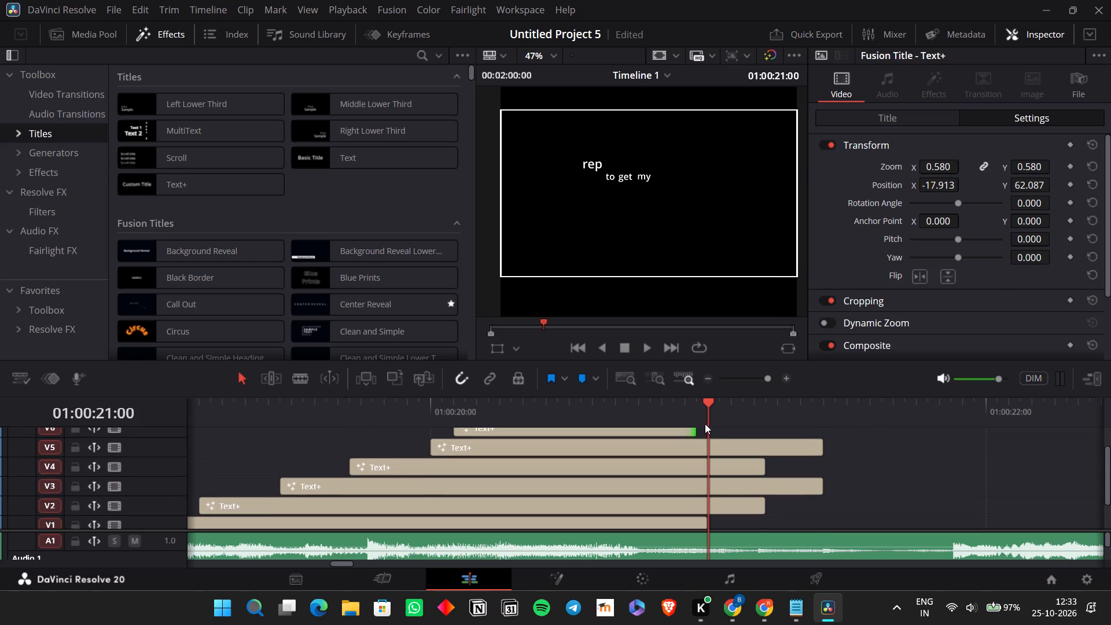
drag(696, 432, 713, 441)
Replay the ending several times from about 01:00:19:23 to check the rearranged title exits.
click(417, 407)
key(space)
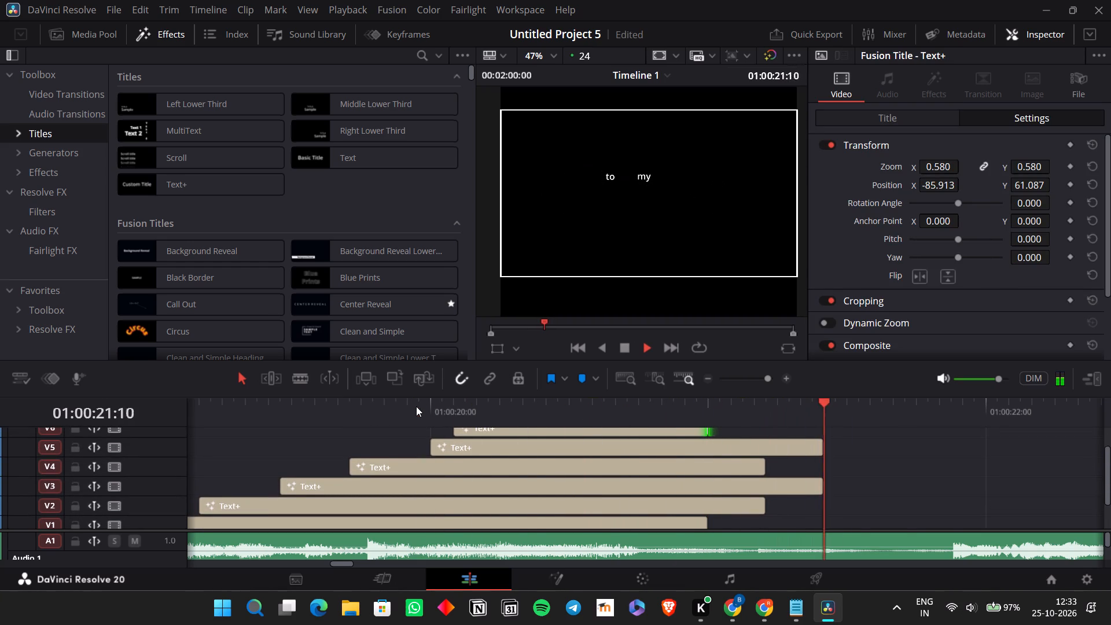
key(space)
click(418, 410)
key(space)
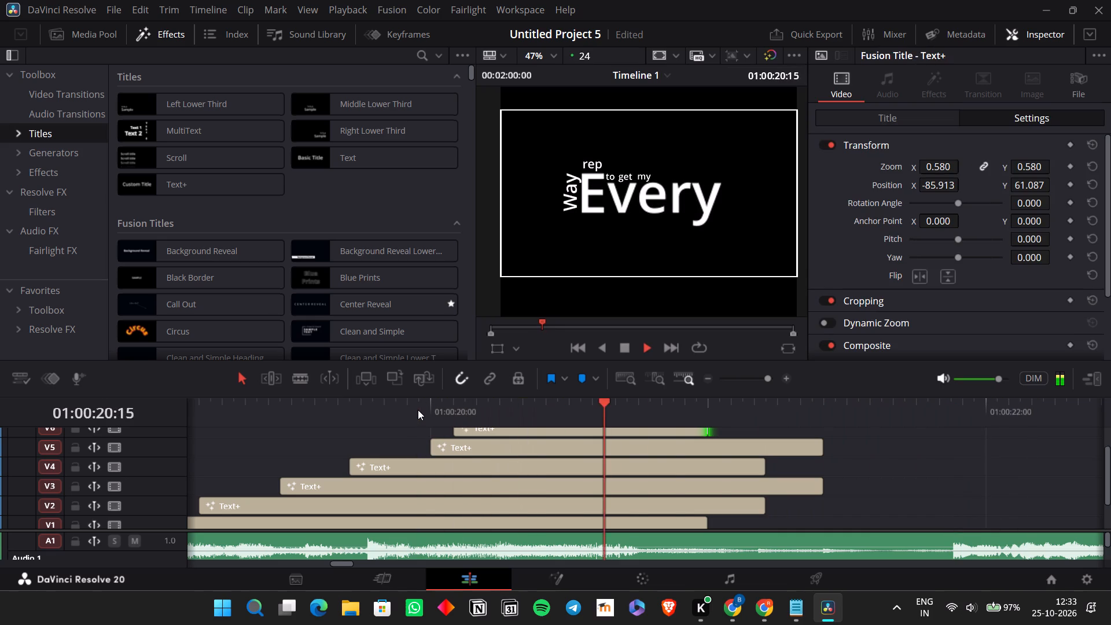
key(space)
click(418, 410)
key(space)
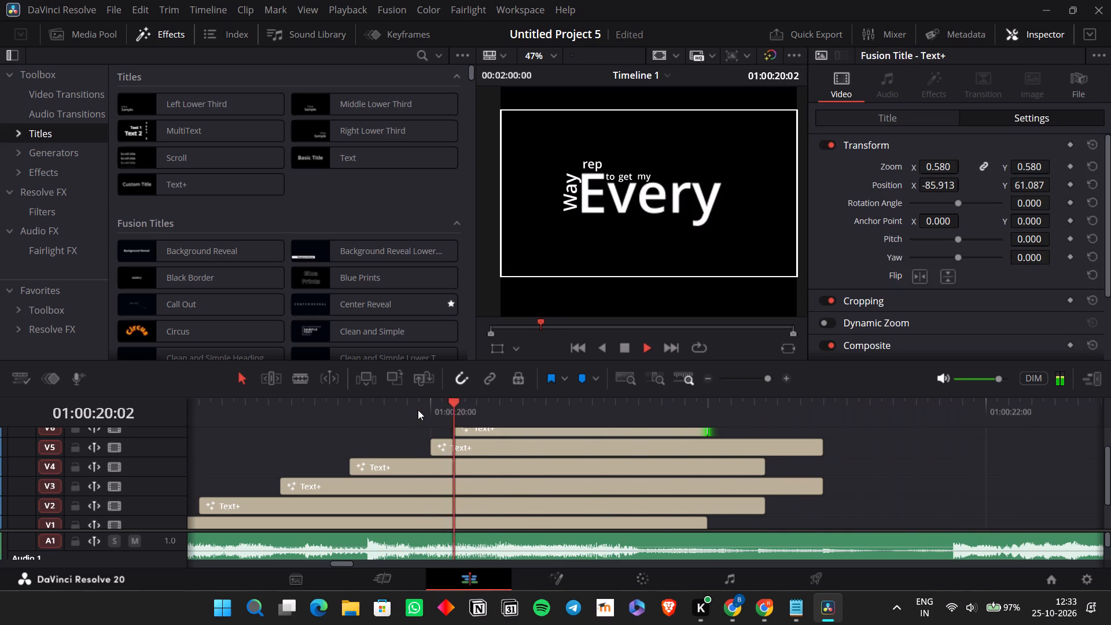
key(space)
Trim the end of the V1 "Every" title to about 01:00:20:17 and play back the ending from about 01:00:19:17.
scroll(702, 487, down, 1)
key(Left)
key(Left)
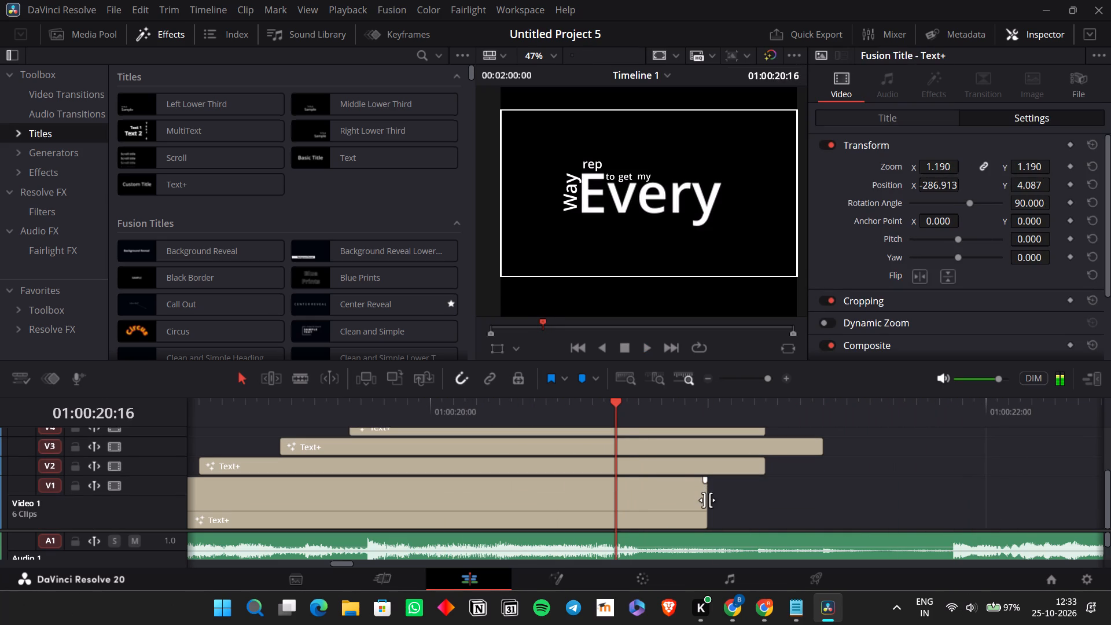
key(Right)
drag(703, 502, 620, 494)
click(350, 407)
key(space)
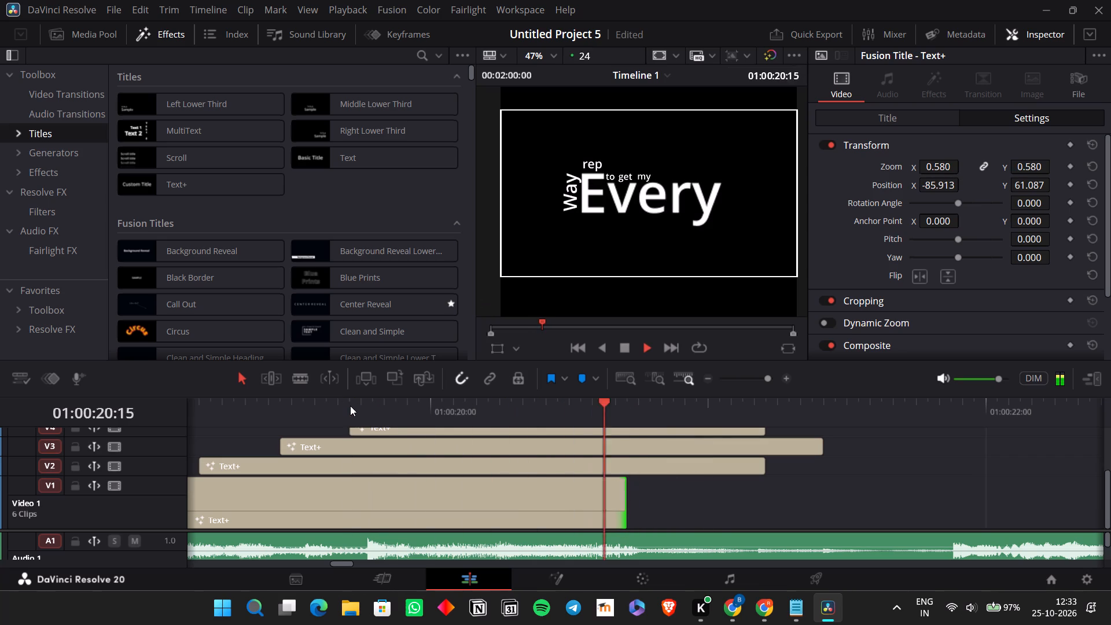
Copy the last V1 "Every" title and set the playhead at 01:00:21:20, where the next lyric line begins.
key(space)
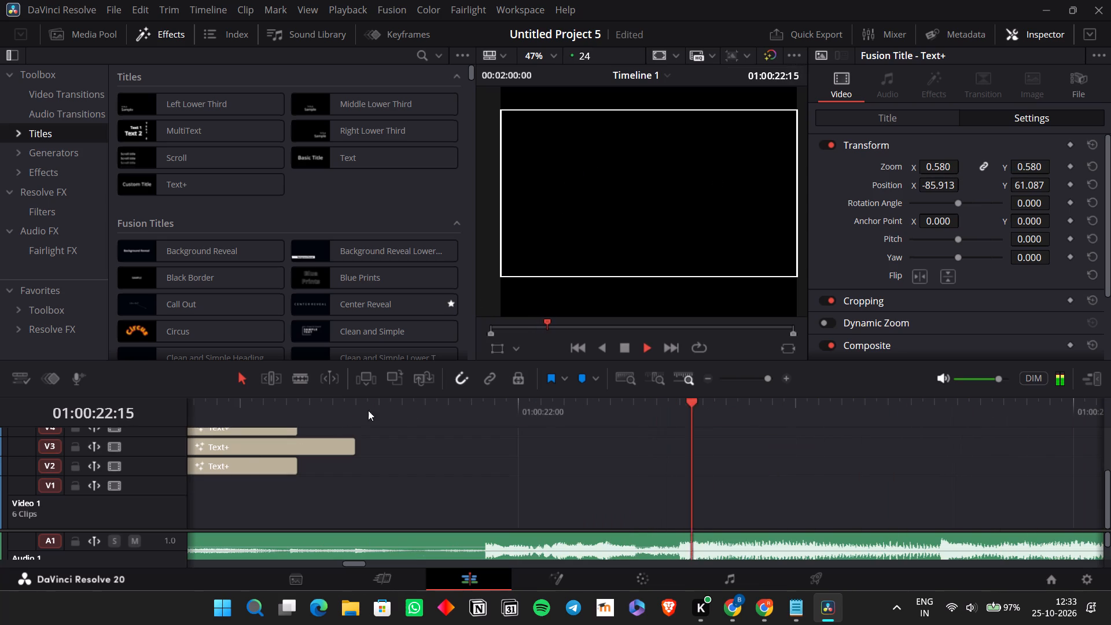
click(706, 377)
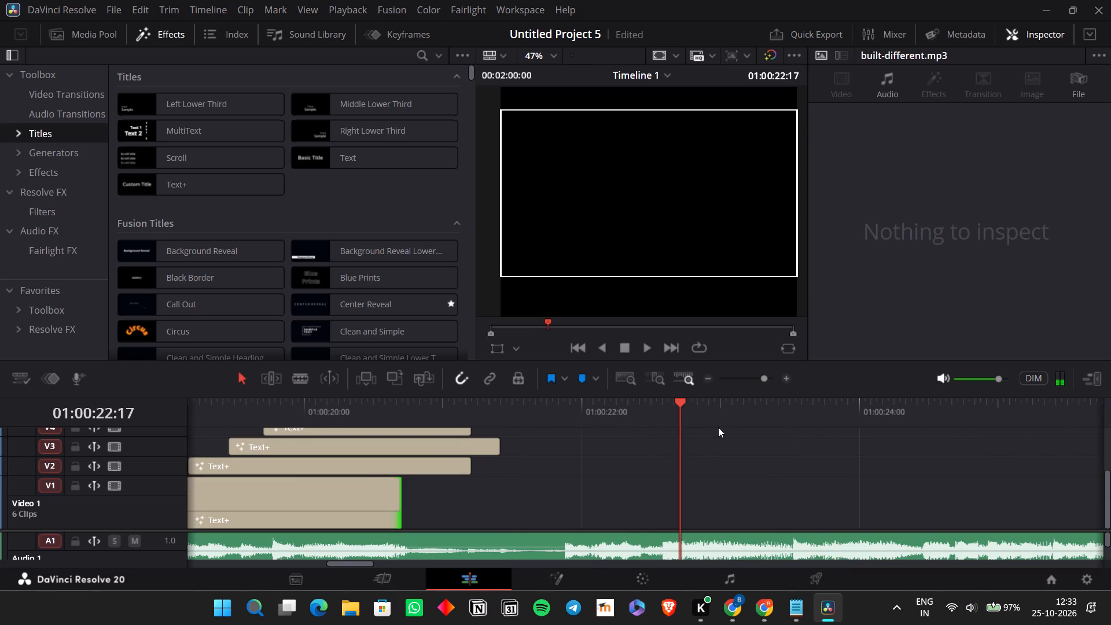
click(709, 380)
drag(532, 510, 439, 511)
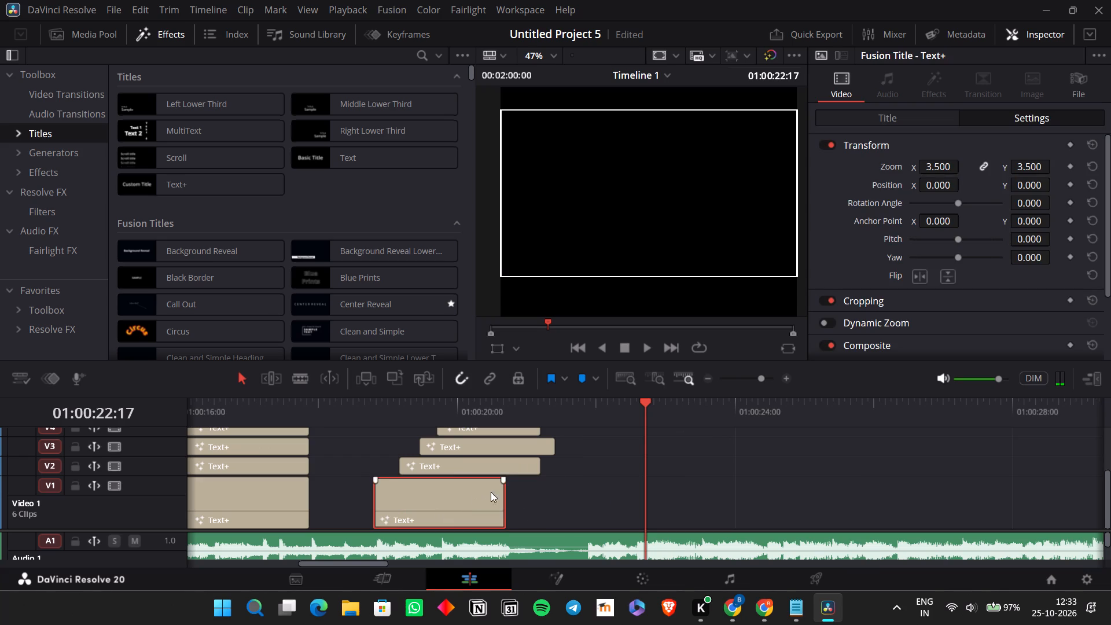
key(ctrl+c)
click(560, 410)
key(space)
key(space)
key(space)
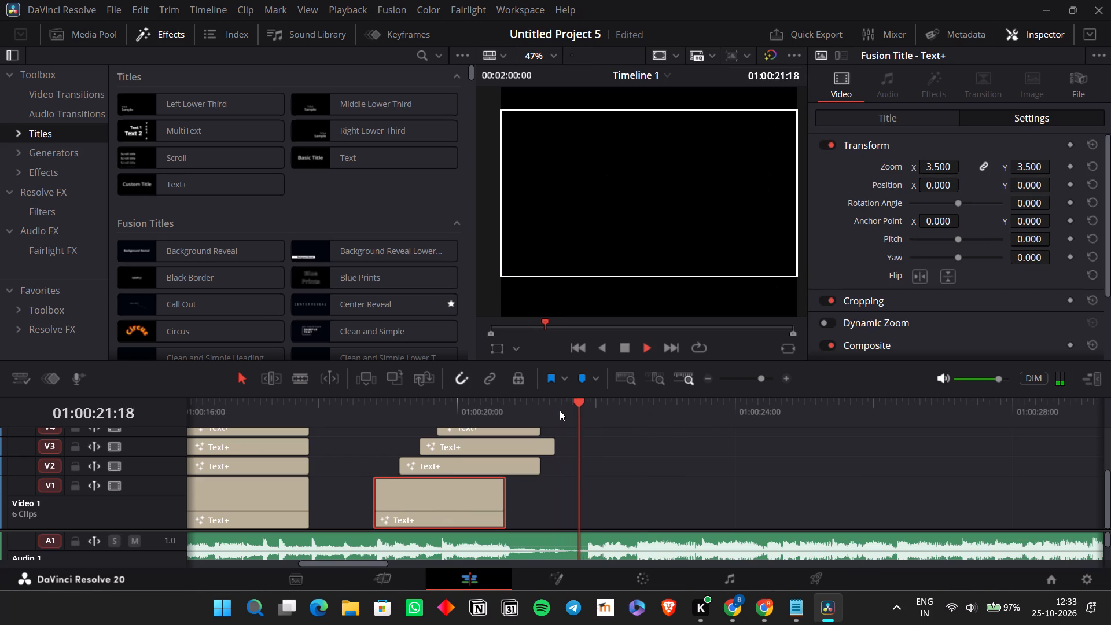
key(space)
key(Left)
key(Left)
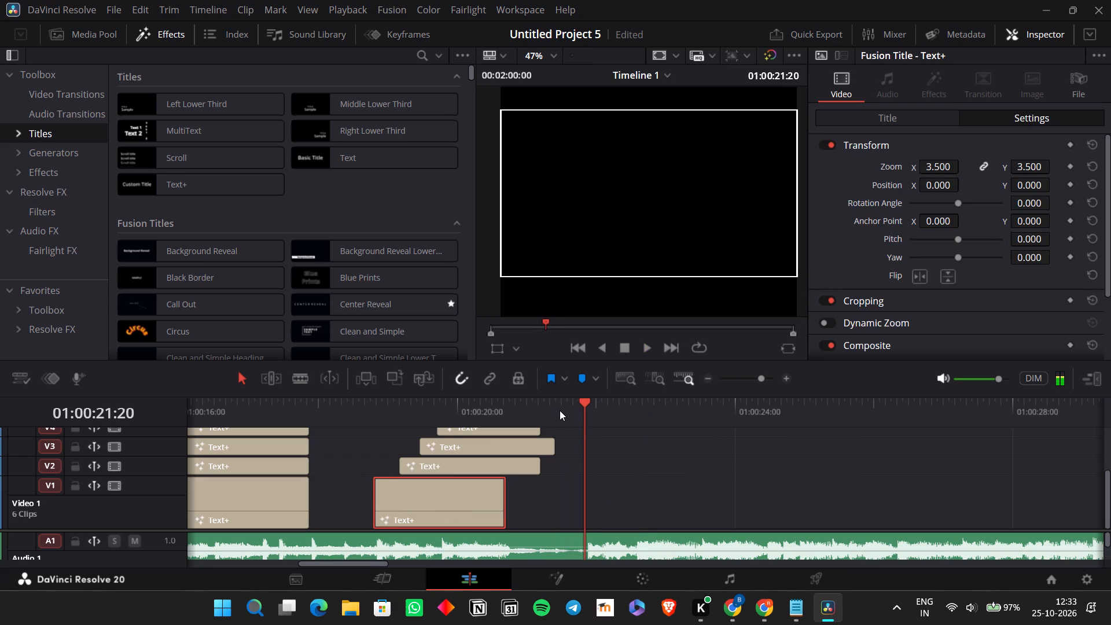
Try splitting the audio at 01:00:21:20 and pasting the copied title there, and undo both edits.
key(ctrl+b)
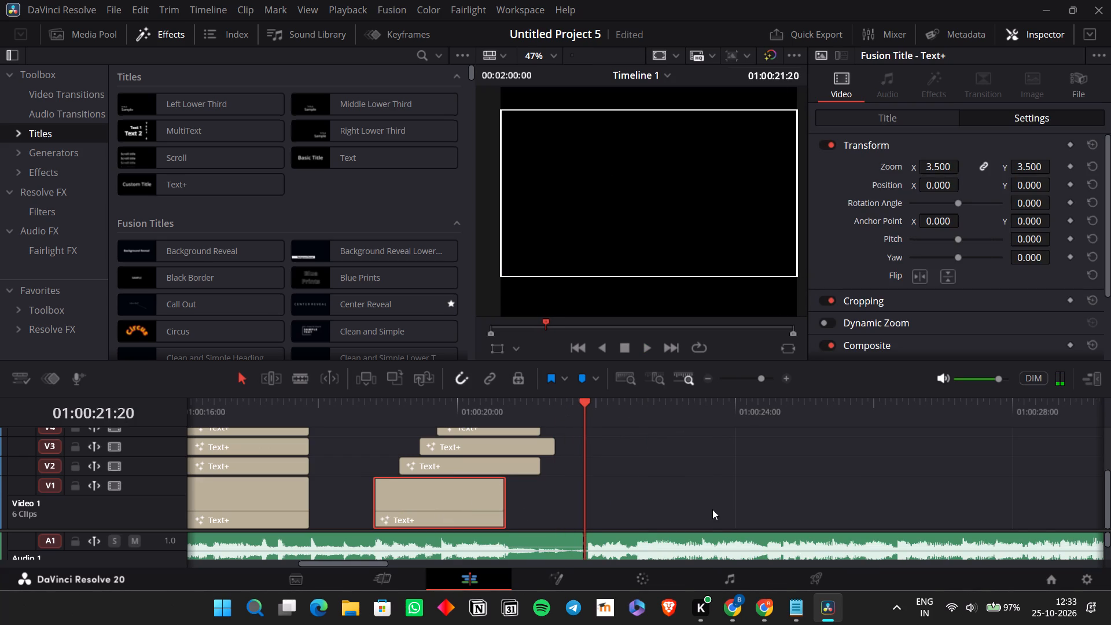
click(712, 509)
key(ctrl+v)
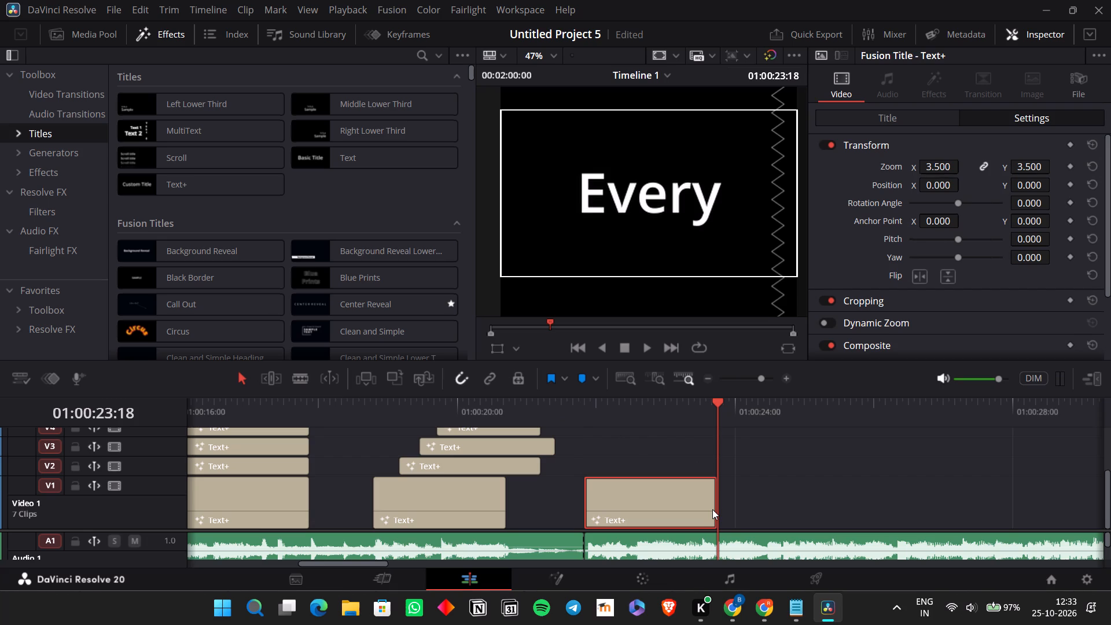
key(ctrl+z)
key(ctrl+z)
Paste the copied "Every" title on V1 at 01:00:21:20 and play it back from its start.
key(ctrl+v)
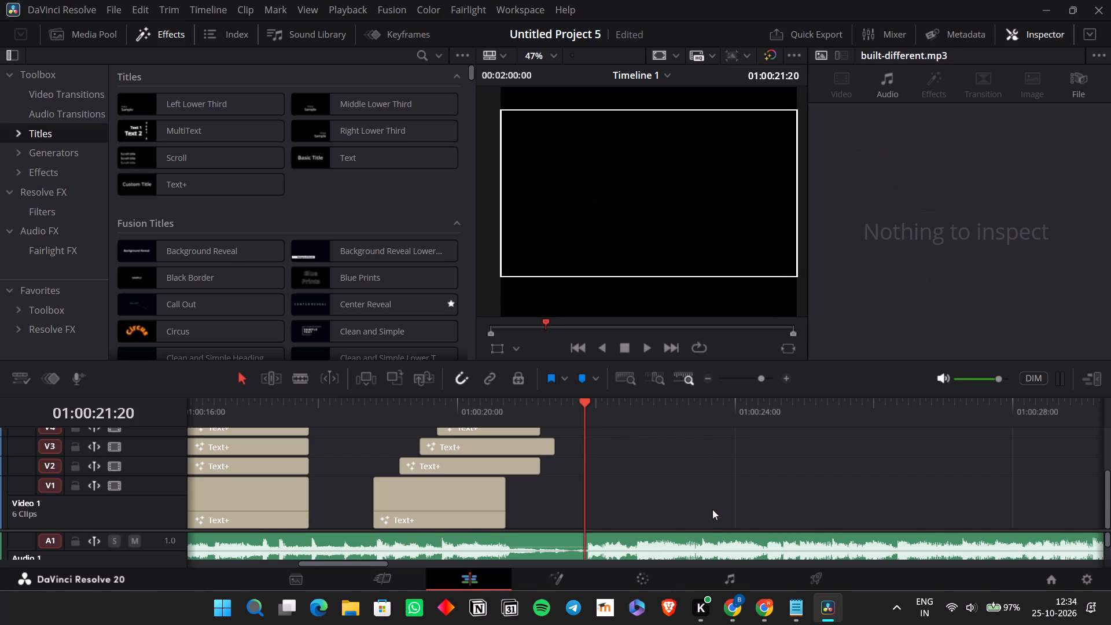
click(711, 512)
click(585, 398)
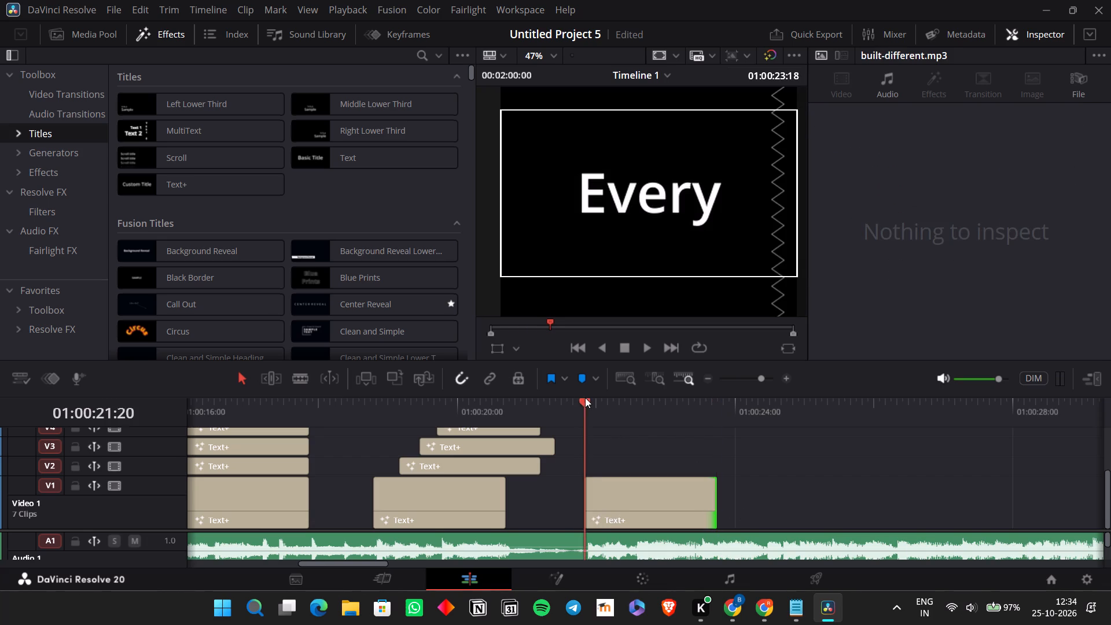
key(space)
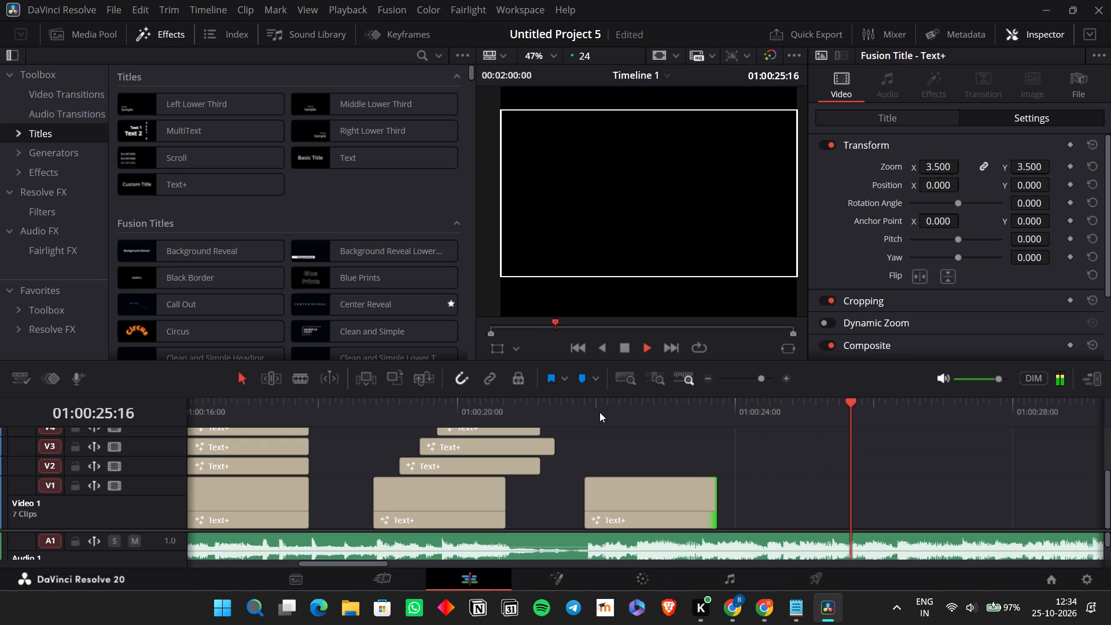
key(space)
click(585, 398)
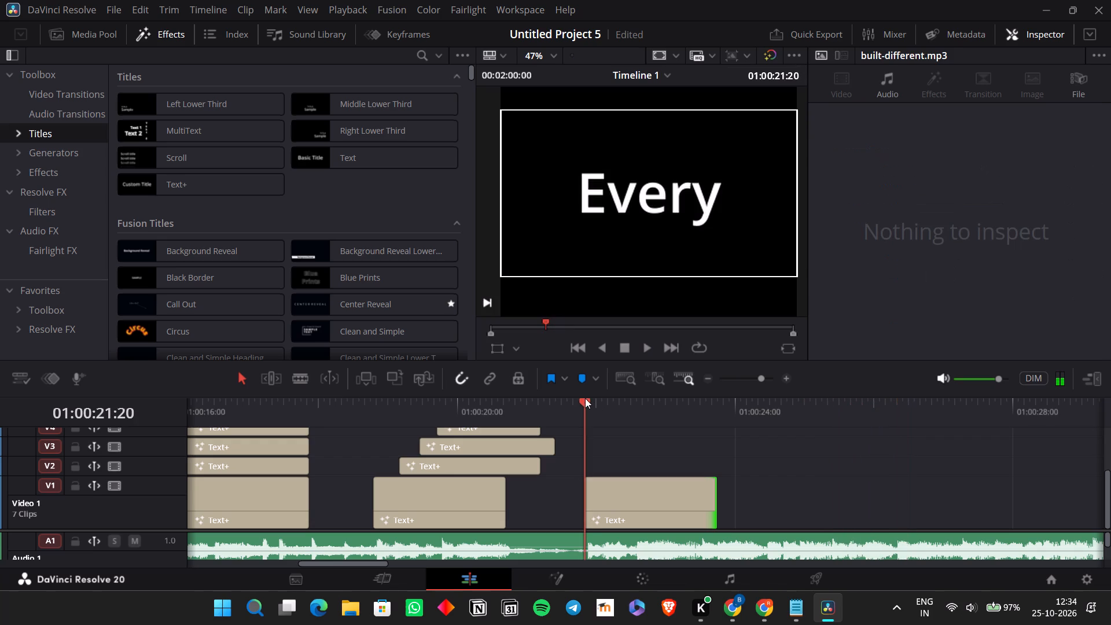
Play short passages of the earlier lyric sections and of the pasted title to review how the words are timed and laid out.
scroll(571, 476, right, 1)
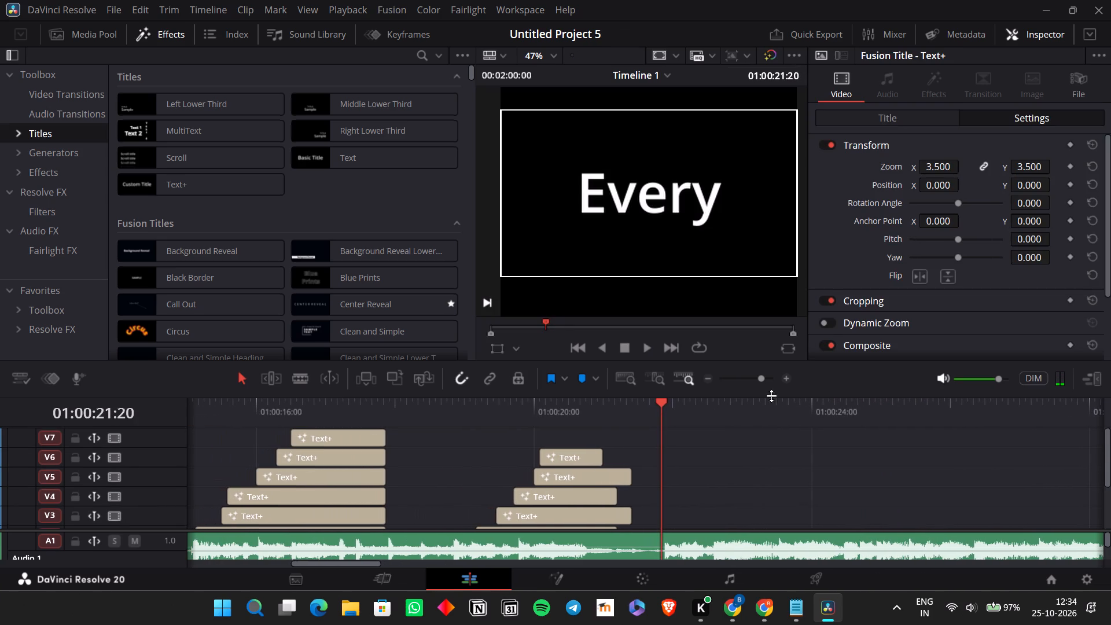
click(709, 376)
scroll(699, 440, down, 1)
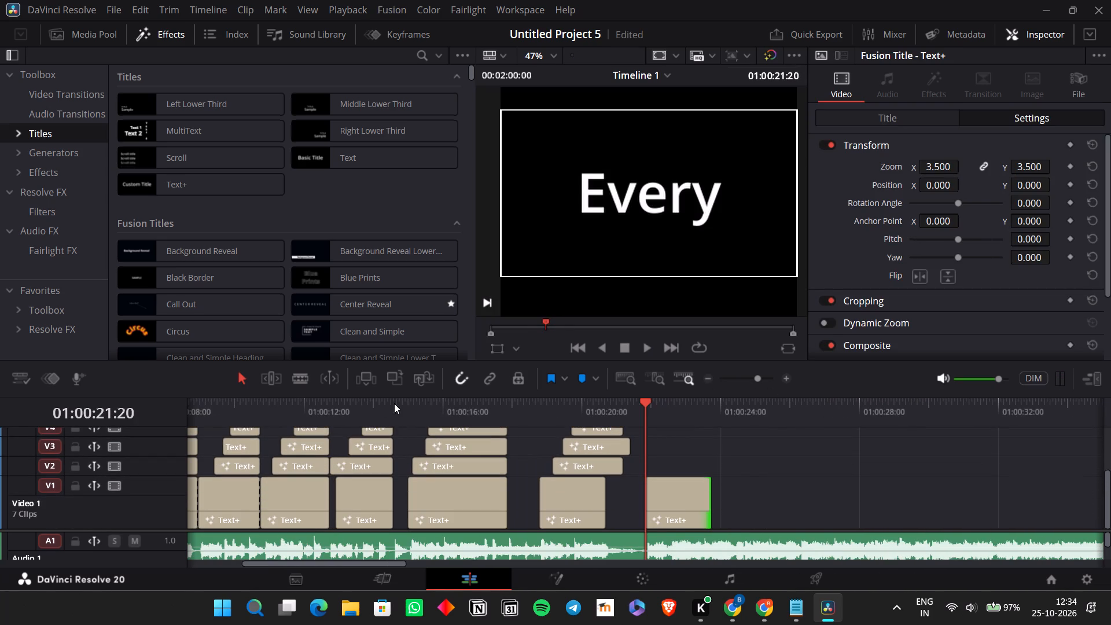
click(403, 403)
key(space)
key(space)
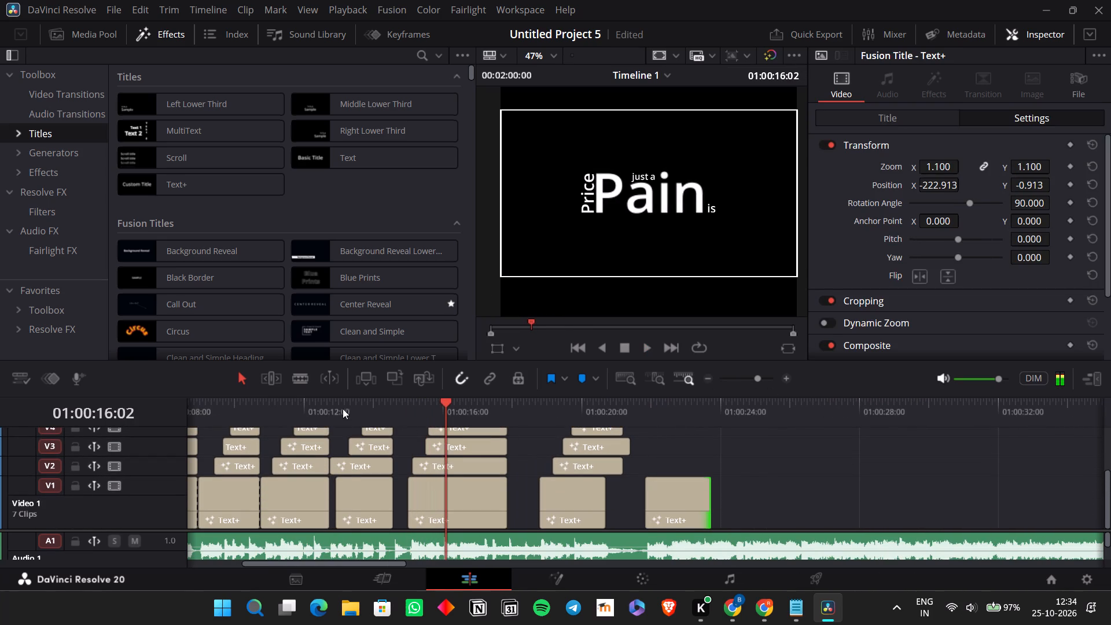
click(351, 403)
key(space)
key(space)
key(space)
click(275, 406)
key(space)
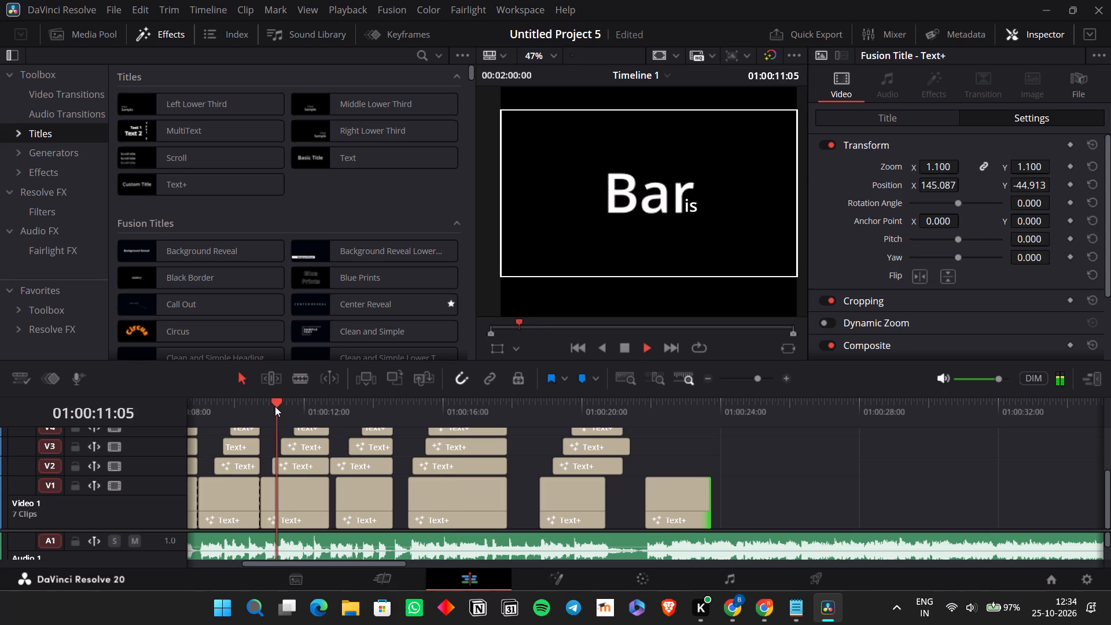
key(space)
click(227, 405)
key(space)
key(space)
click(444, 406)
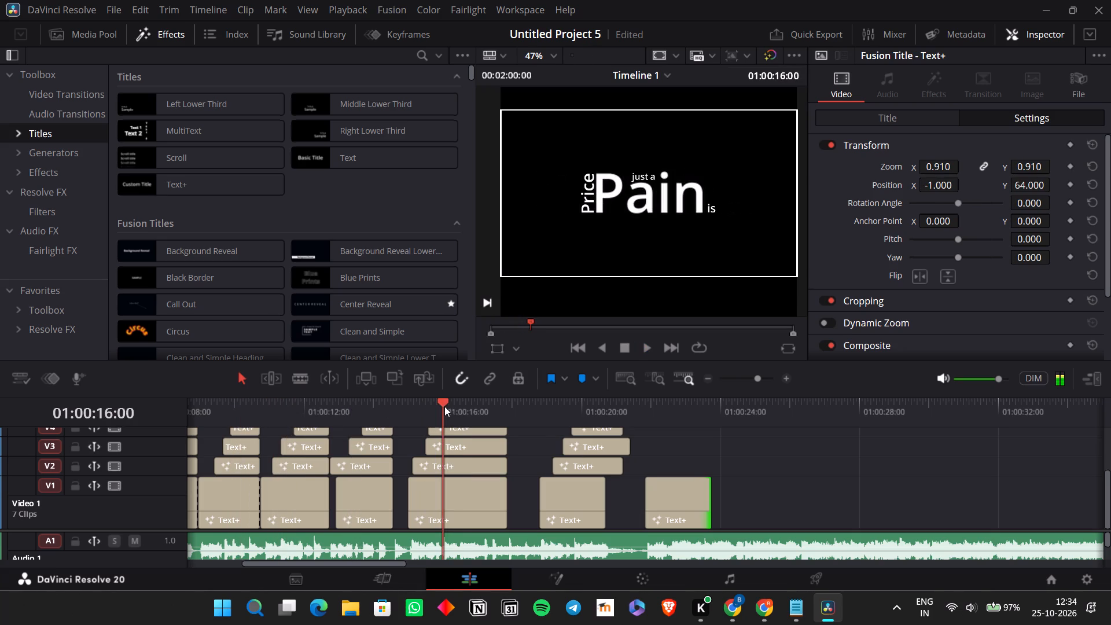
key(space)
key(space)
click(561, 416)
key(space)
key(space)
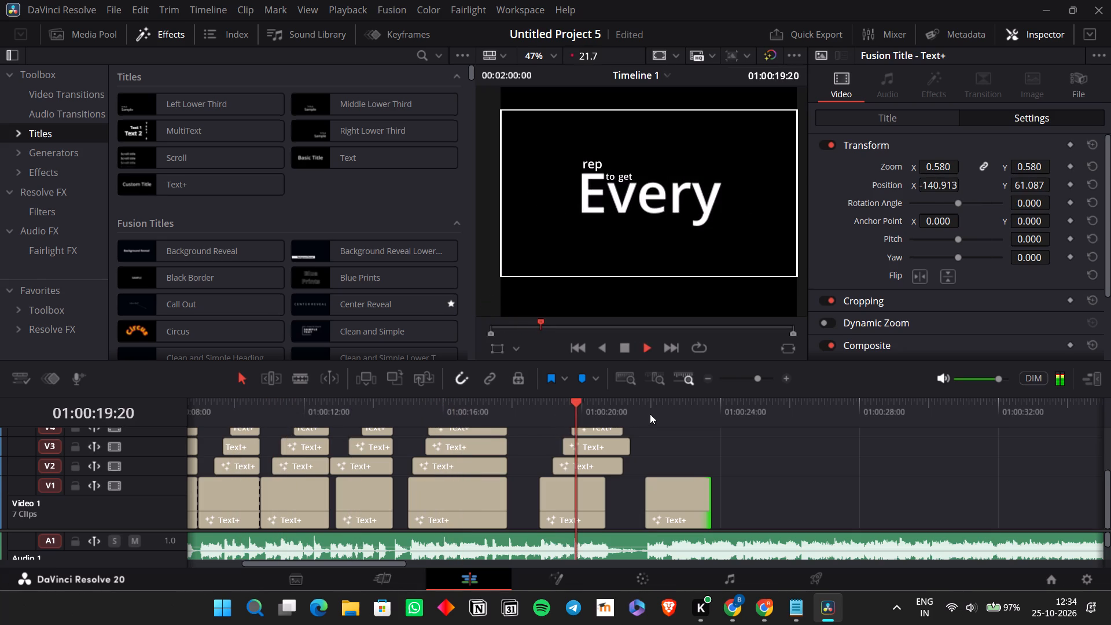
click(651, 408)
key(space)
key(space)
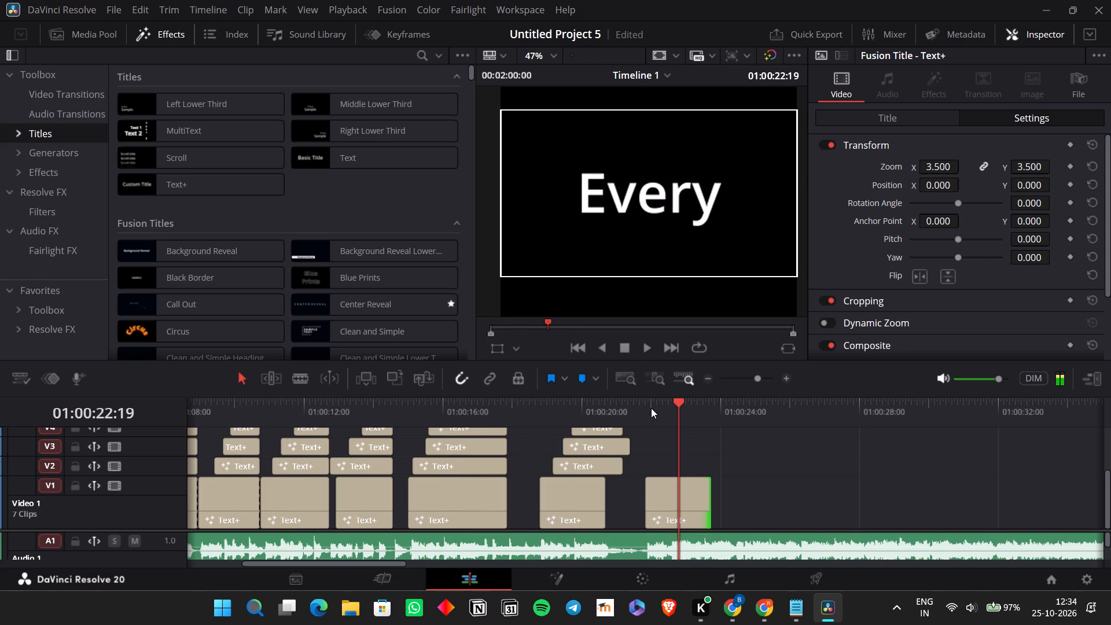
Change the text of the pasted V1 title to "Different" and play it back from just before its start.
click(879, 96)
click(880, 102)
click(886, 113)
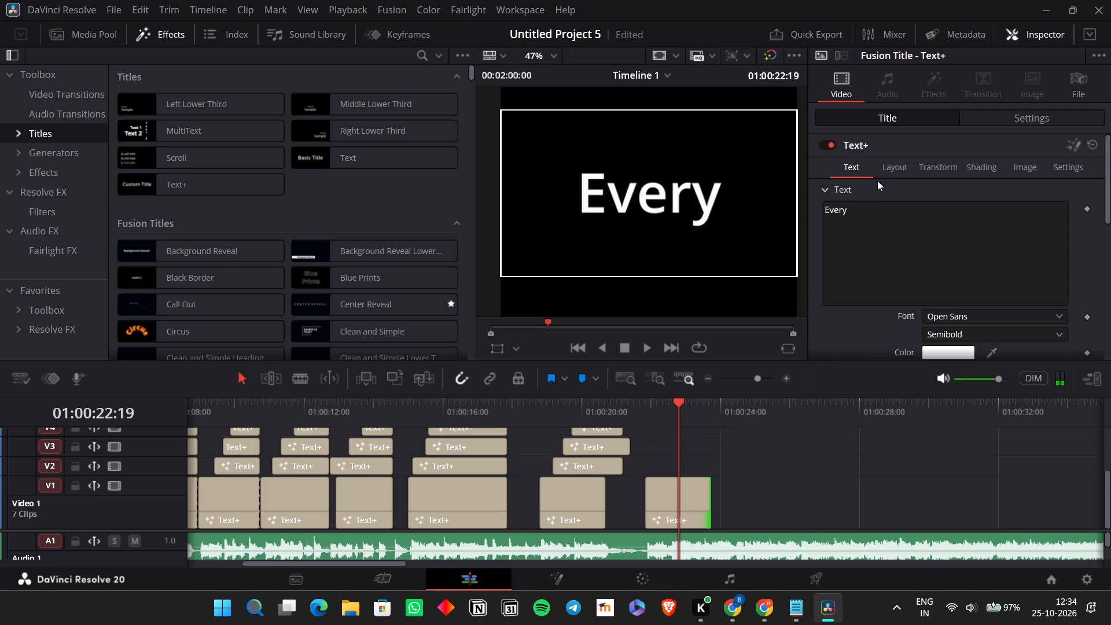
drag(855, 219, 808, 215)
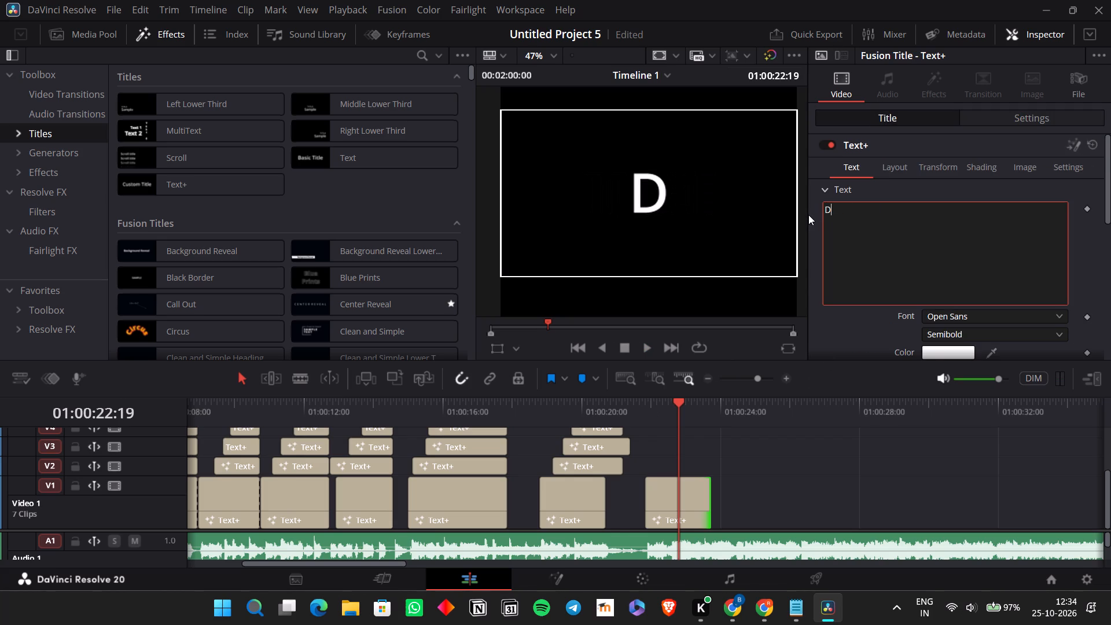
text(iffere)
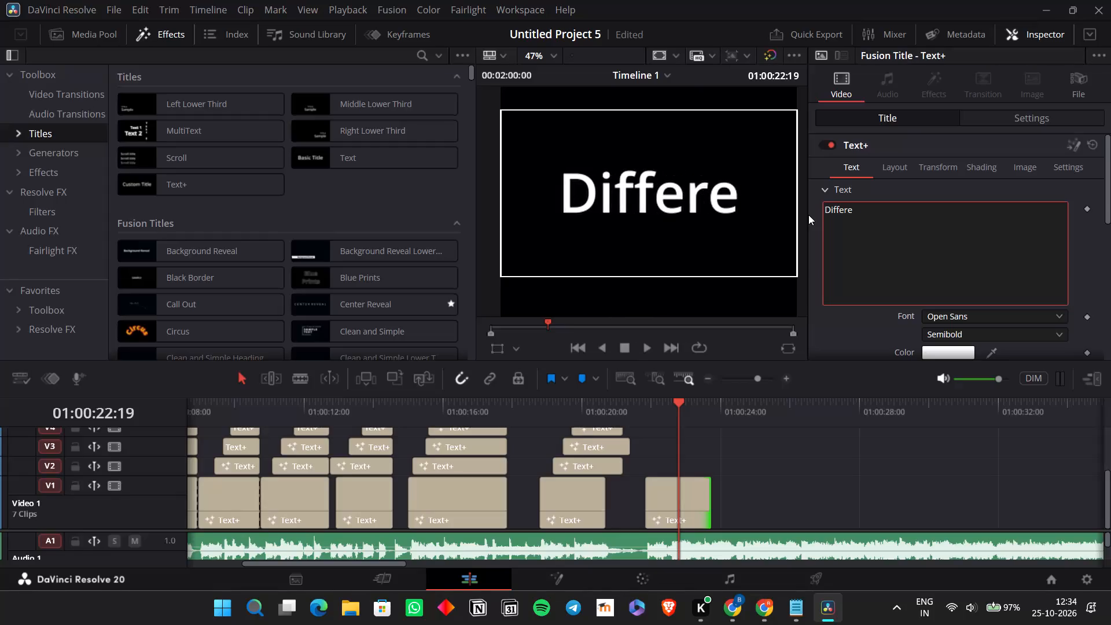
text(nt)
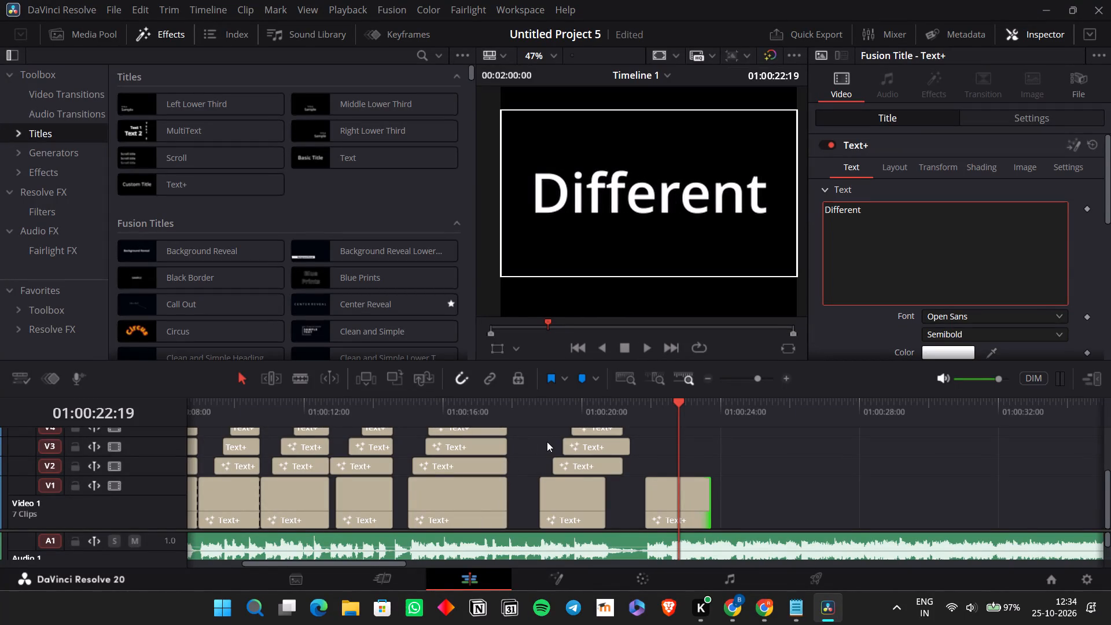
click(642, 409)
key(space)
key(space)
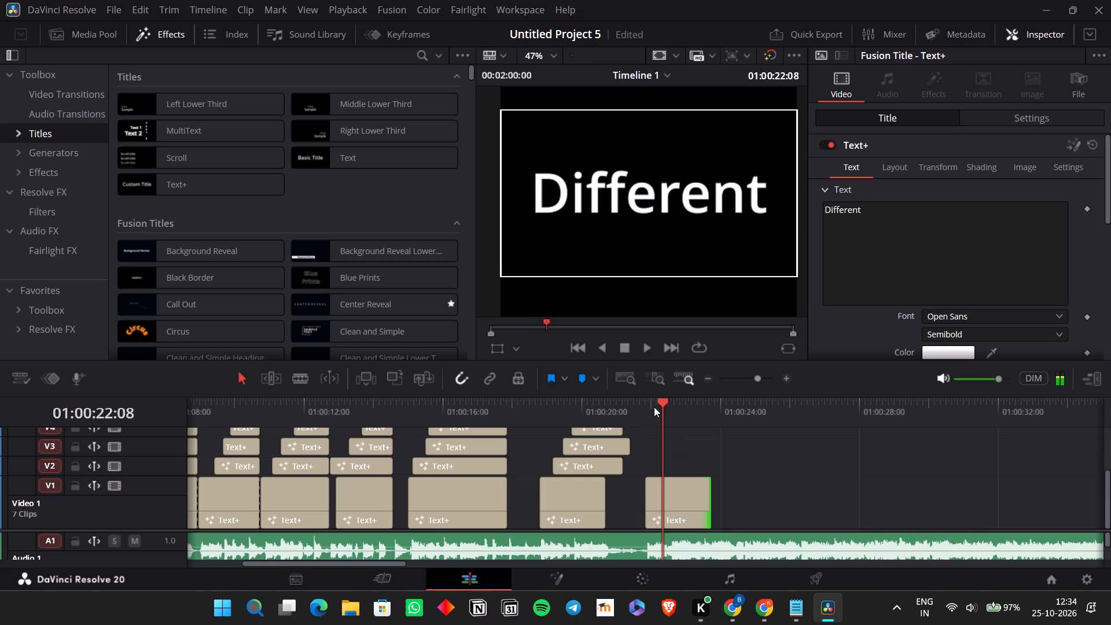
Copy the V2 "rep" title and paste it on V2 at 01:00:21:20, above the "Different" title.
click(645, 401)
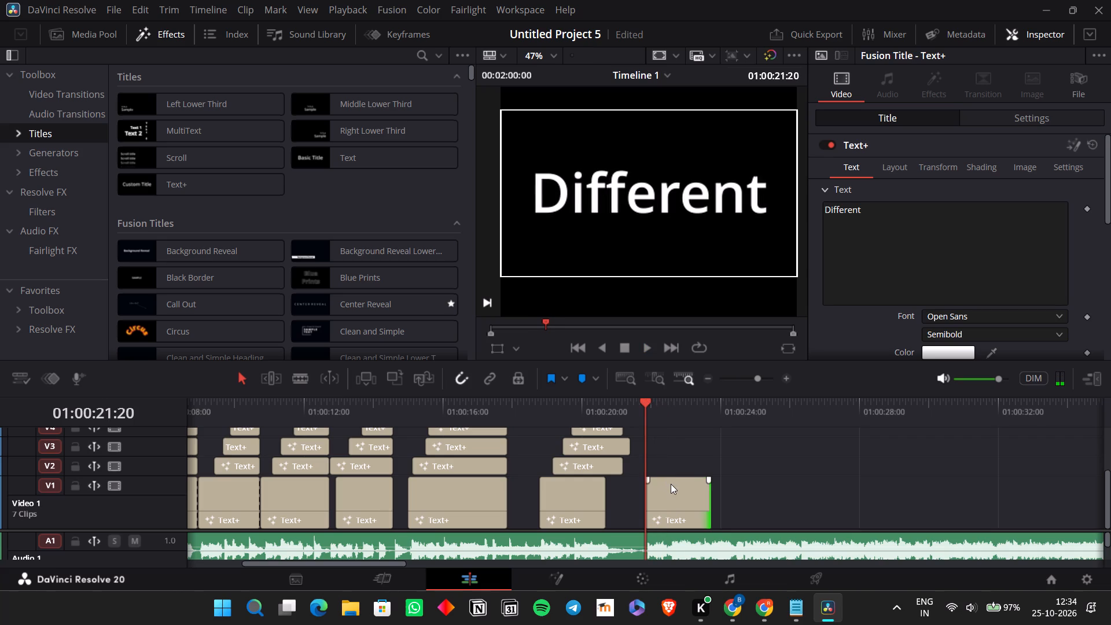
click(606, 470)
key(ctrl+c)
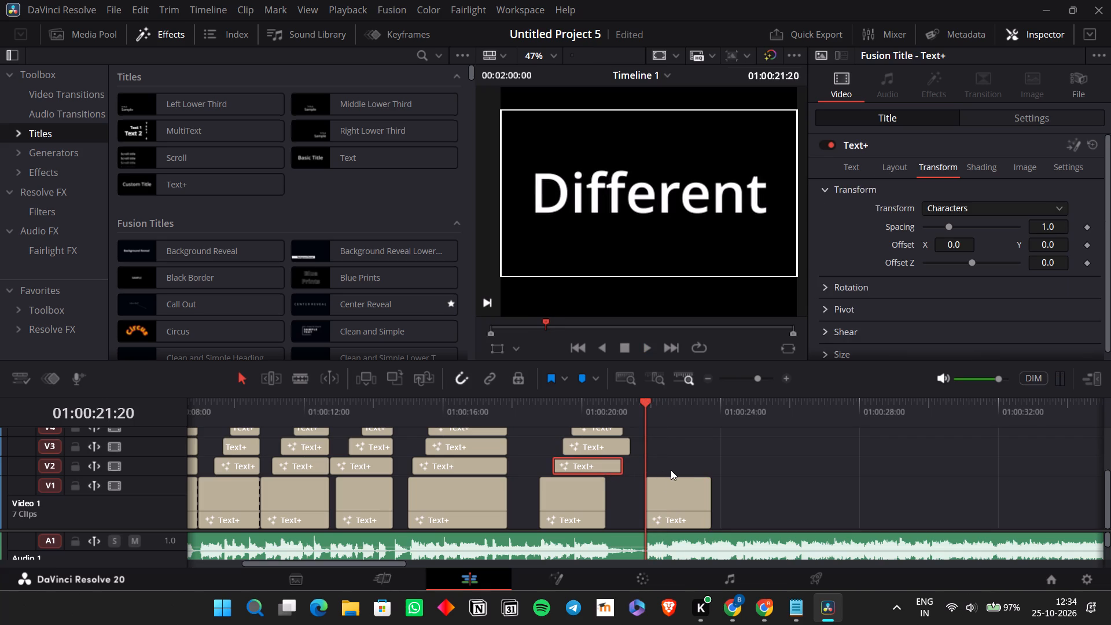
click(671, 468)
key(ctrl+v)
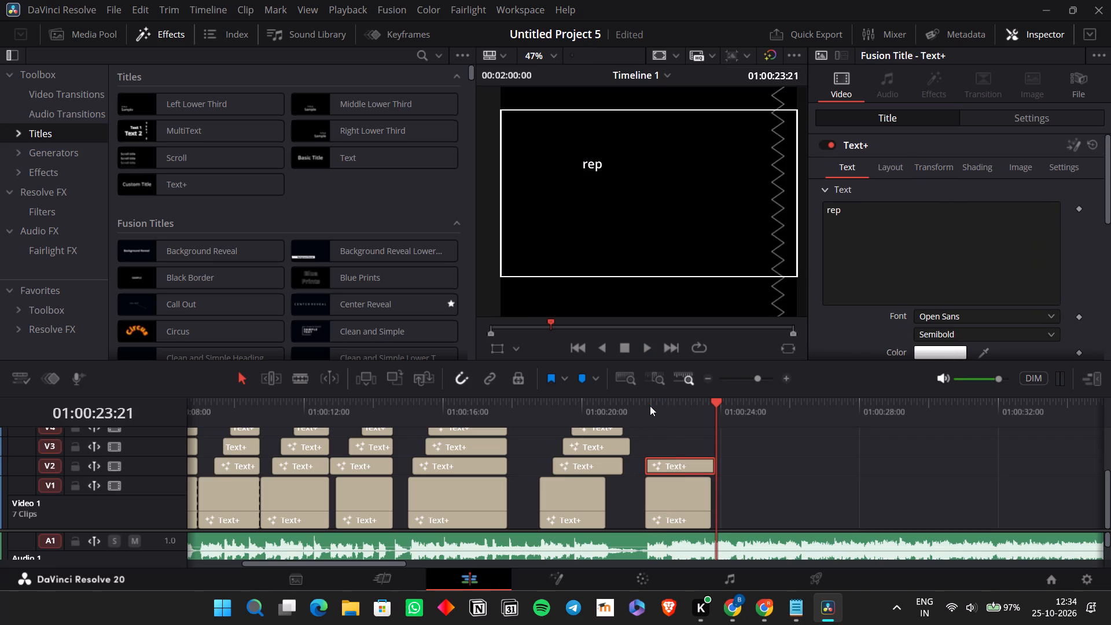
Change the text of the pasted V2 title to "I'm".
click(650, 406)
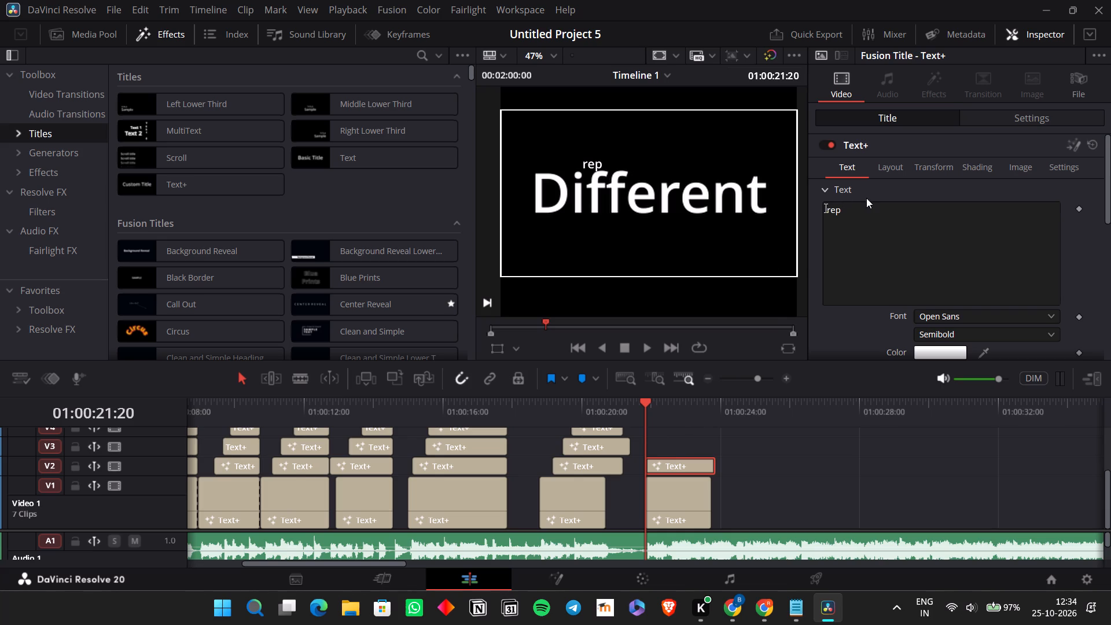
drag(899, 209, 810, 198)
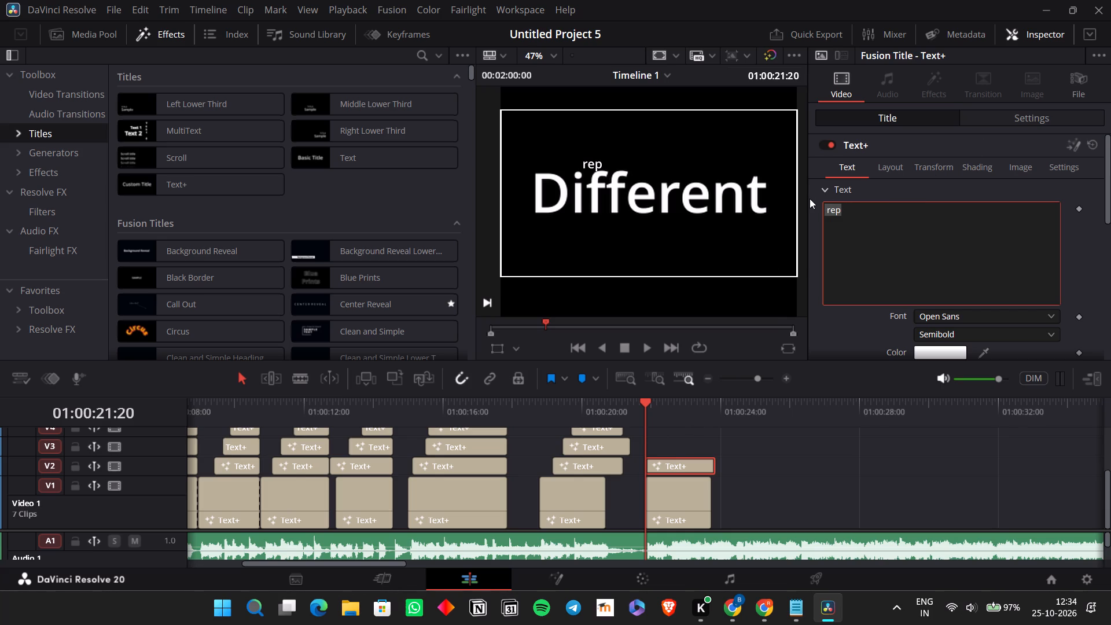
text('m)
Set the "I'm" title's X position to -375.913, above the start of "Different".
click(1023, 112)
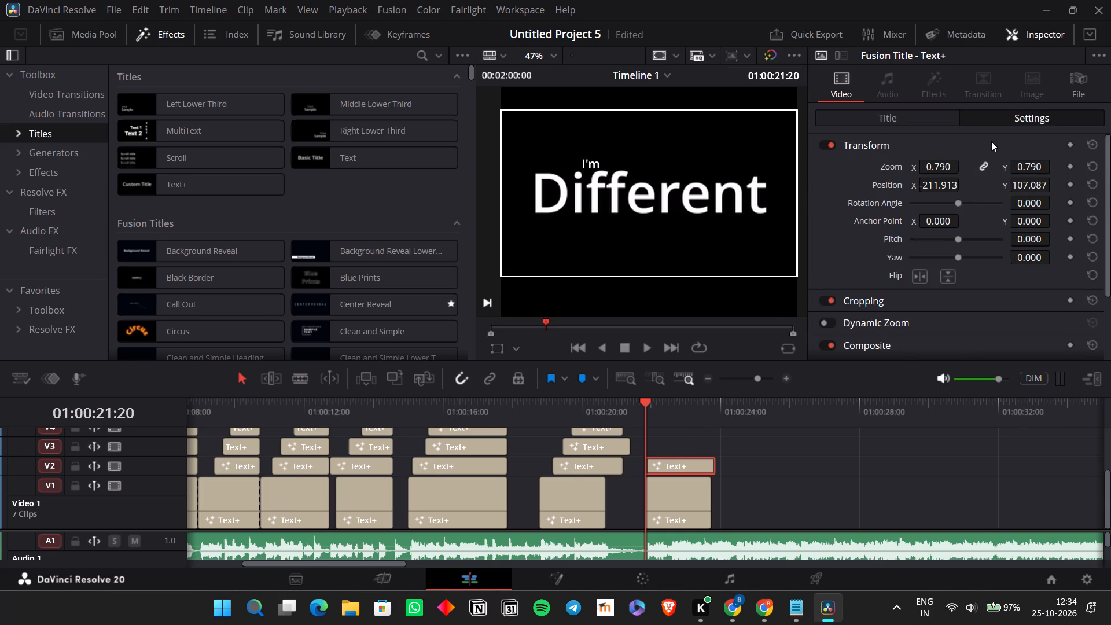
drag(950, 186, 831, 196)
drag(831, 196, 831, 197)
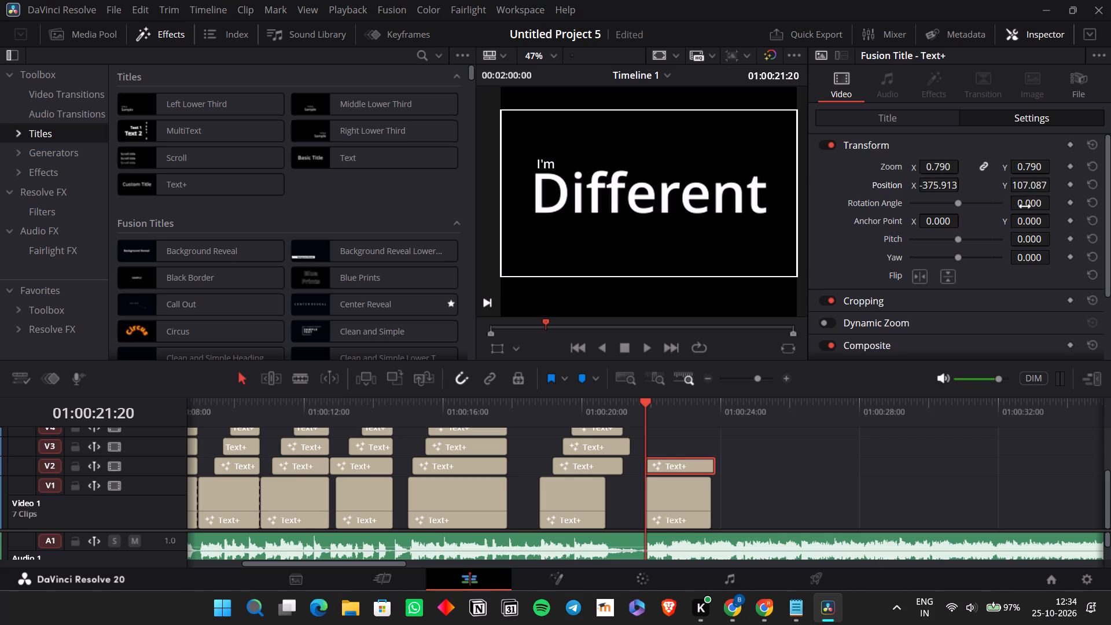
Play back the "I'm Different" section and the following audio several times from about 01:00:21:10 to check the lyric timing.
click(632, 402)
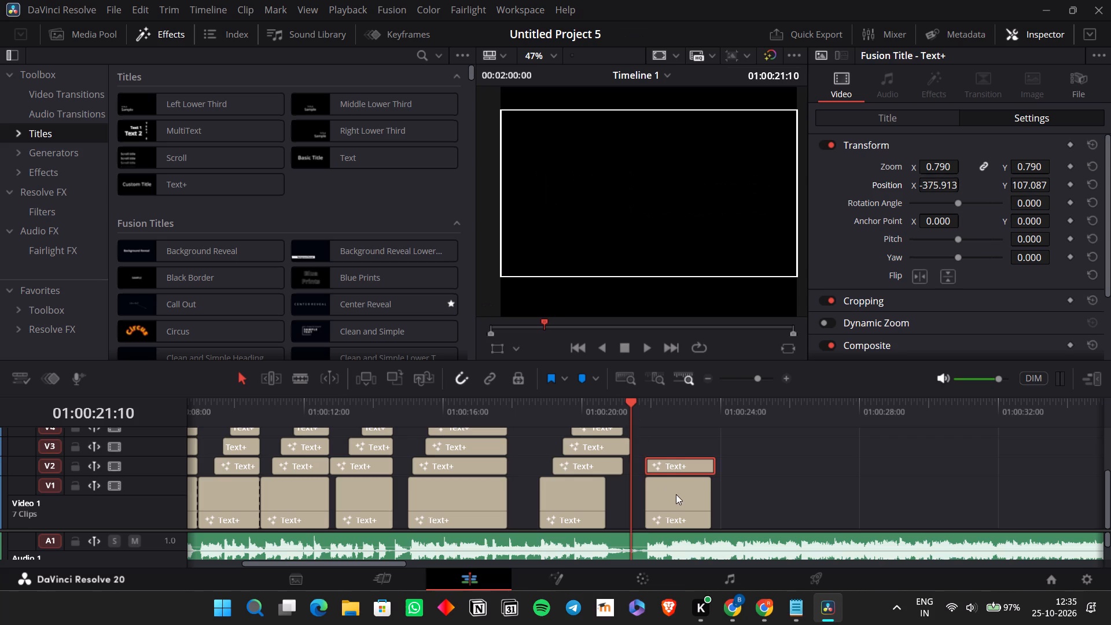
key(space)
key(space)
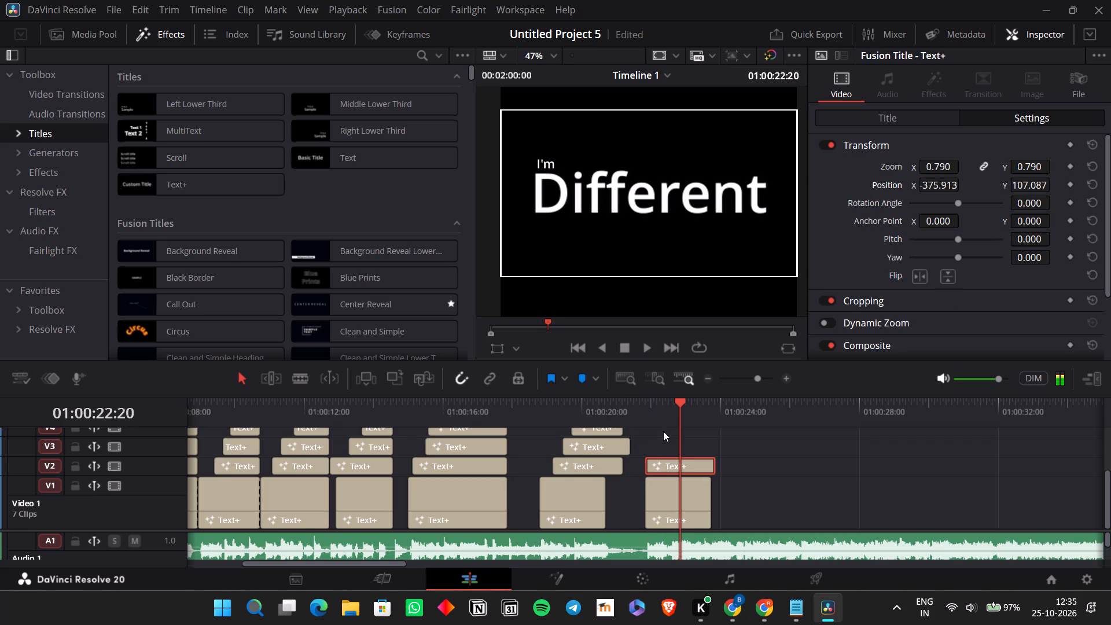
click(645, 400)
key(space)
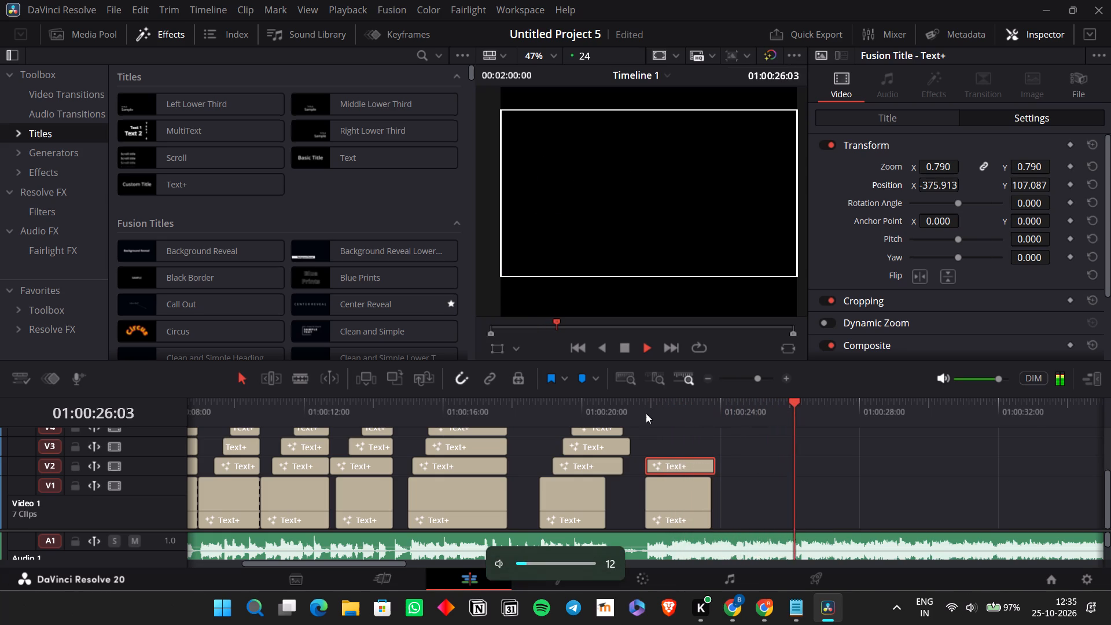
click(646, 413)
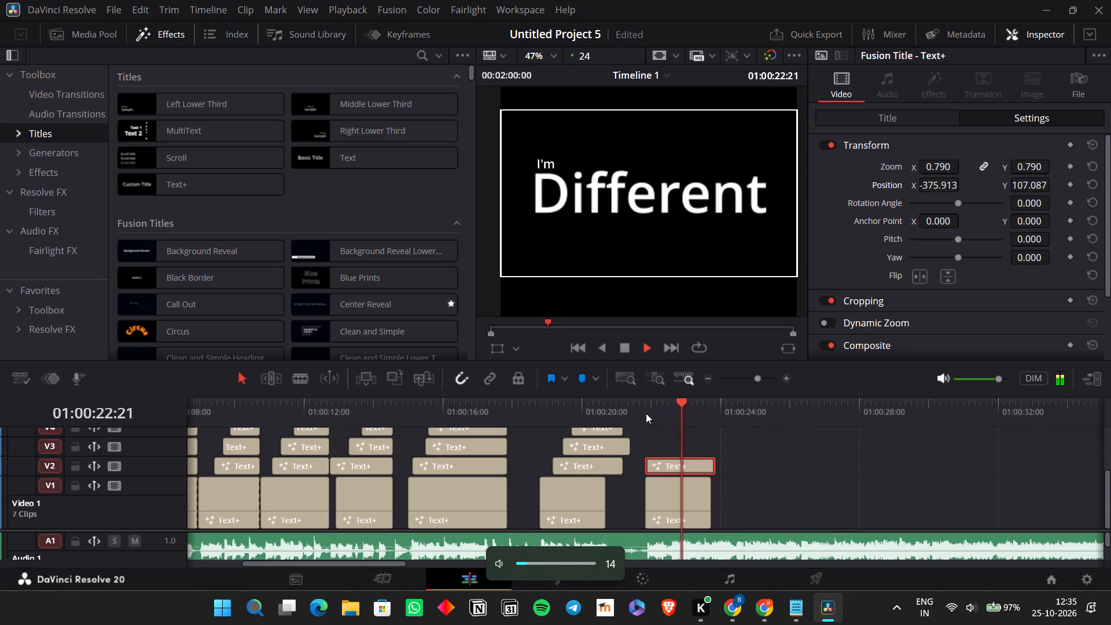
click(646, 420)
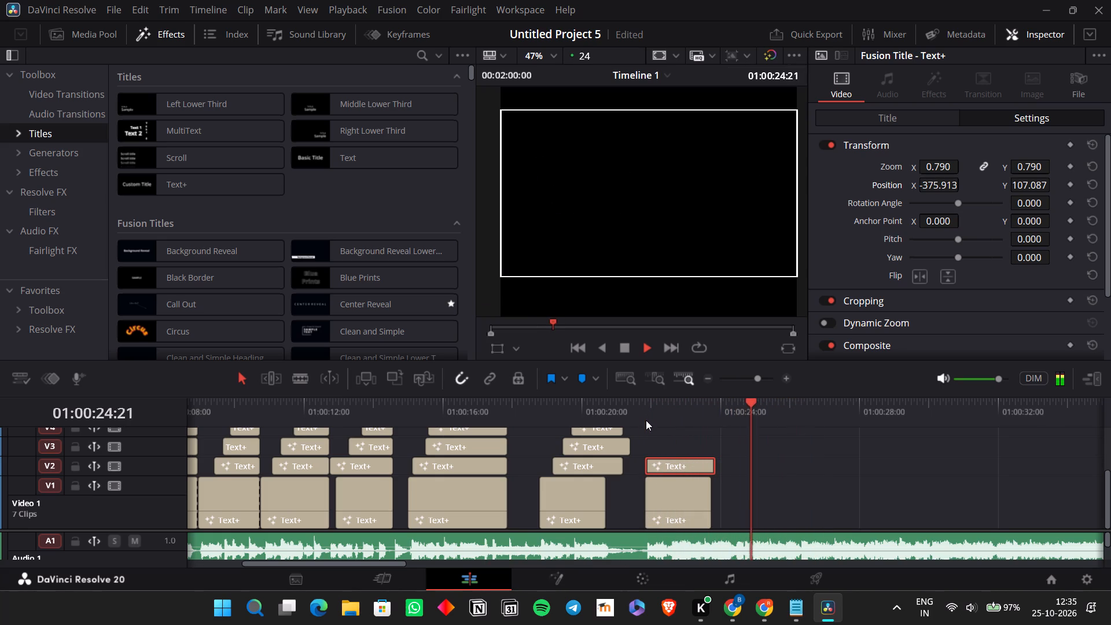
key(space)
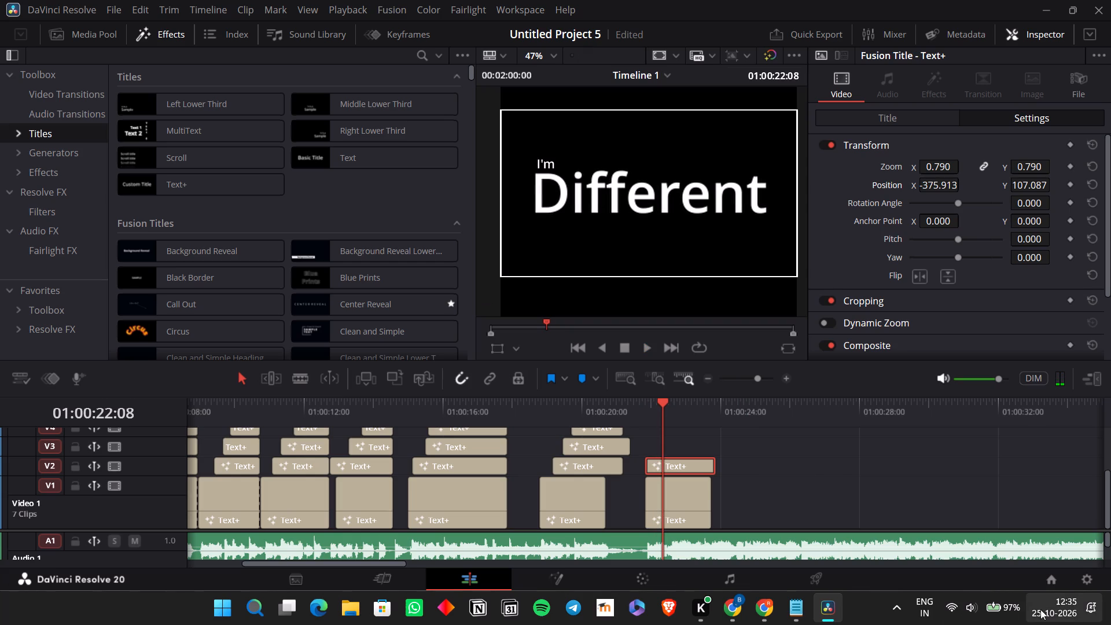
click(1010, 608)
click(1068, 517)
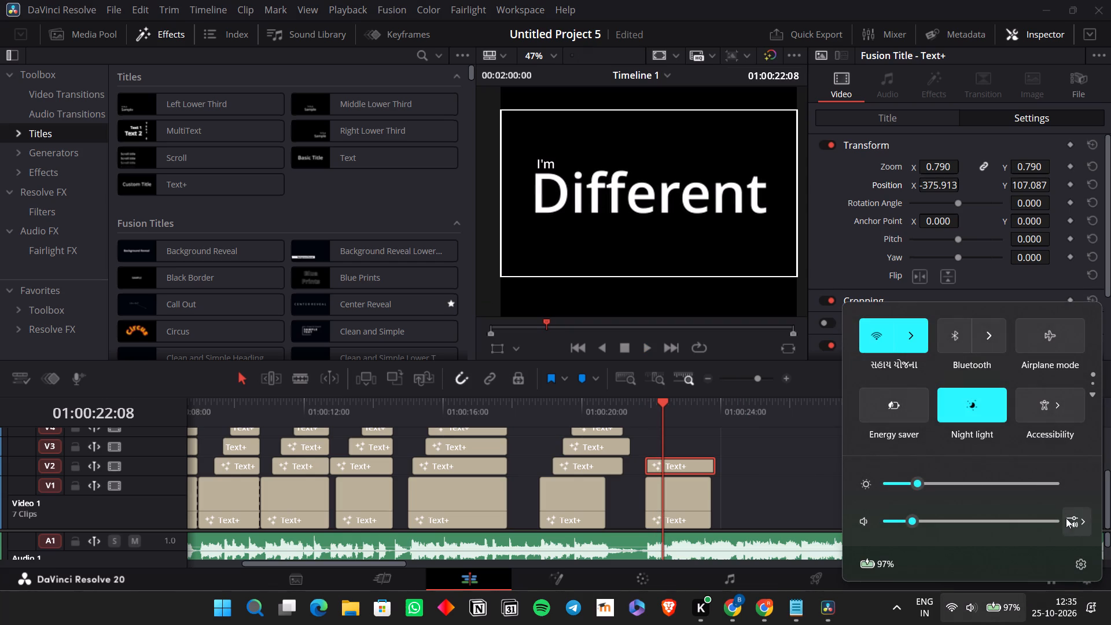
click(827, 465)
click(640, 402)
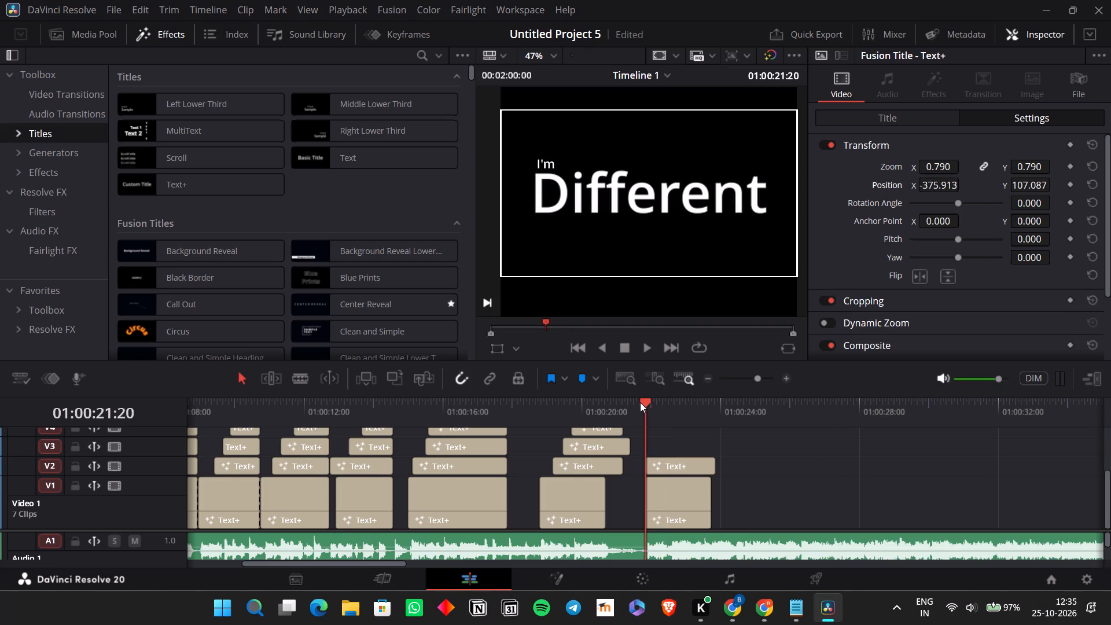
key(space)
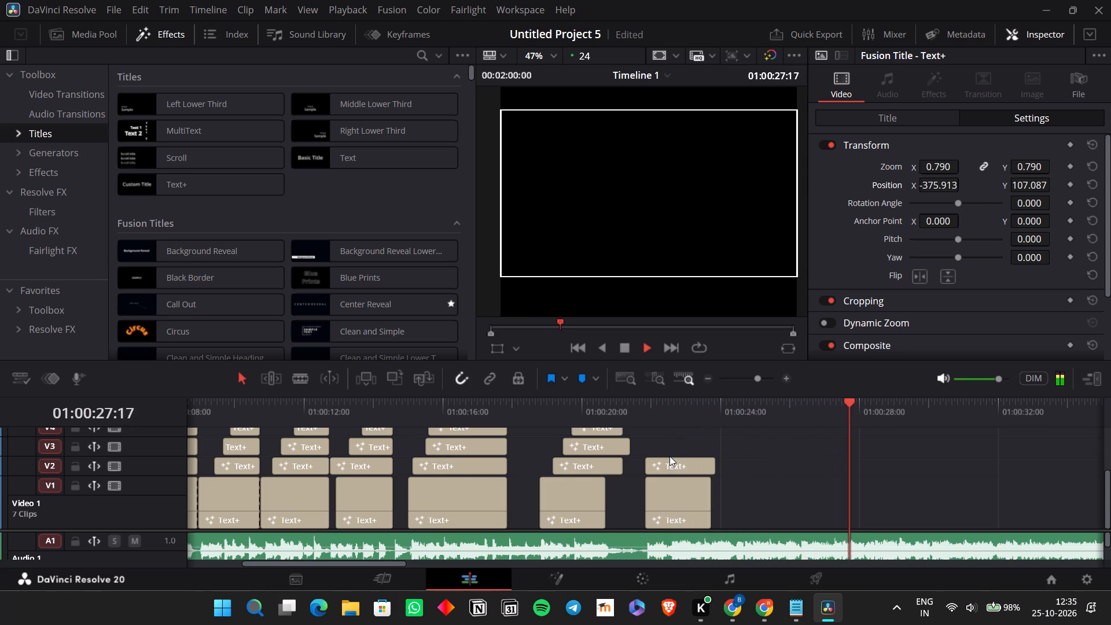
key(space)
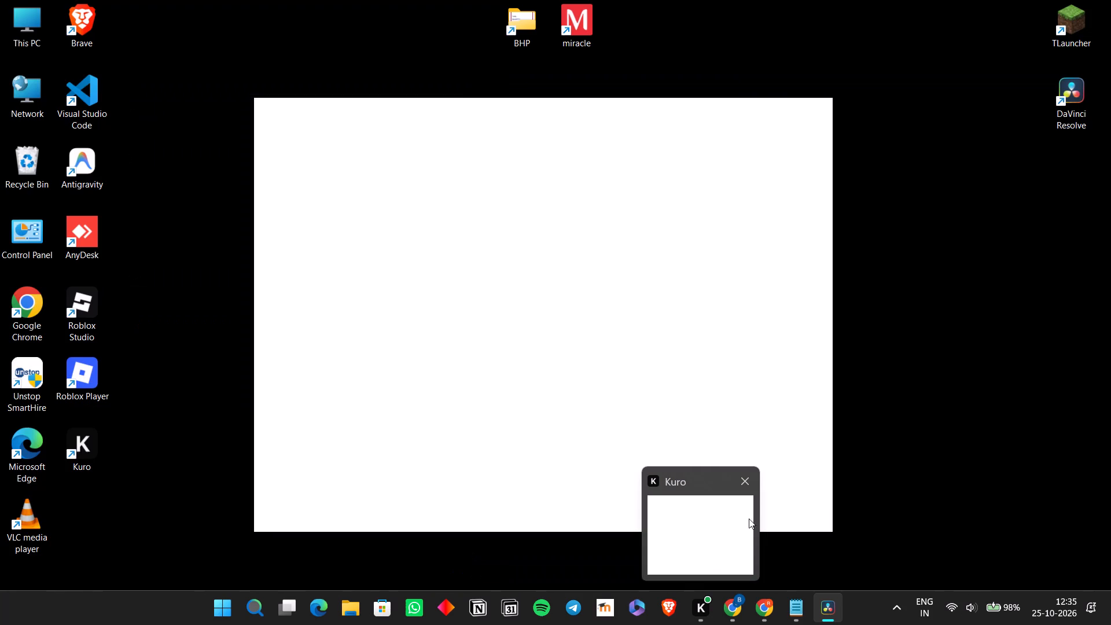
click(845, 454)
Copy the V3 "to" title and paste it on V3 at 01:00:21:20, above the "I'm" title.
click(656, 411)
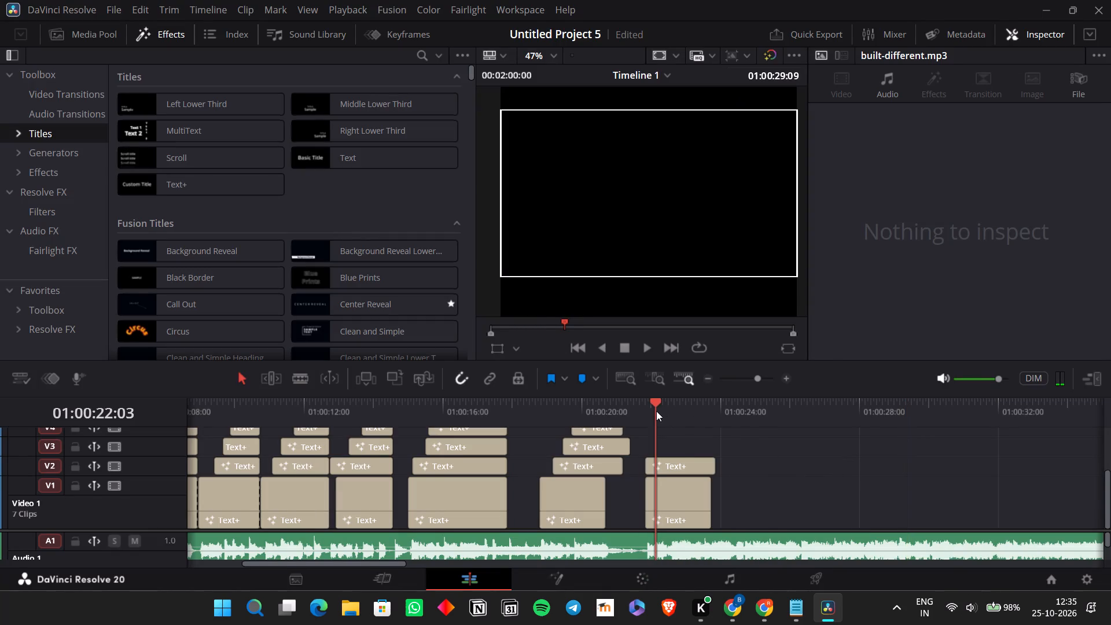
click(644, 406)
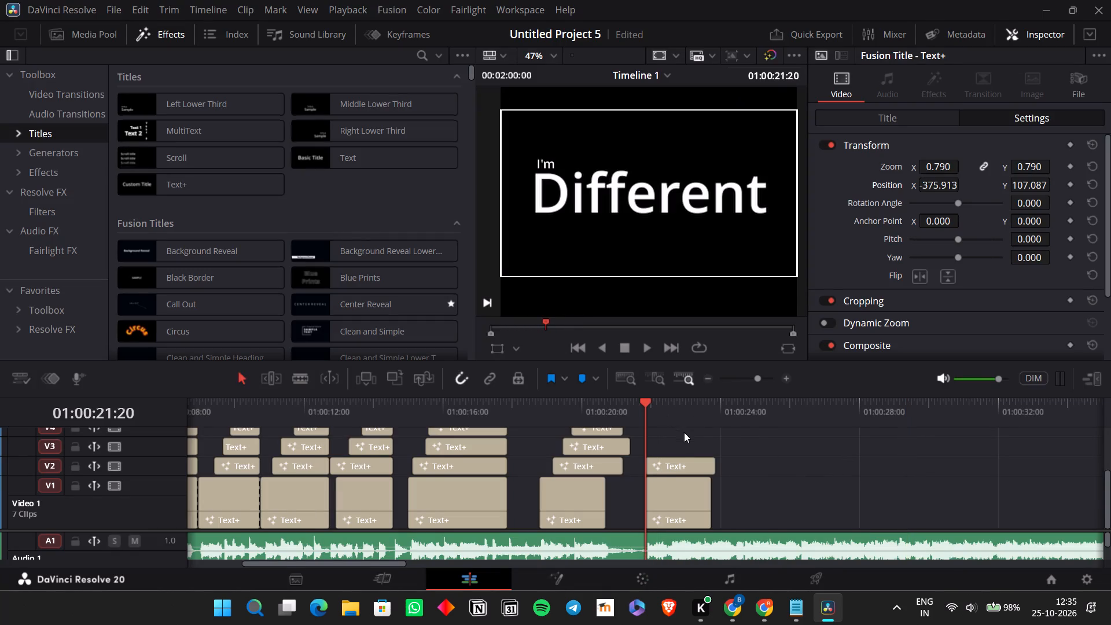
click(609, 441)
key(ctrl+c)
click(675, 443)
key(ctrl+v)
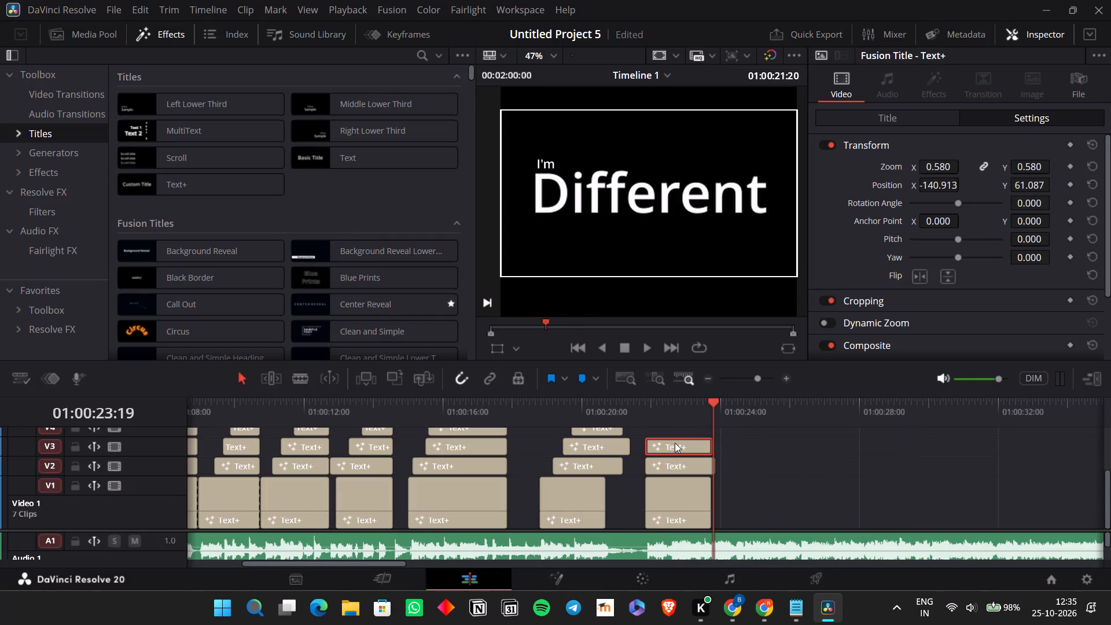
Move the pasted V3 title to start at about 01:00:22:00 and play it back from 01:00:21:20.
drag(674, 443, 687, 450)
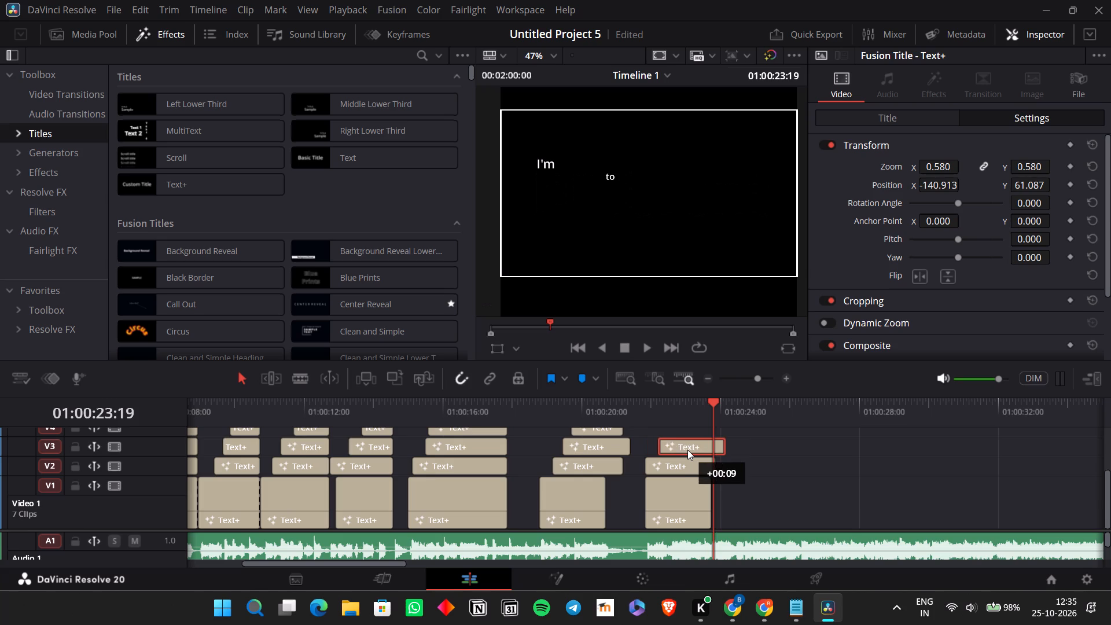
drag(687, 450, 682, 448)
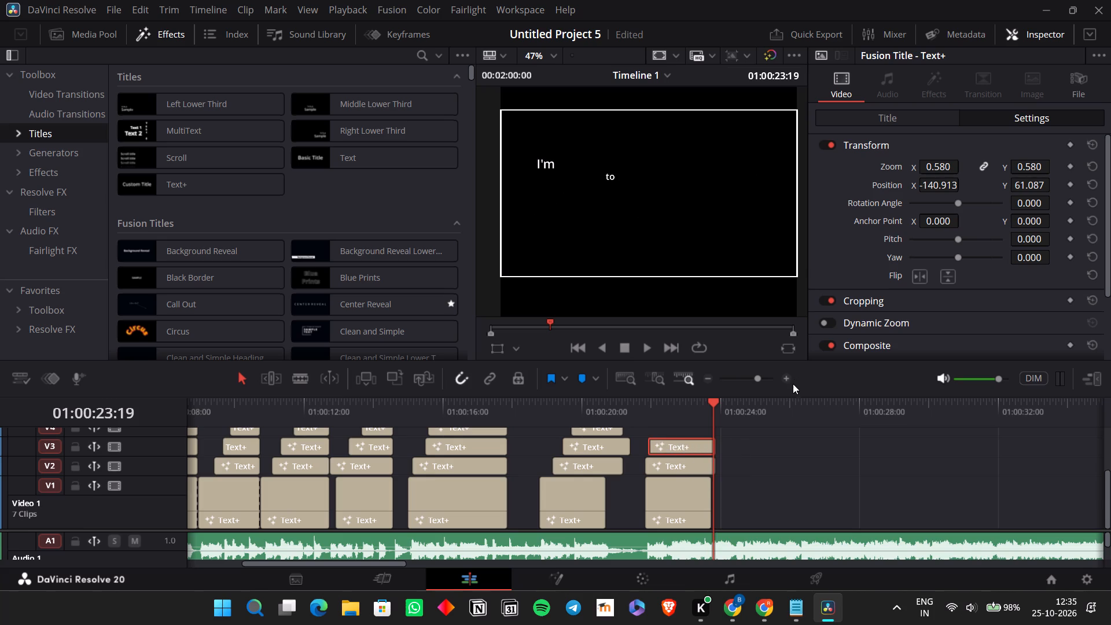
double_click(783, 382)
drag(557, 442, 567, 448)
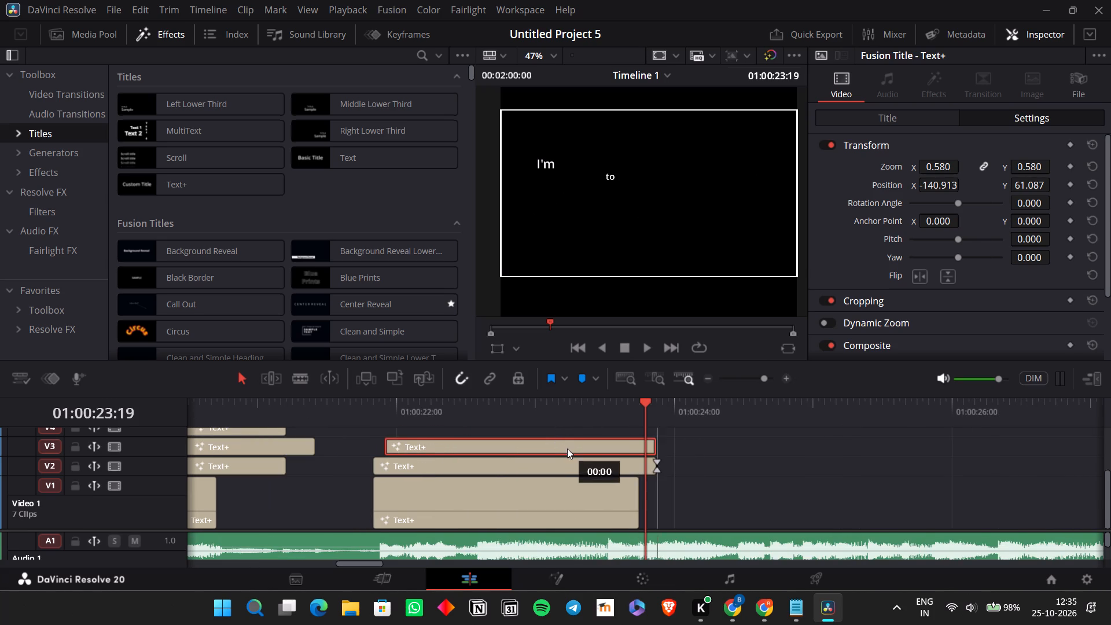
drag(567, 448, 571, 450)
click(367, 399)
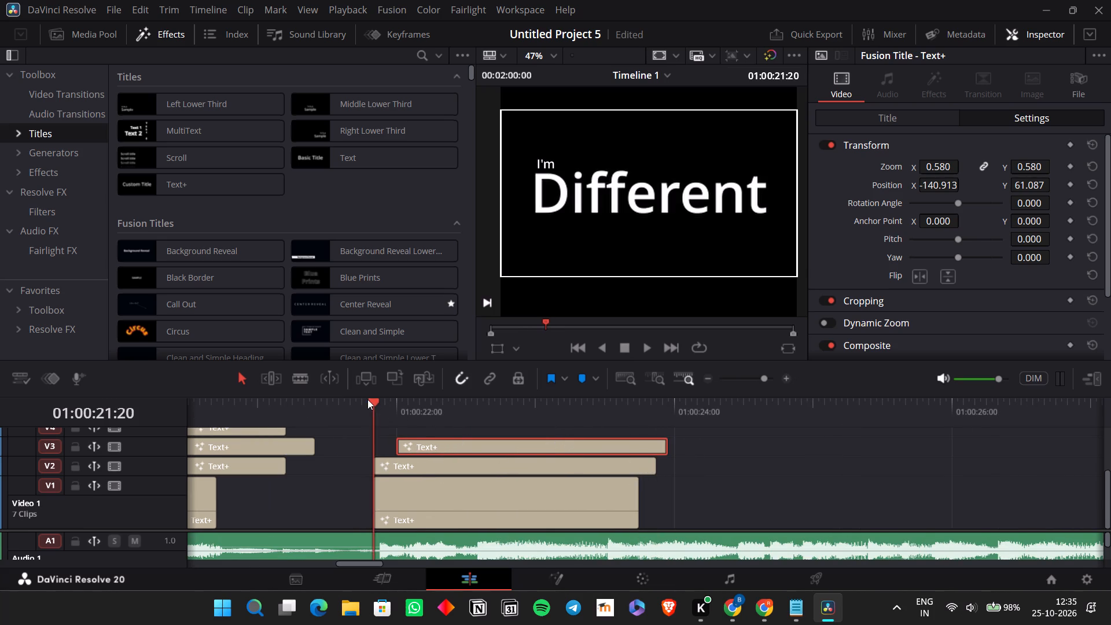
key(space)
key(space)
Change the text of the pasted V3 title to "Build".
click(598, 446)
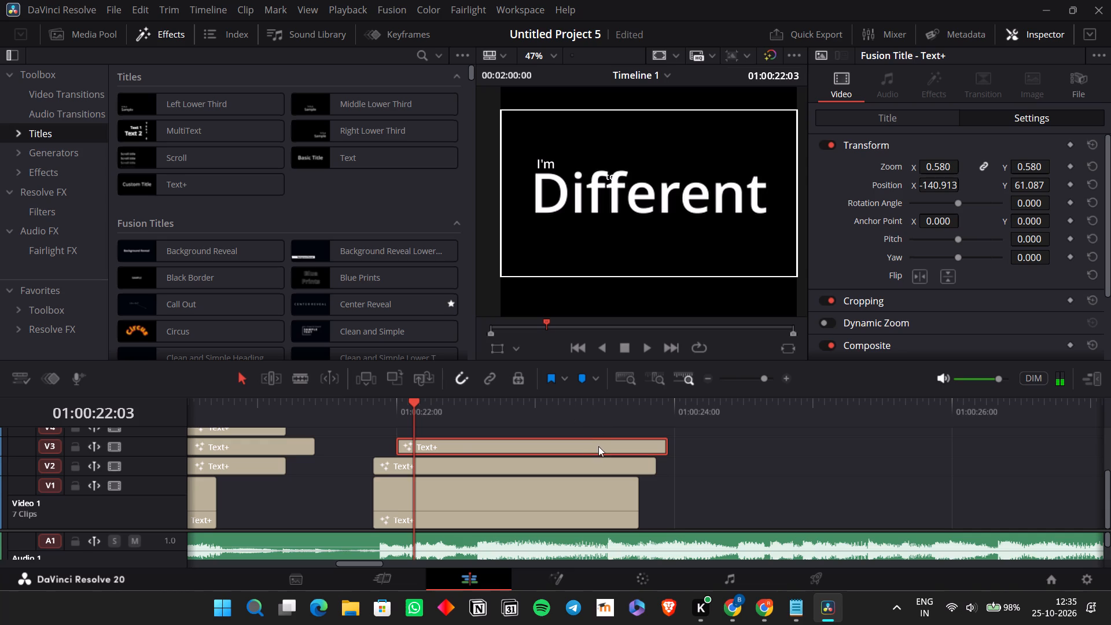
scroll(905, 188, up, 7)
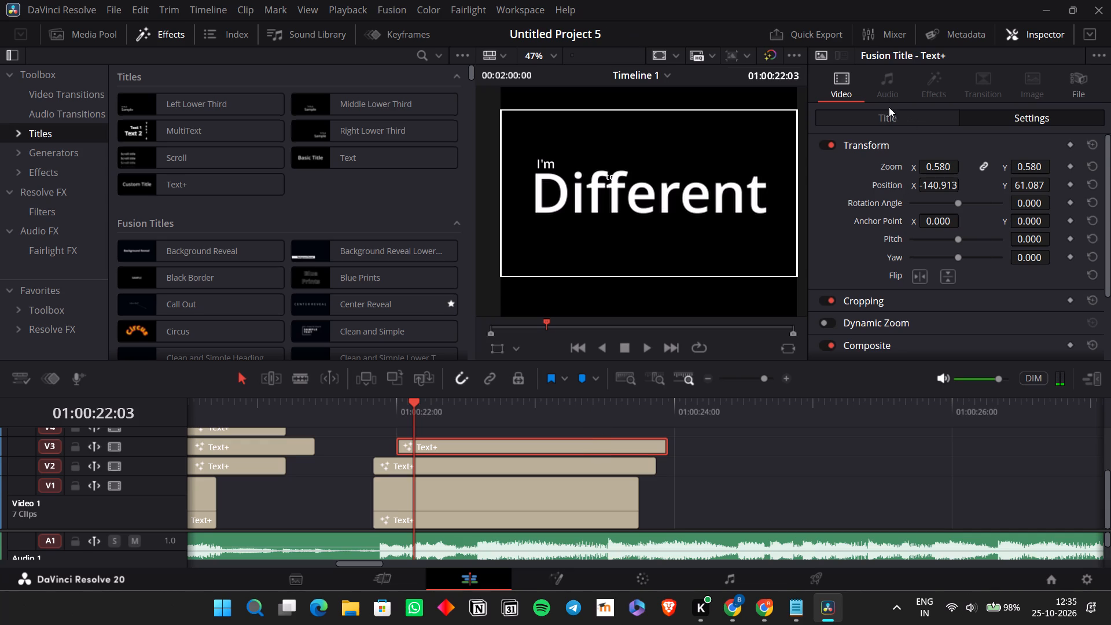
click(893, 114)
drag(851, 204, 812, 204)
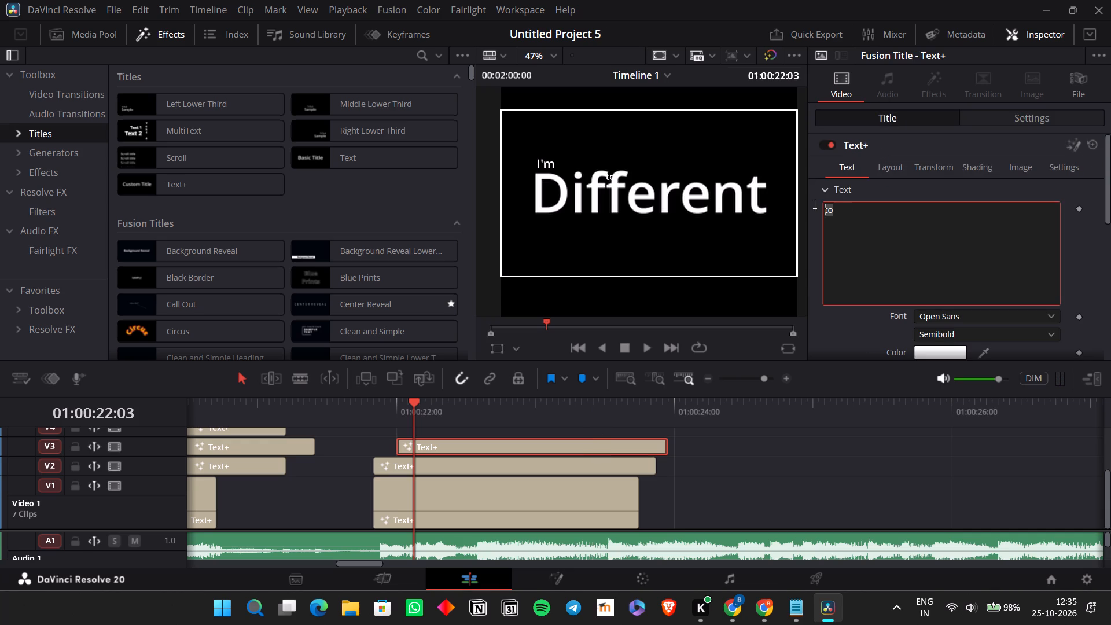
drag(812, 204, 811, 204)
text(uild)
Set the "Build" title's zoom to 2.330 and its position to X 216.087, Y 95.087, above the end of "Different".
click(1024, 122)
drag(936, 190, 1054, 207)
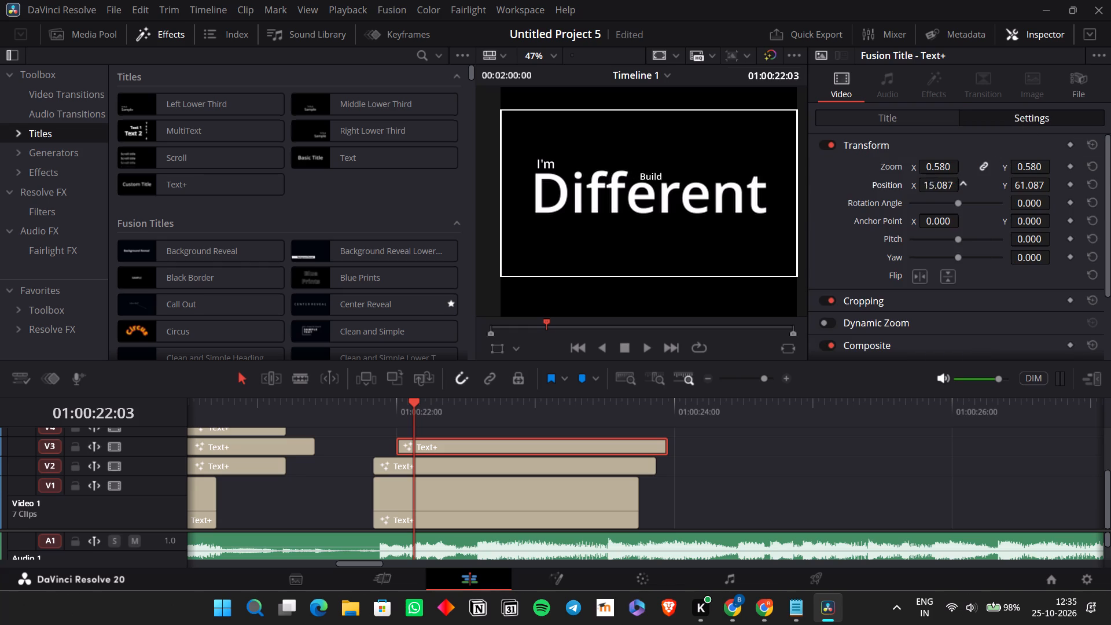
drag(1054, 207, 560, 312)
drag(930, 168, 1066, 192)
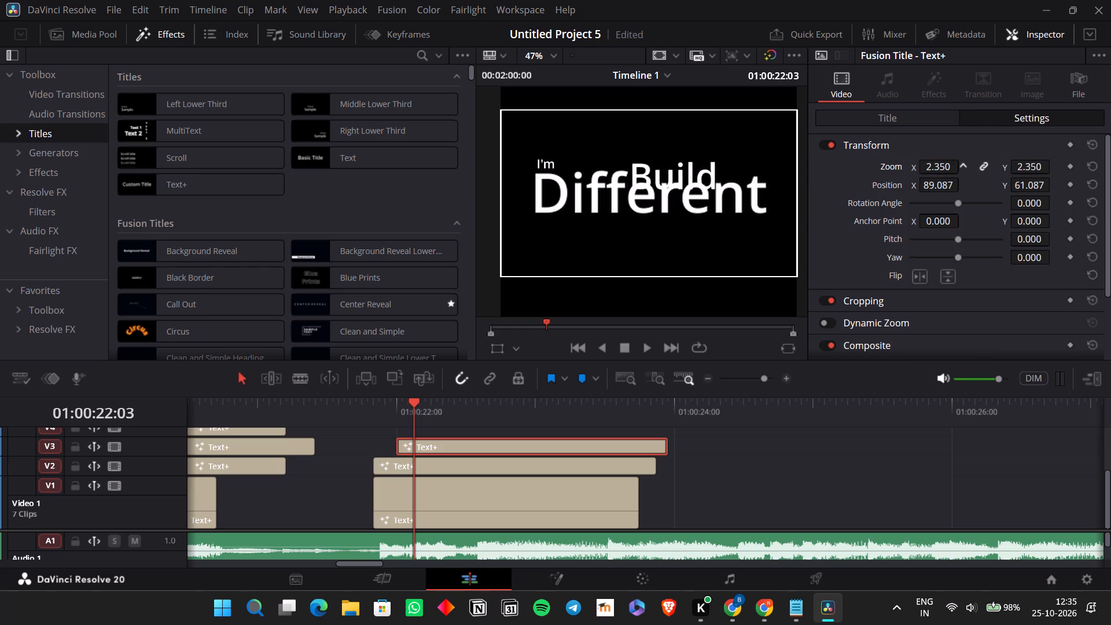
drag(1066, 192, 562, 315)
drag(927, 186, 955, 193)
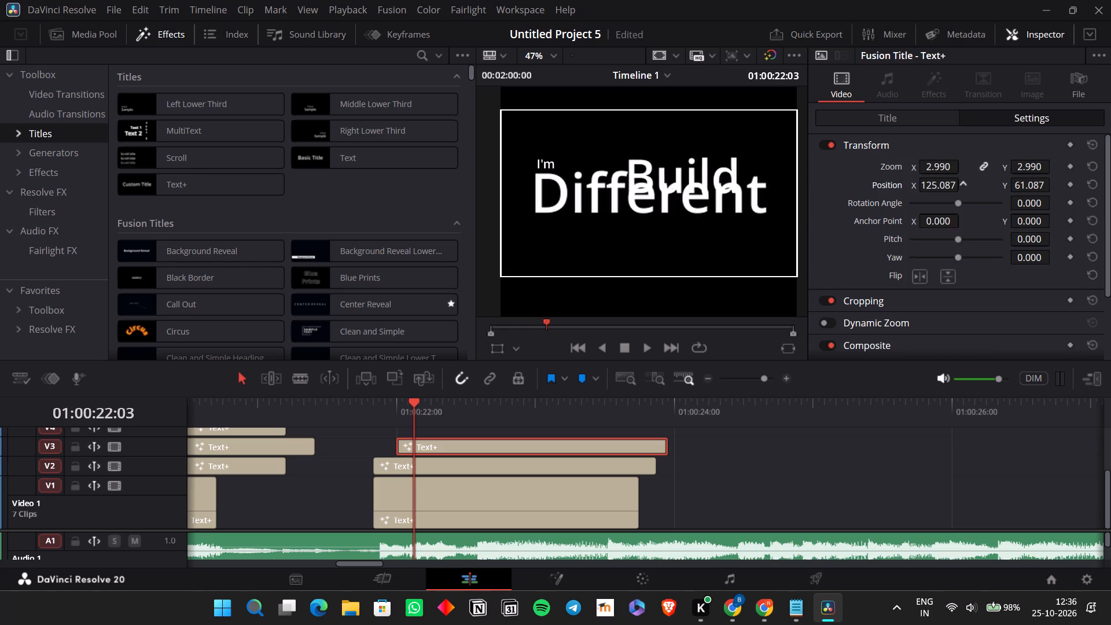
drag(955, 193, 976, 198)
drag(1016, 183, 1039, 189)
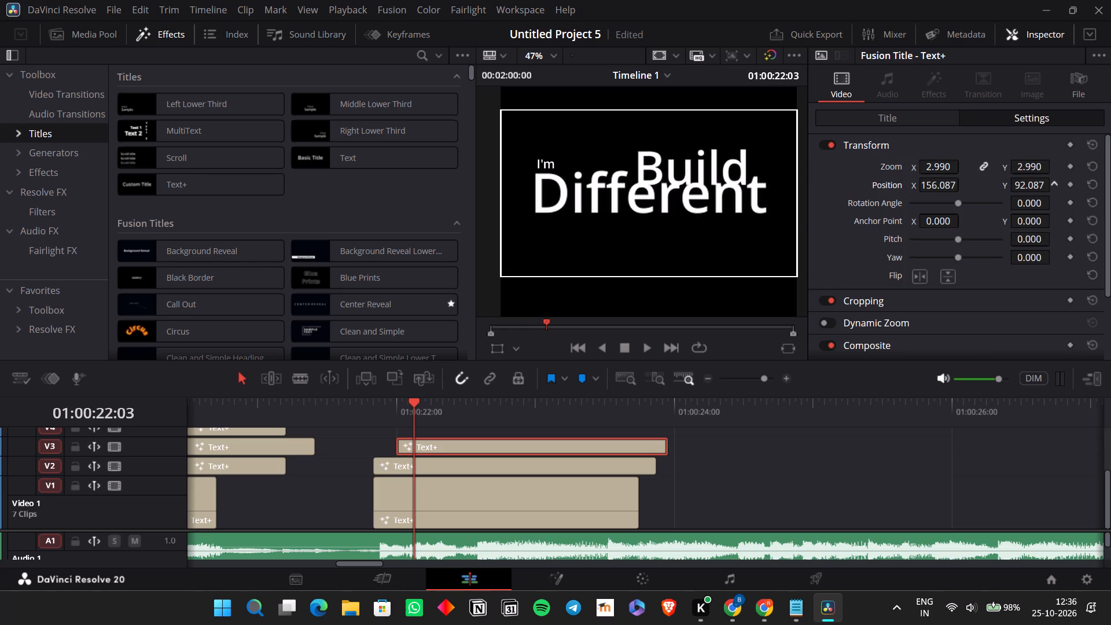
drag(1039, 189, 1054, 197)
drag(935, 163, 942, 167)
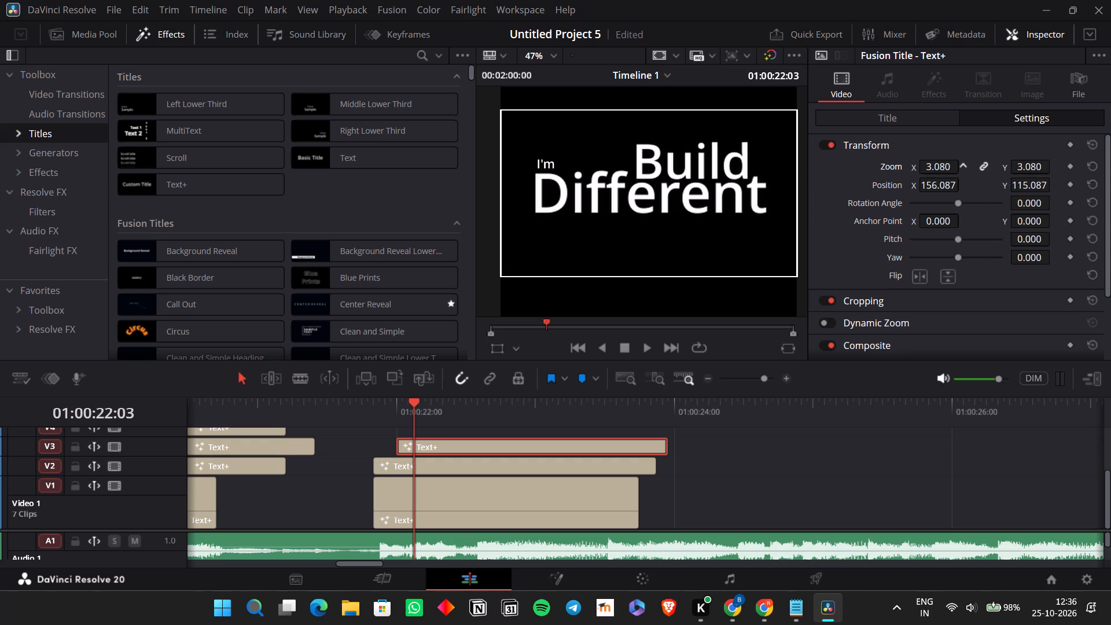
drag(942, 167, 950, 171)
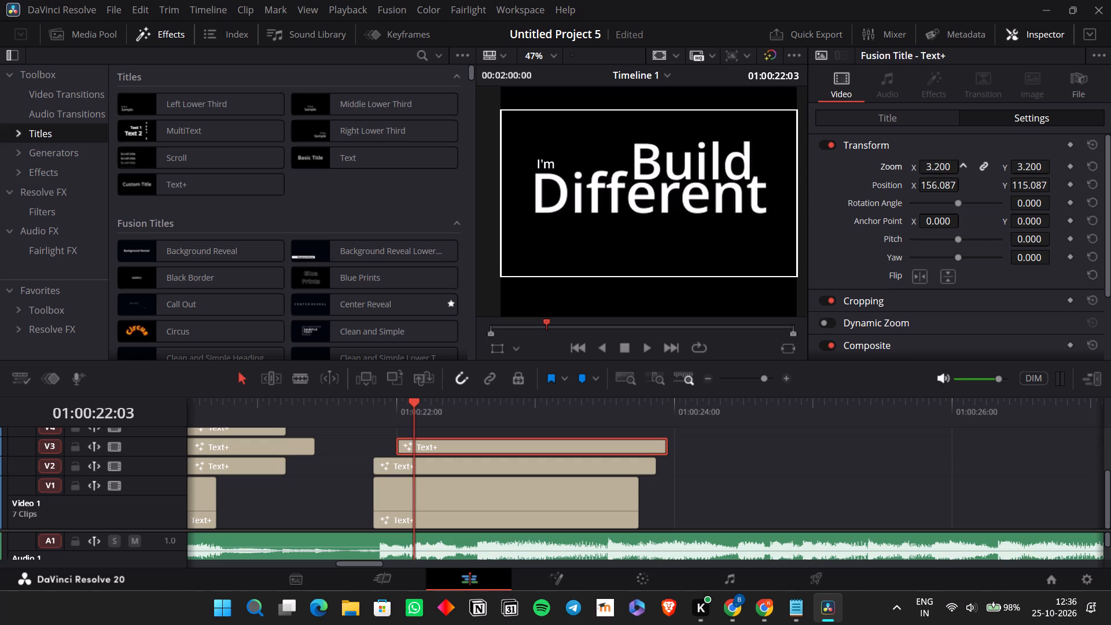
drag(950, 171, 965, 179)
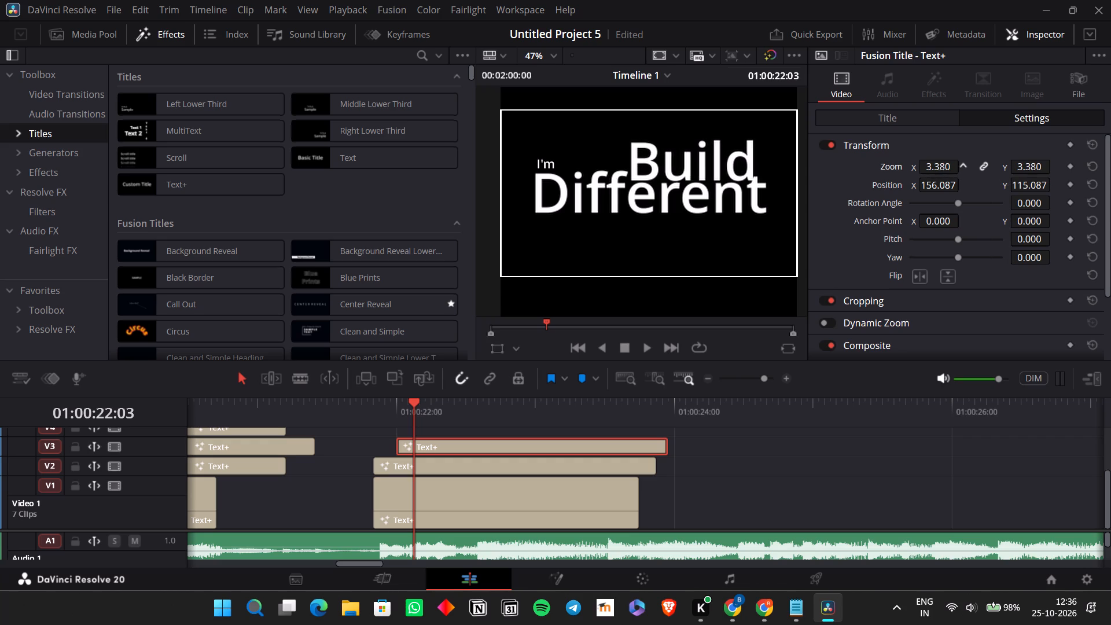
drag(965, 179, 954, 174)
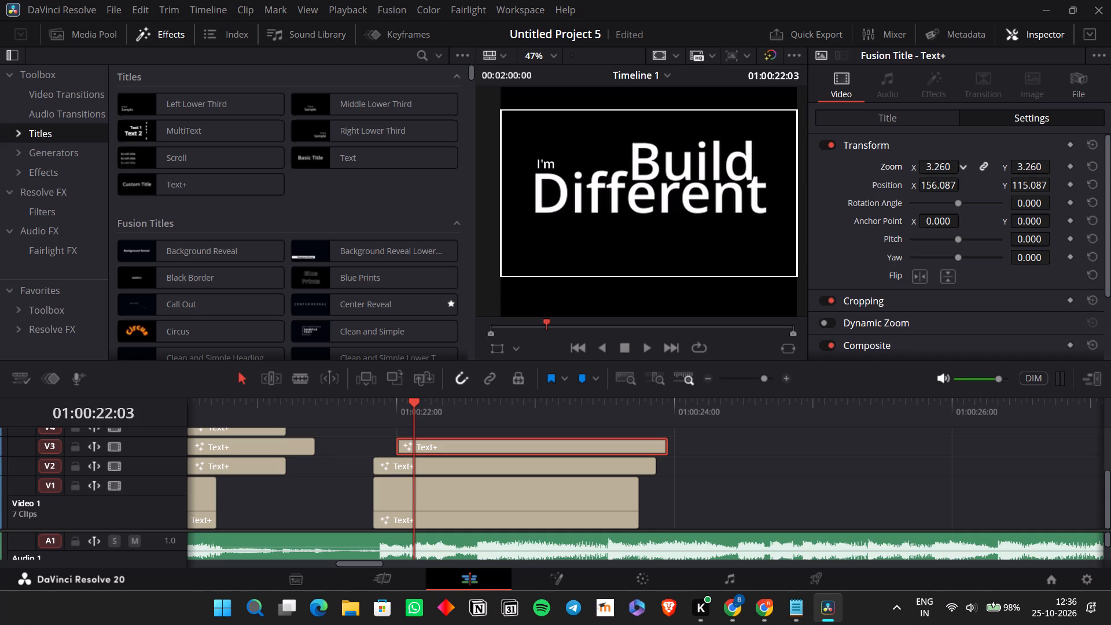
drag(954, 174, 891, 187)
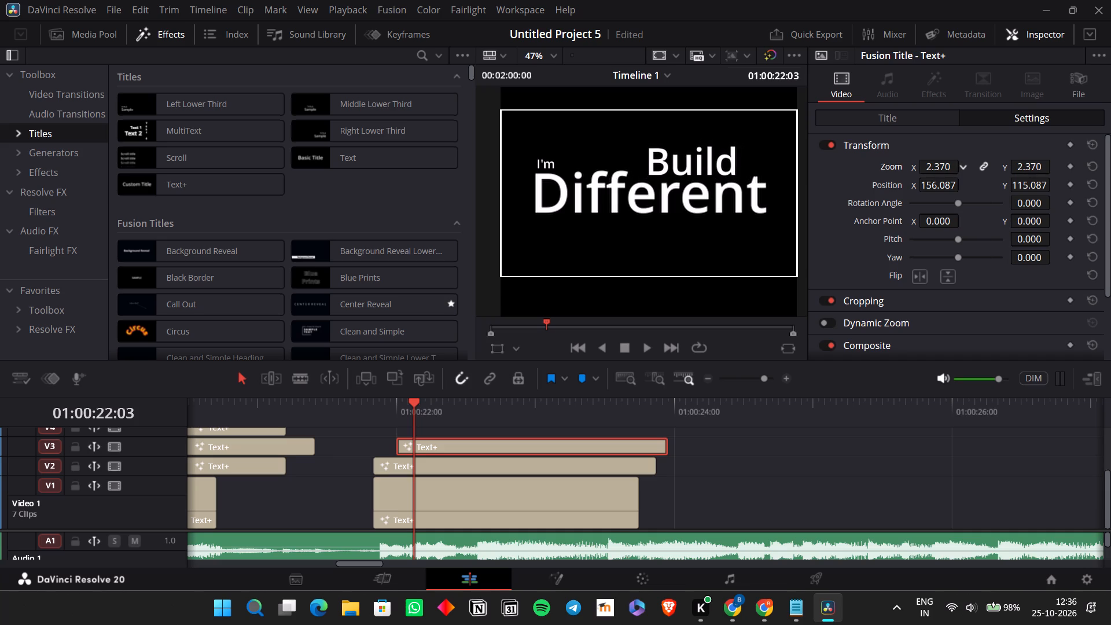
drag(891, 187, 888, 189)
drag(931, 190, 970, 201)
drag(1014, 182, 1005, 187)
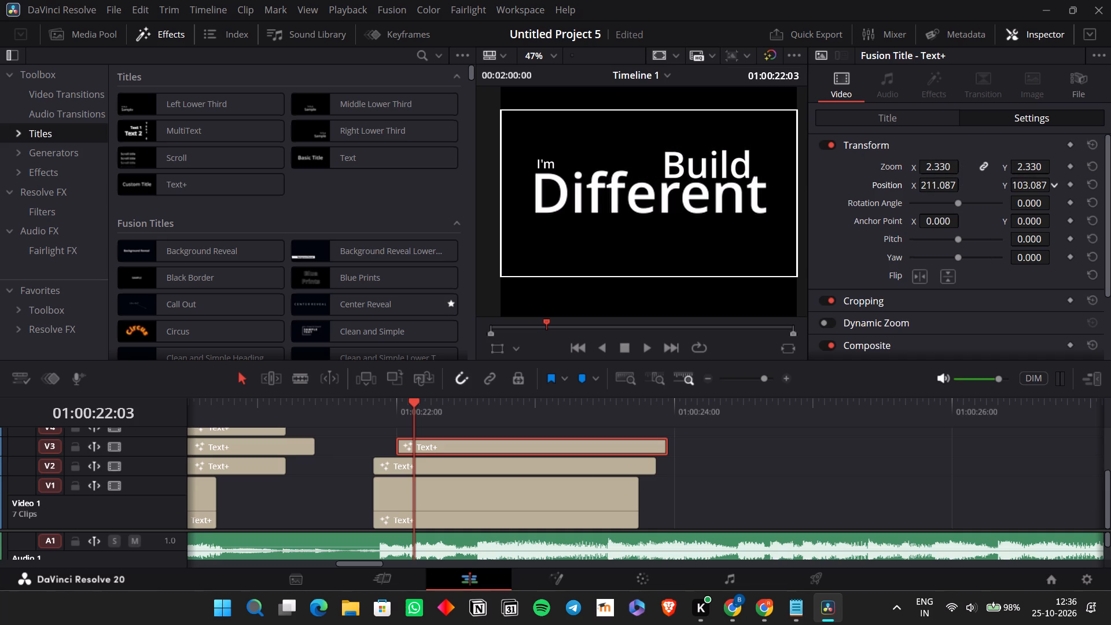
drag(1005, 187, 999, 190)
click(950, 189)
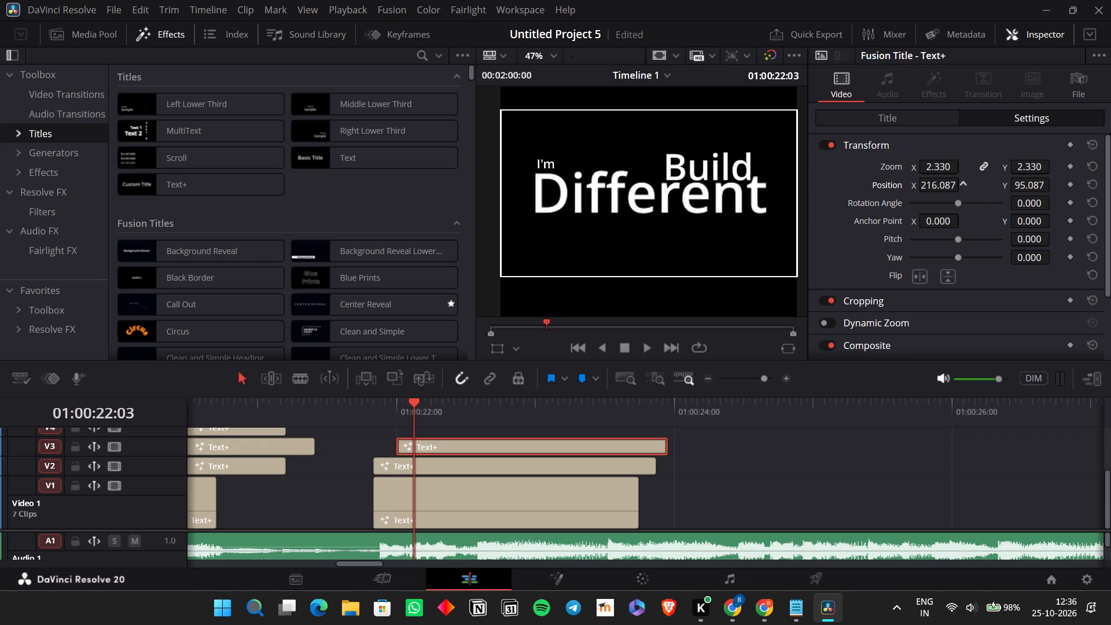
Save the project.
double_click(702, 377)
key(ctrl+s)
click(706, 470)
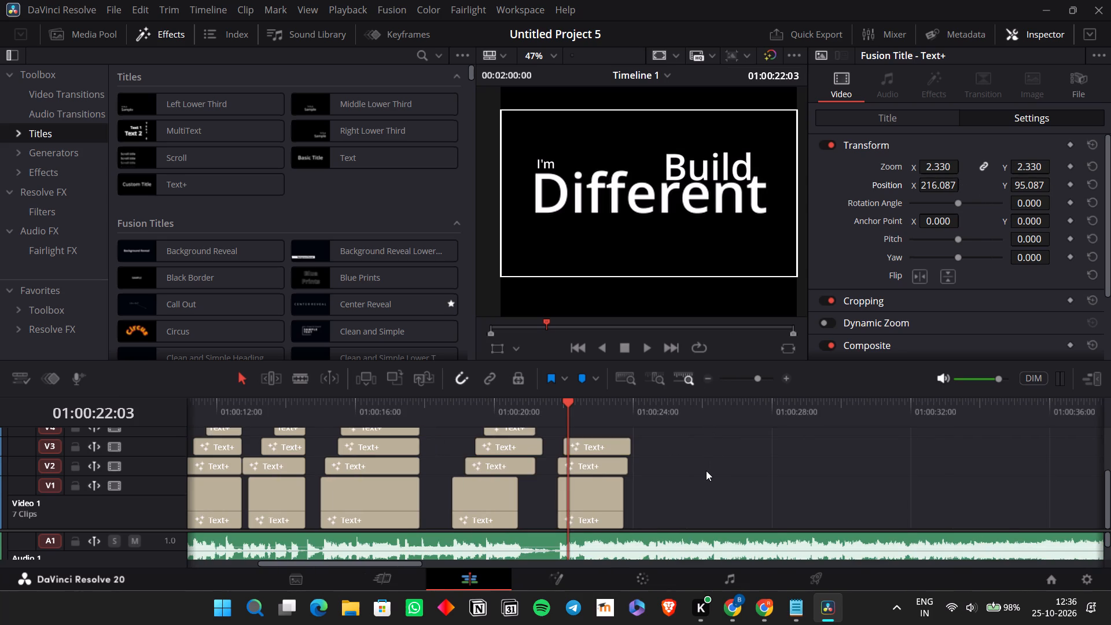
Lower the monitoring volume to -20 dB and play back the "I'm Build Different" section.
click(981, 378)
key(space)
click(1092, 378)
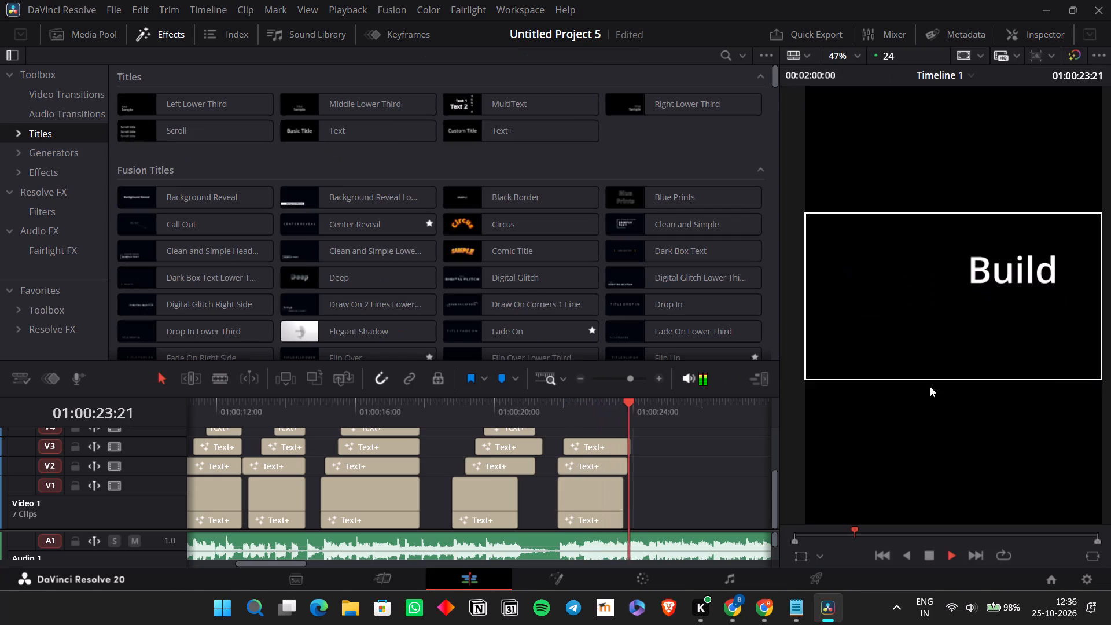
click(766, 380)
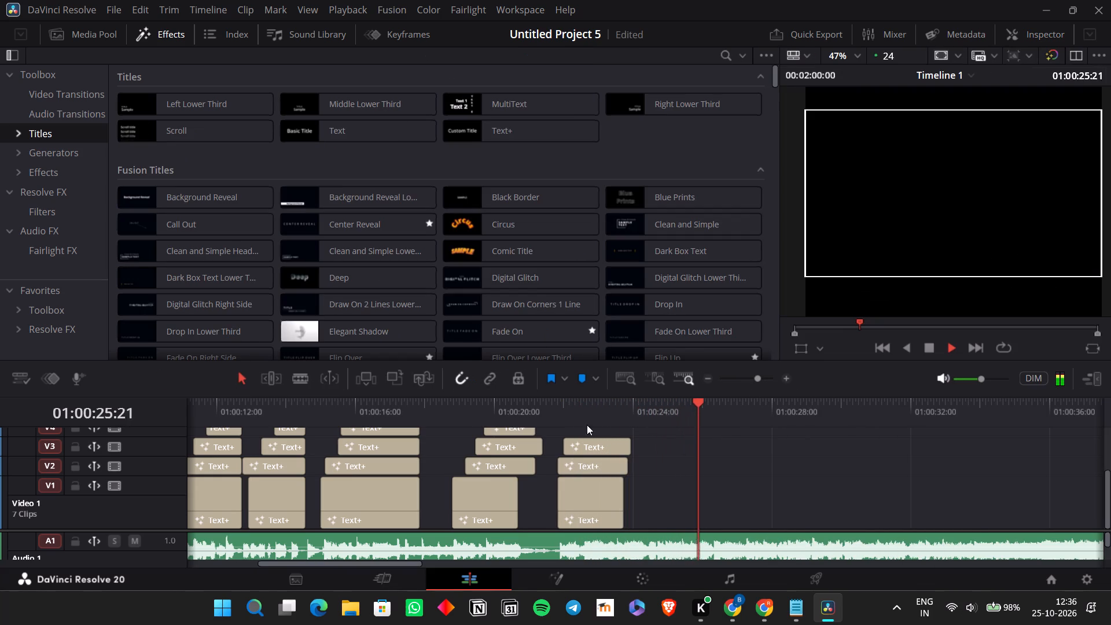
click(550, 416)
key(space)
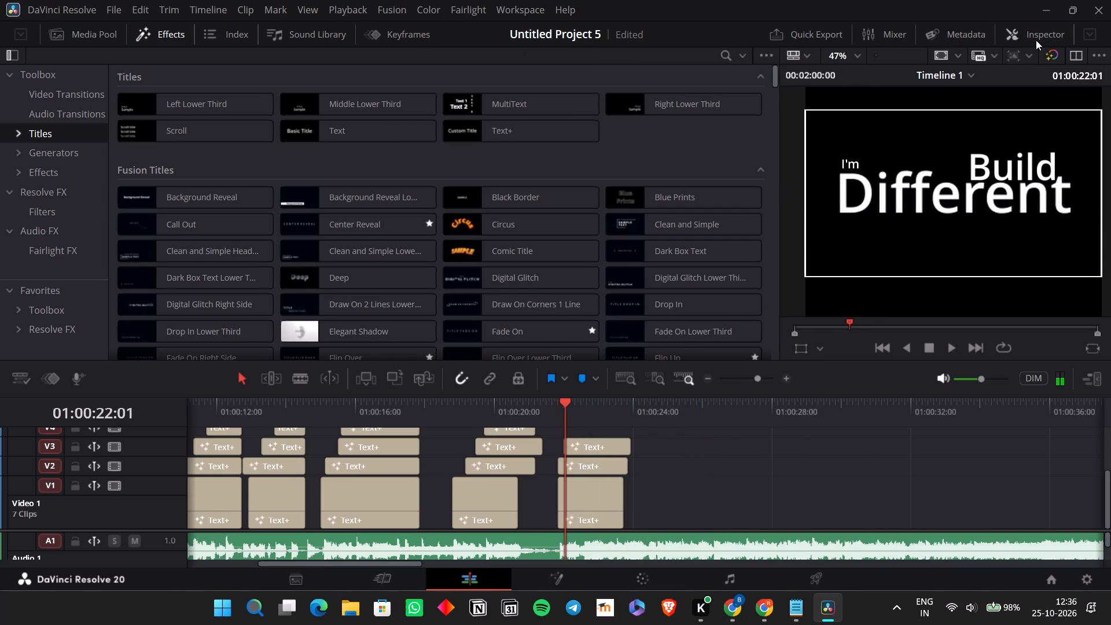
Bring back the Inspector and look through the "Build" title's text settings.
click(1036, 40)
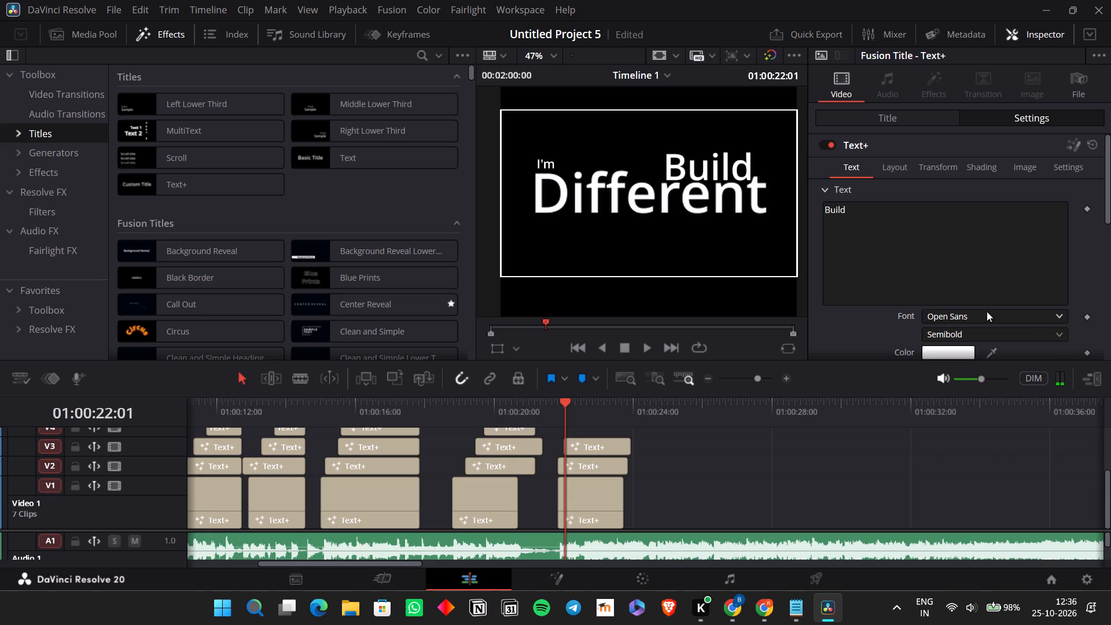
scroll(1039, 352, down, 4)
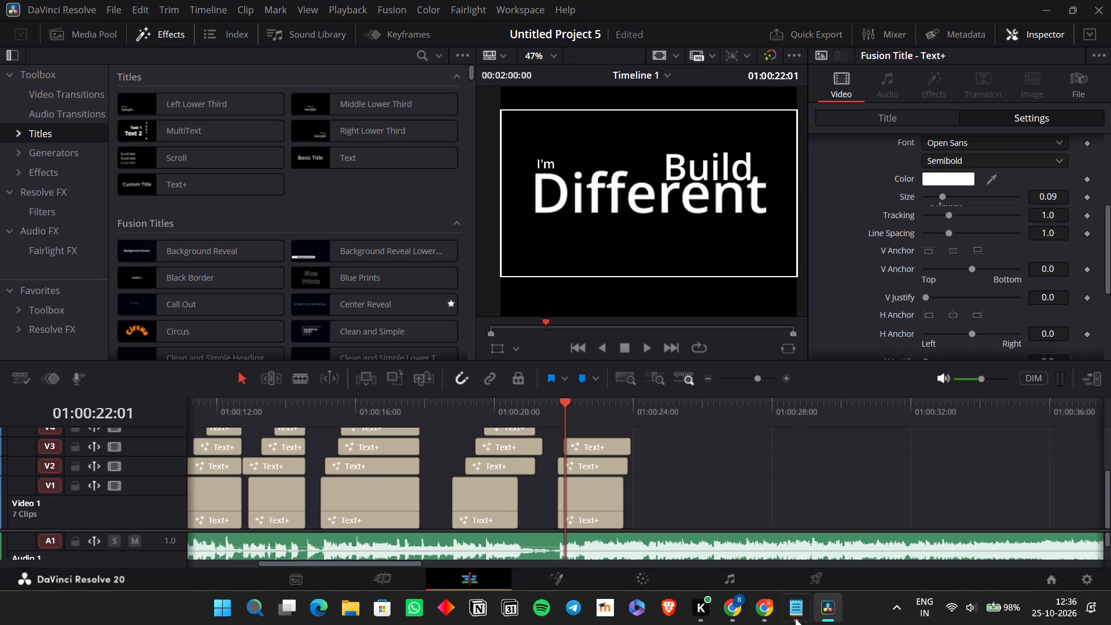